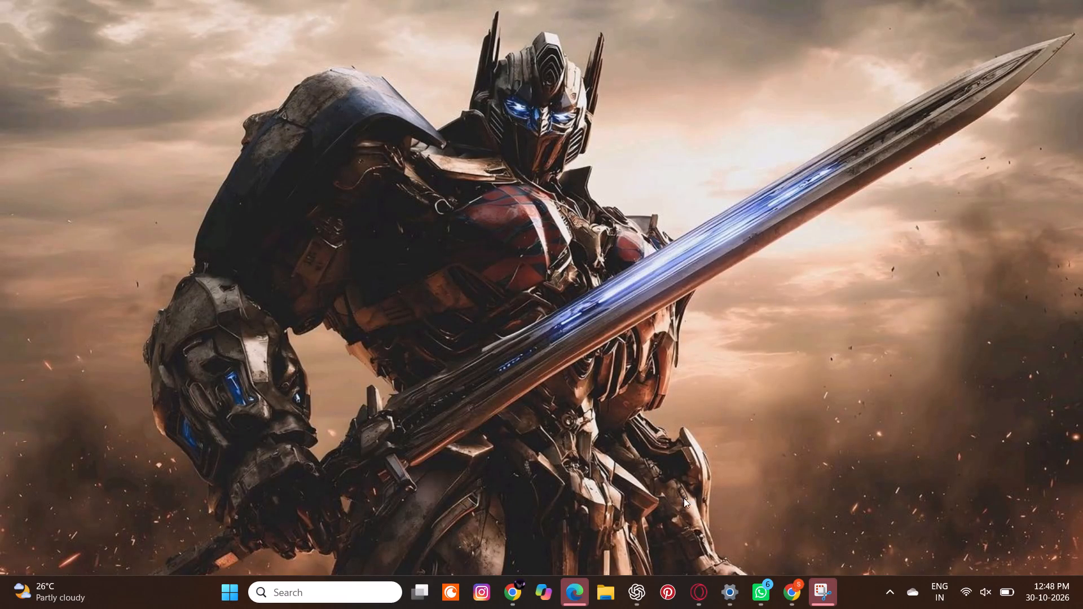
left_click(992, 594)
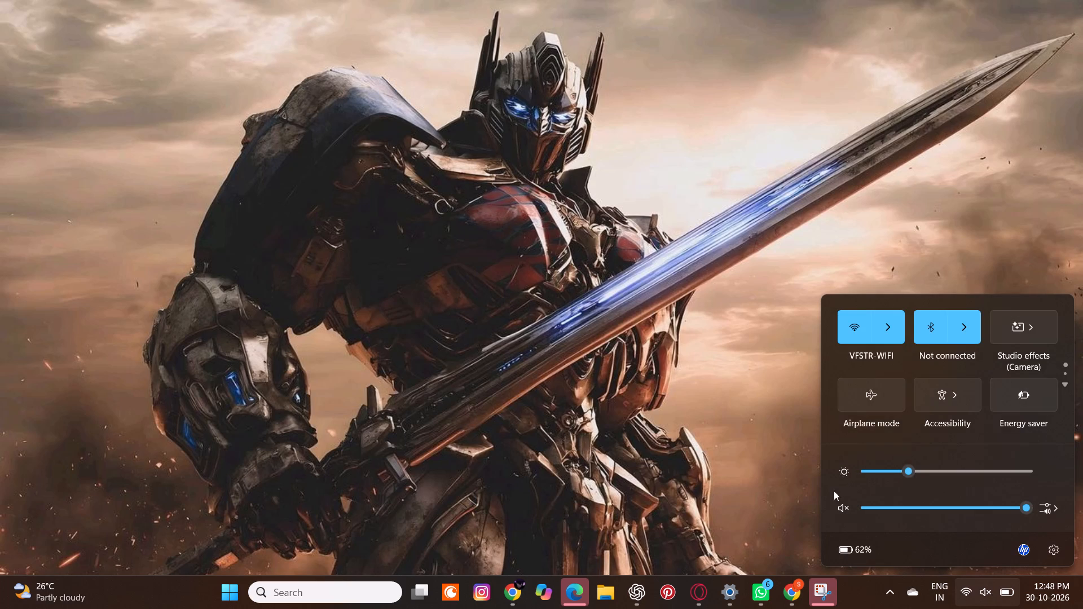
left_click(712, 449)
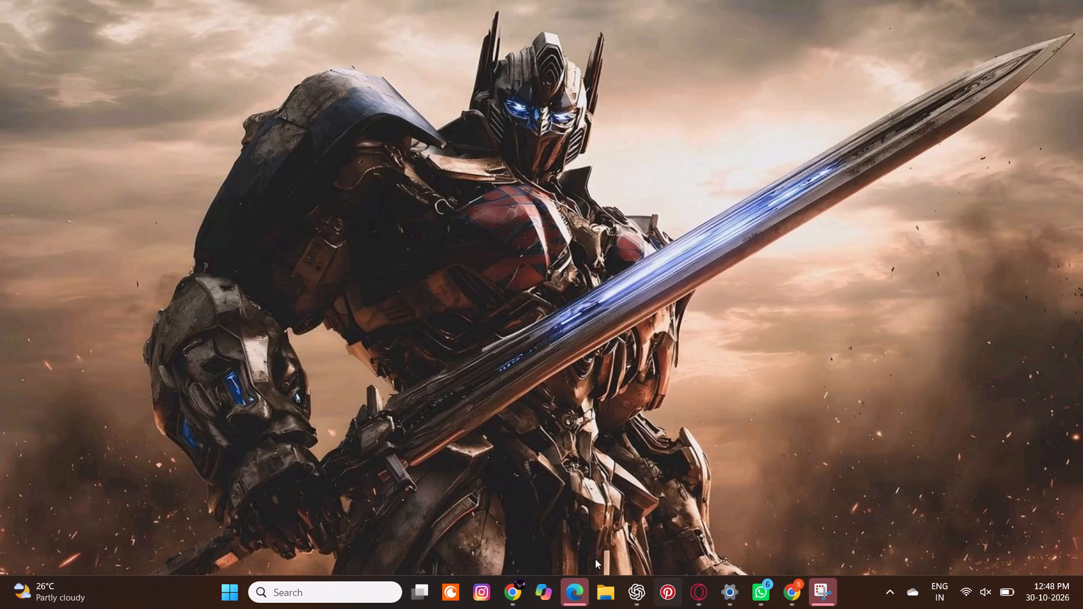
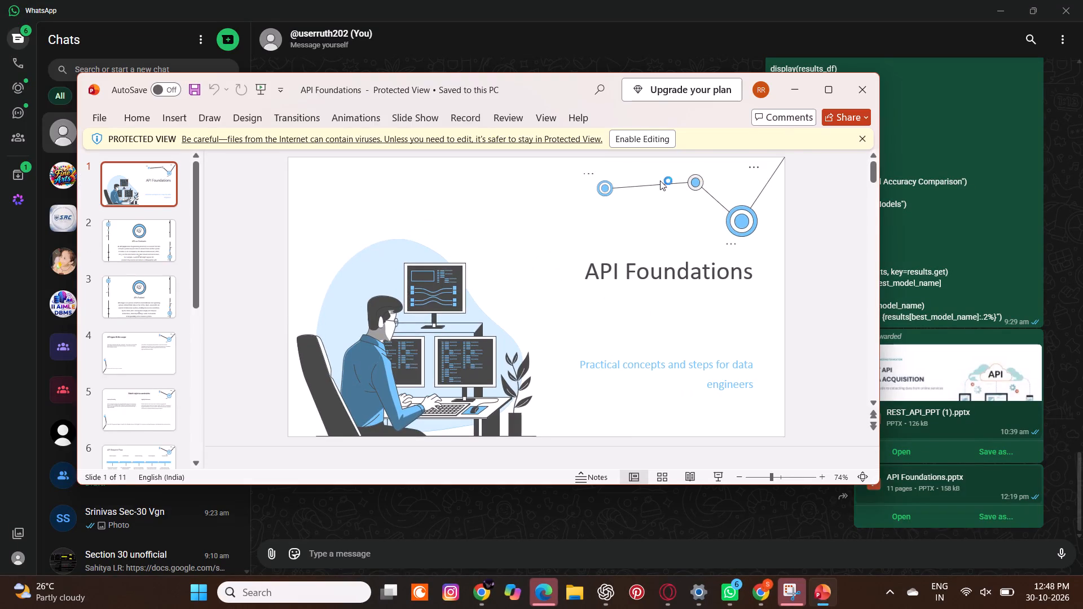
Enable editing for the API Foundations presentation opened in Protected View.
left_click(651, 136)
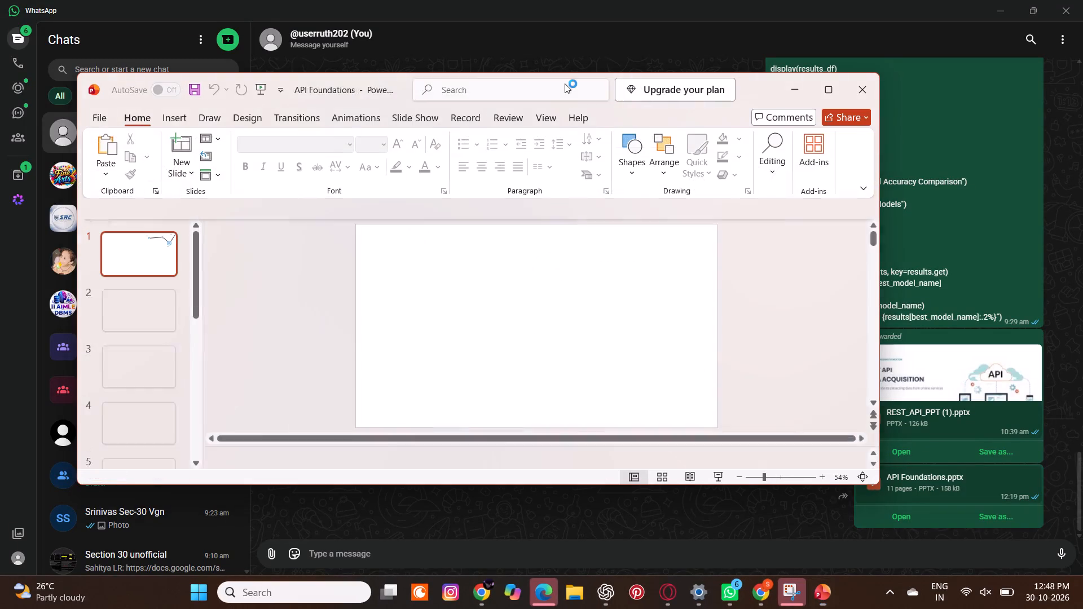
Maximize the API Foundations presentation window and go to slide 2, "APIs as Contracts".
double_click(565, 83)
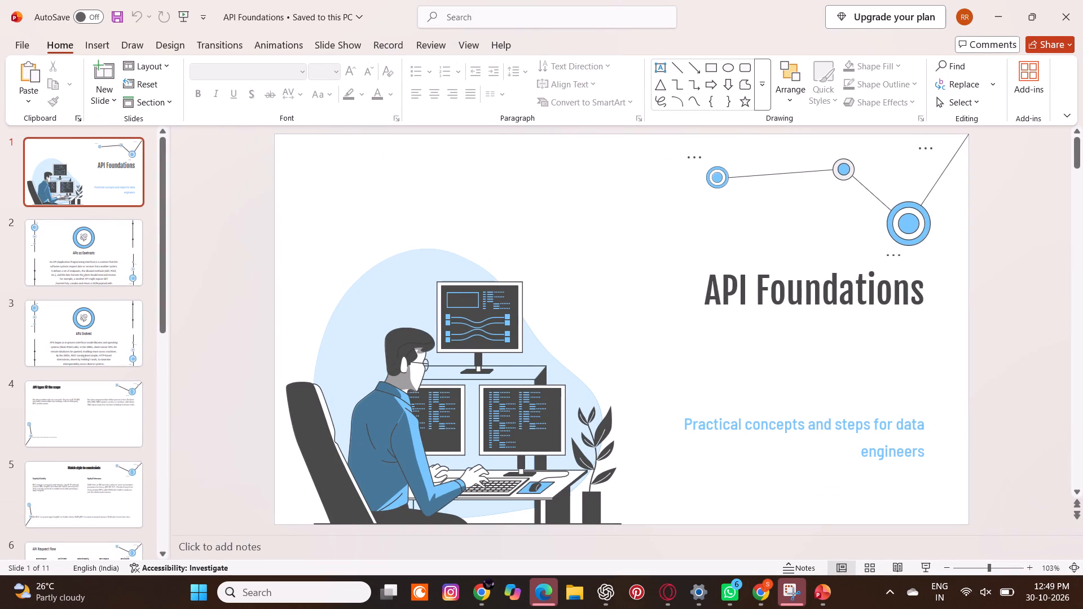
left_click(51, 250)
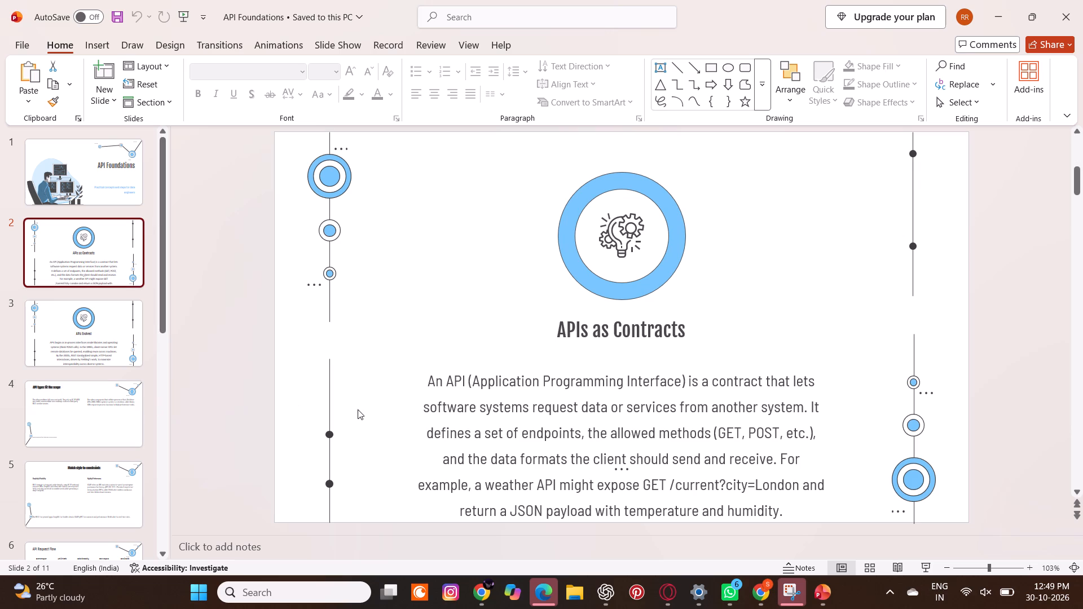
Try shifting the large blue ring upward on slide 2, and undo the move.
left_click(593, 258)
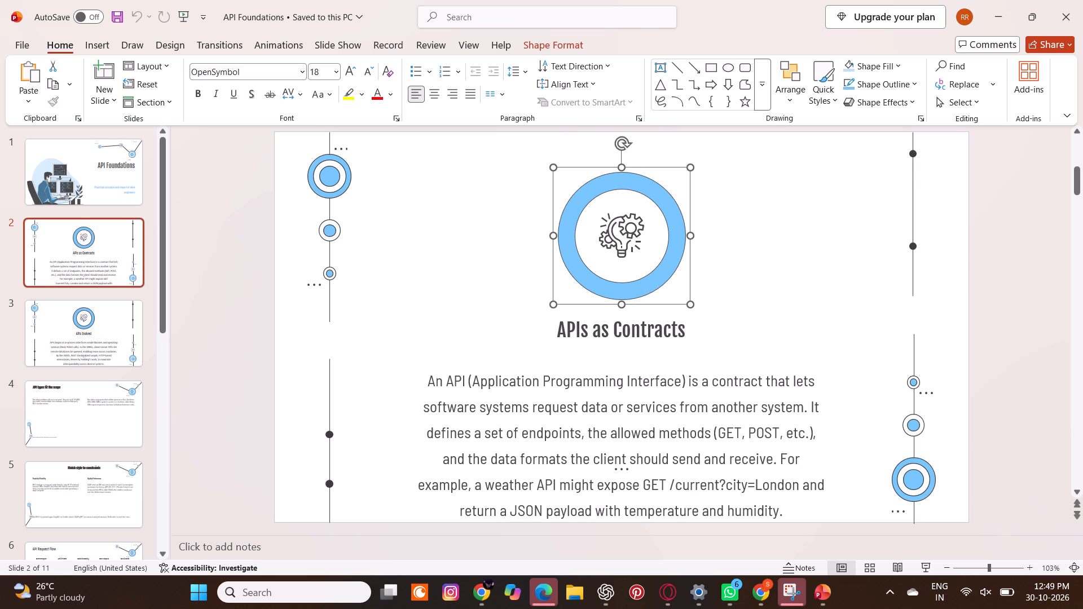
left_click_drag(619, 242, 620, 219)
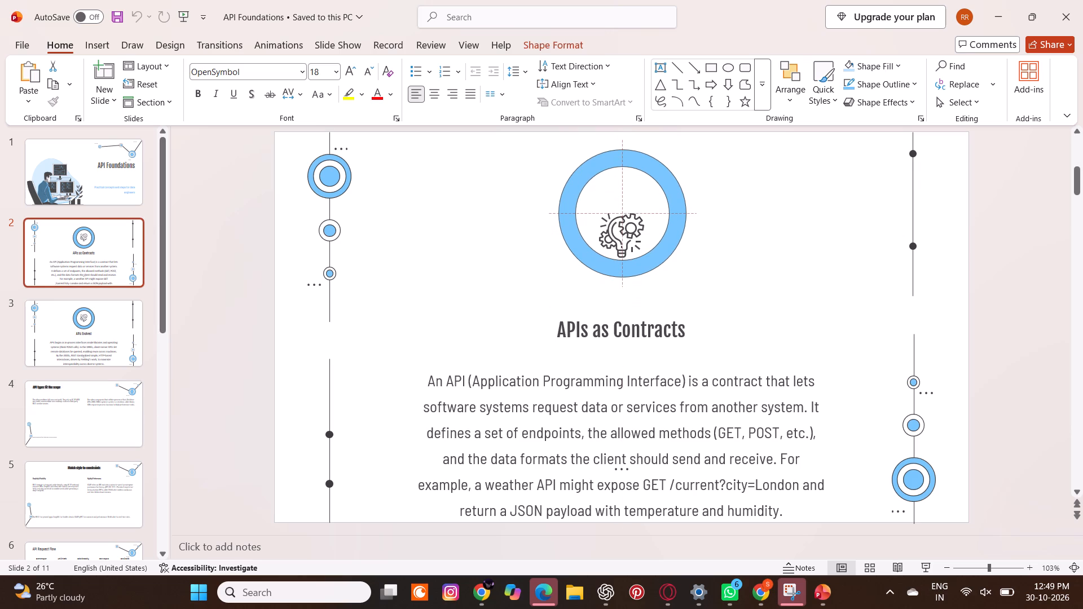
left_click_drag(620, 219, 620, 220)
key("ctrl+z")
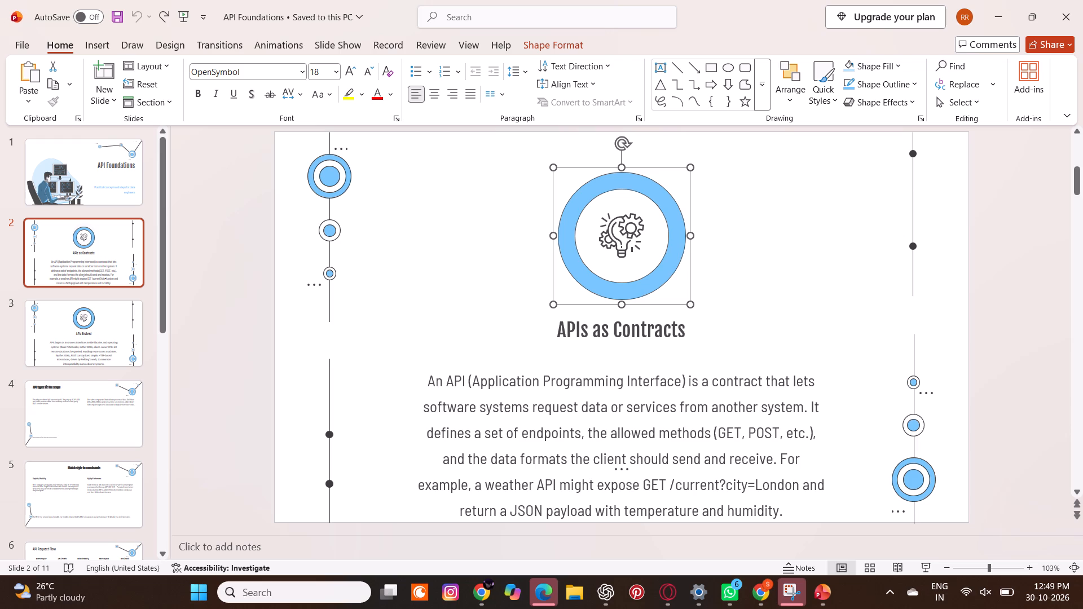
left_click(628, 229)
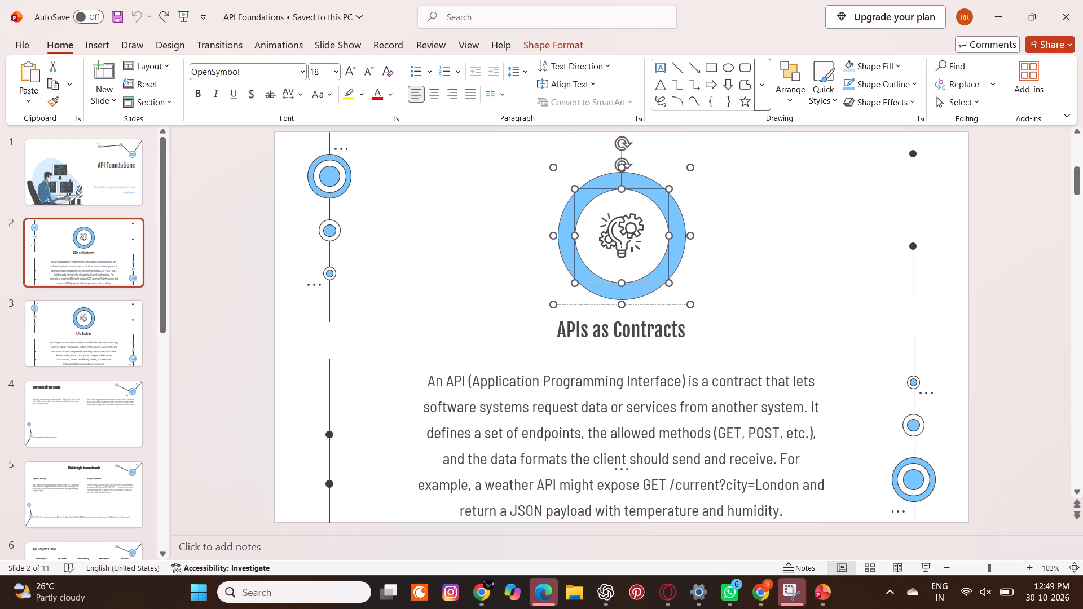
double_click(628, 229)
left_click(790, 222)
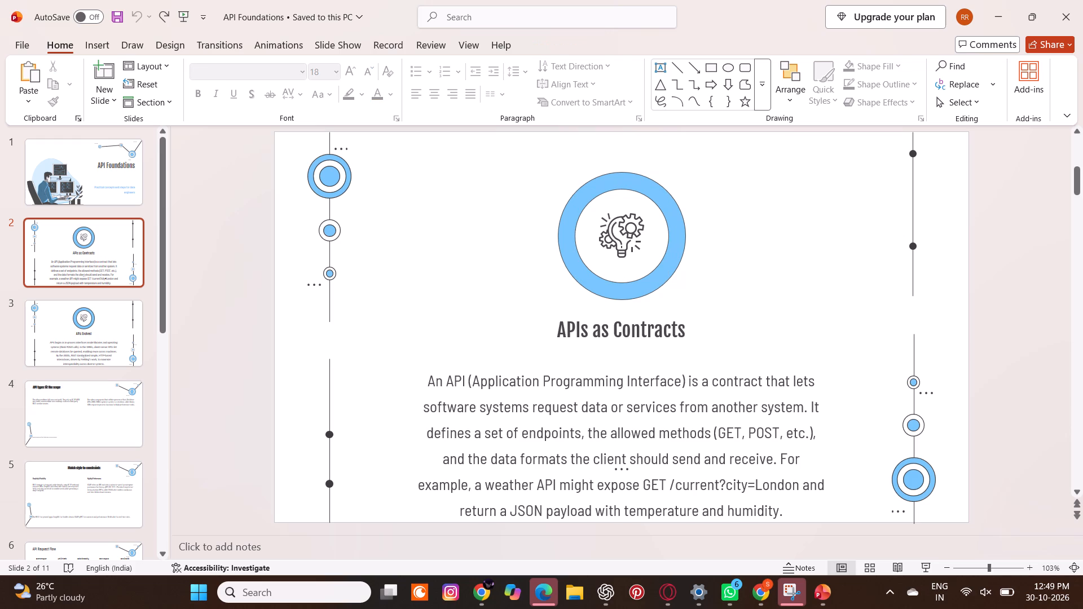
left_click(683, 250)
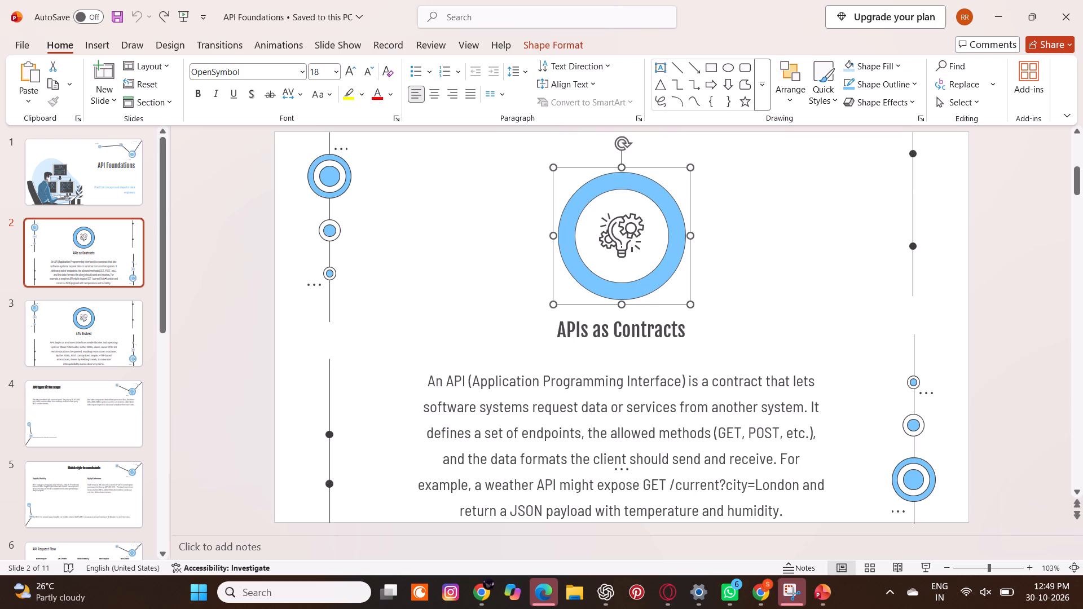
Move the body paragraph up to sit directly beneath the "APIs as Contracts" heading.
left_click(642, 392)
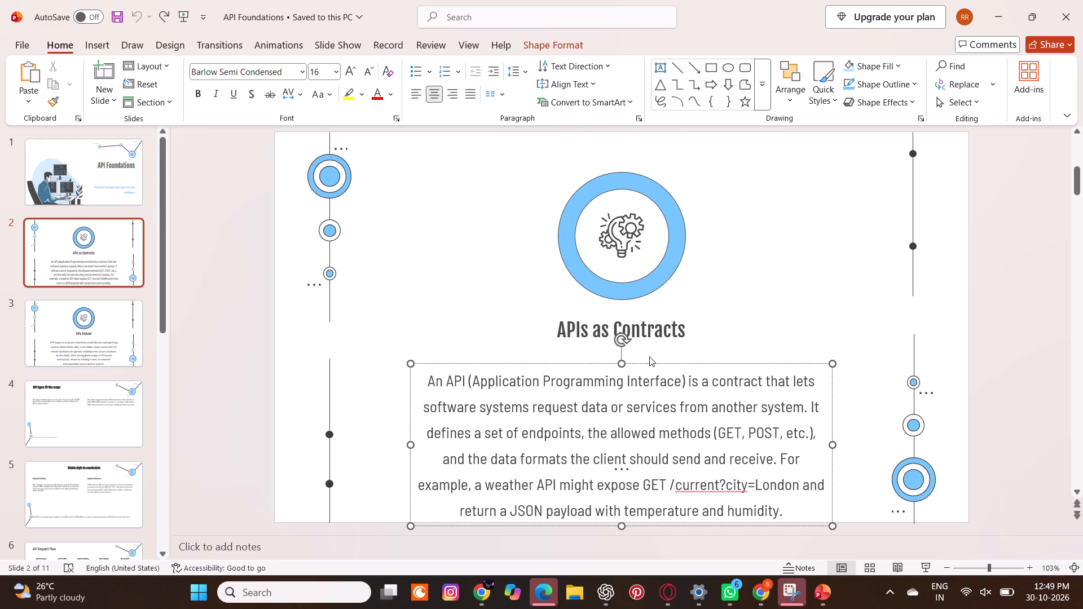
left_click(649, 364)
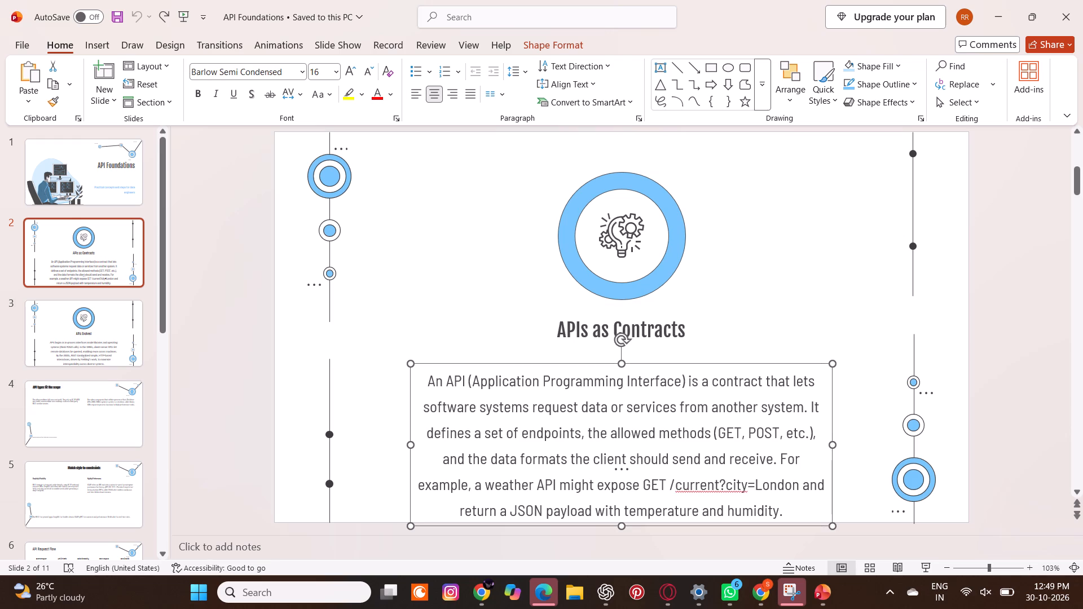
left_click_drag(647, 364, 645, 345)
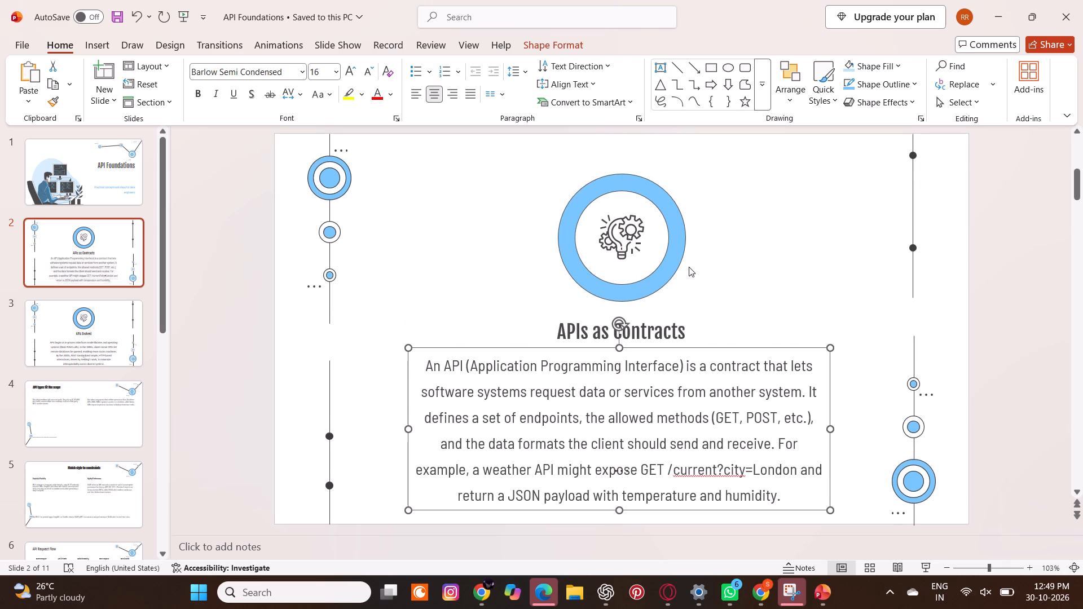
Move the lightbulb-and-gears icon out of the blue ring to the upper right area of slide 2.
double_click(626, 233)
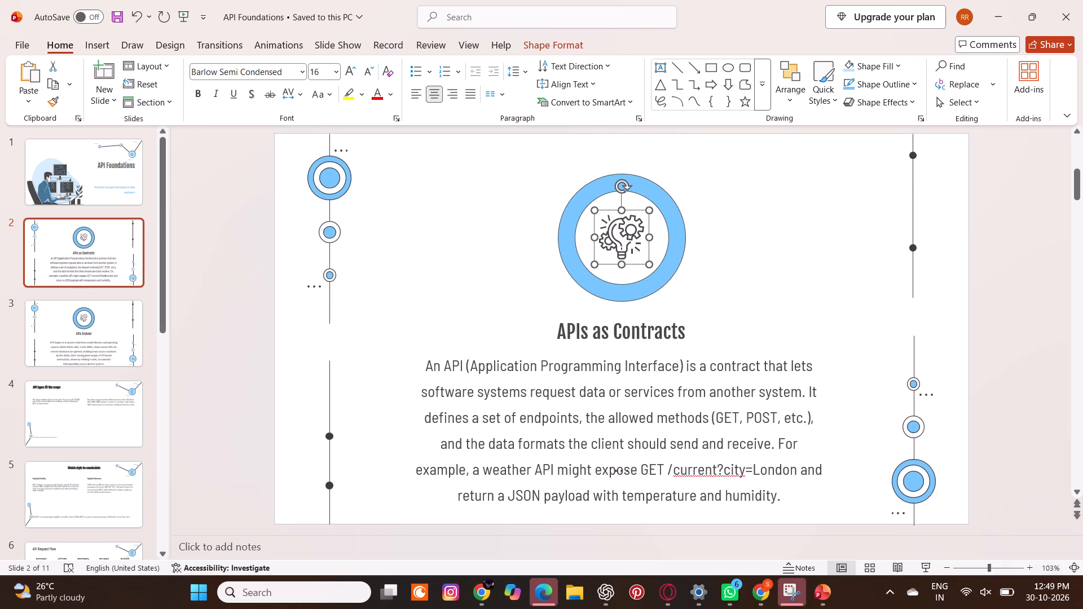
double_click(587, 194)
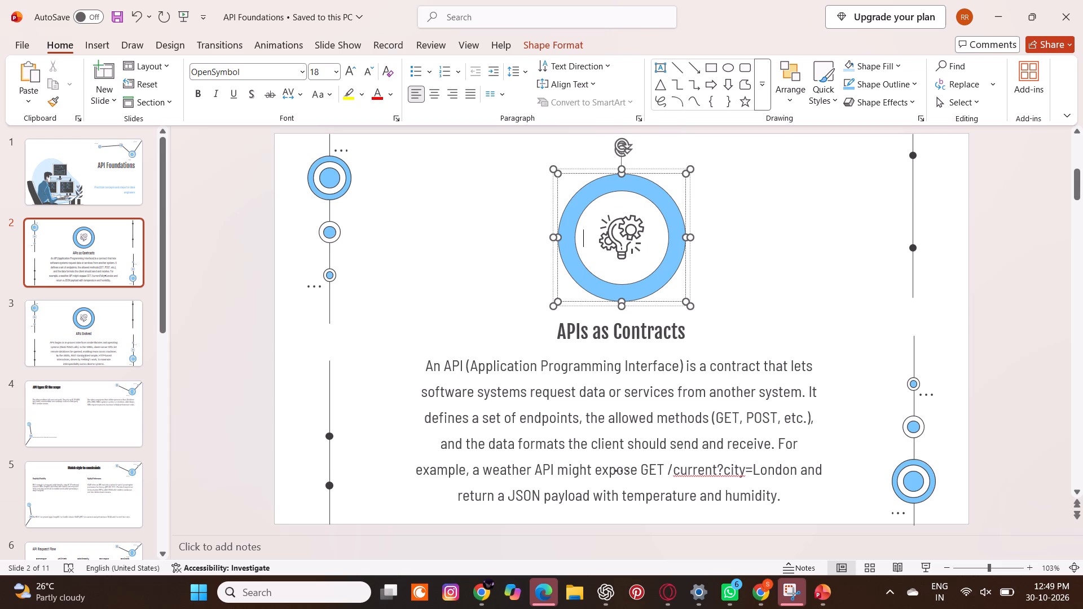
left_click(618, 246)
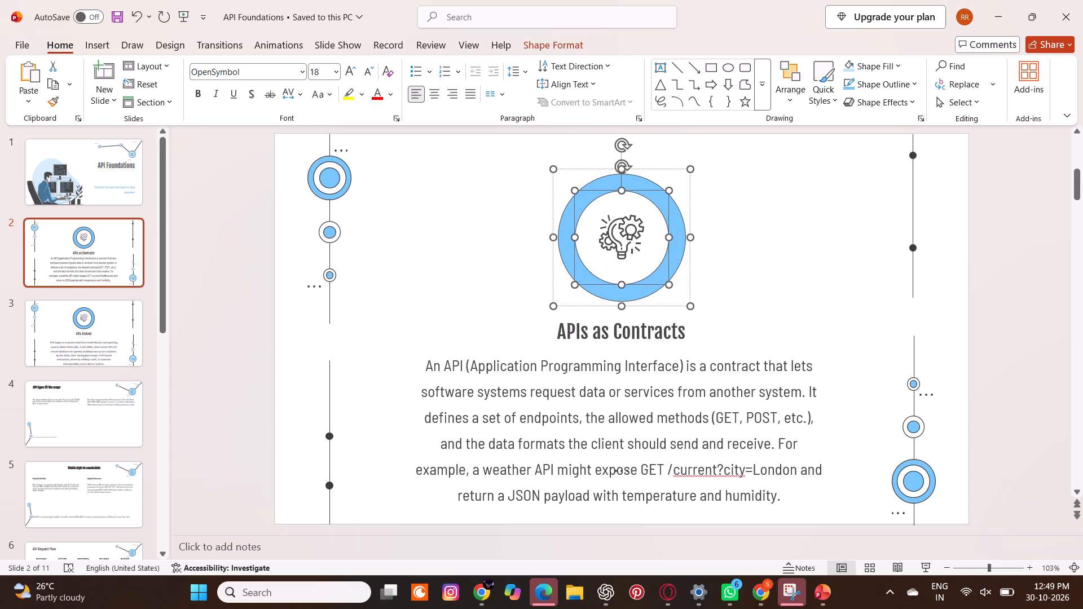
left_click_drag(622, 236, 790, 239)
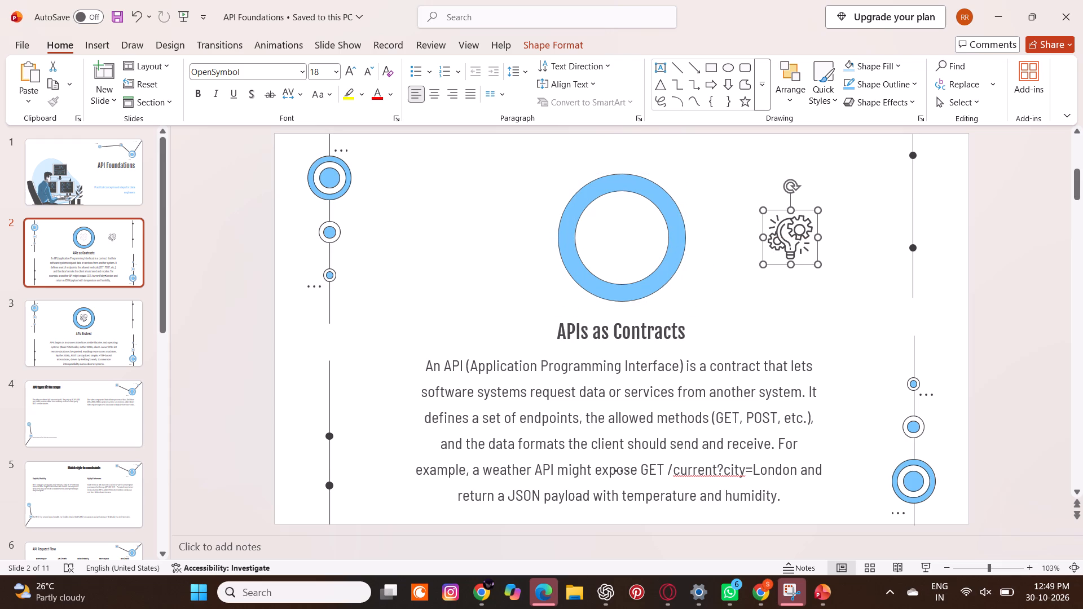
left_click_drag(787, 231, 785, 211)
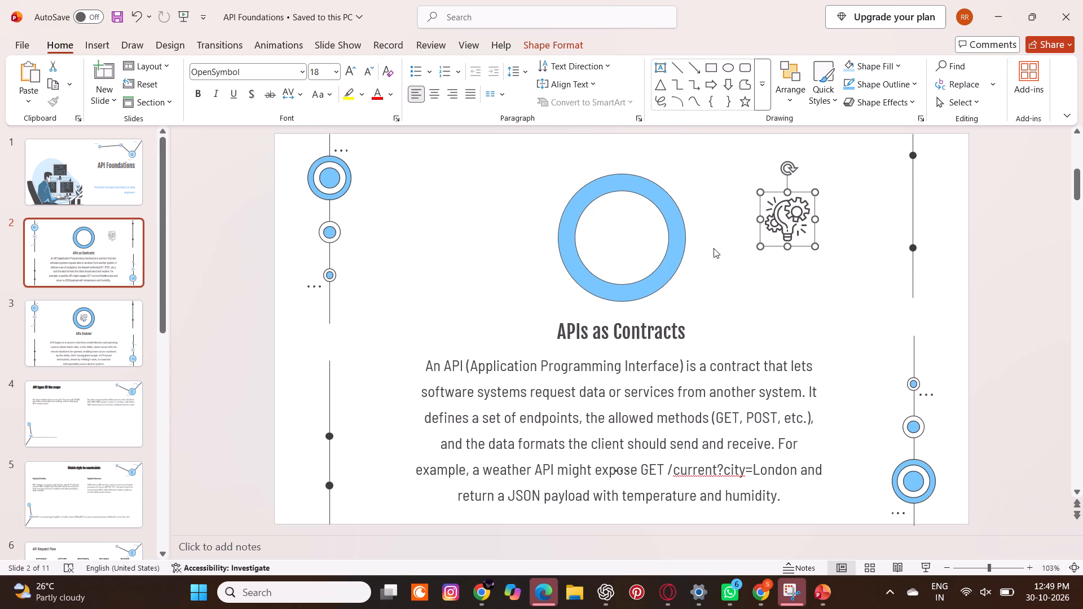
Move the large blue ring to the slide's upper right so it is centred around the lightbulb-and-gears icon.
left_click(635, 220)
left_click_drag(635, 220, 749, 182)
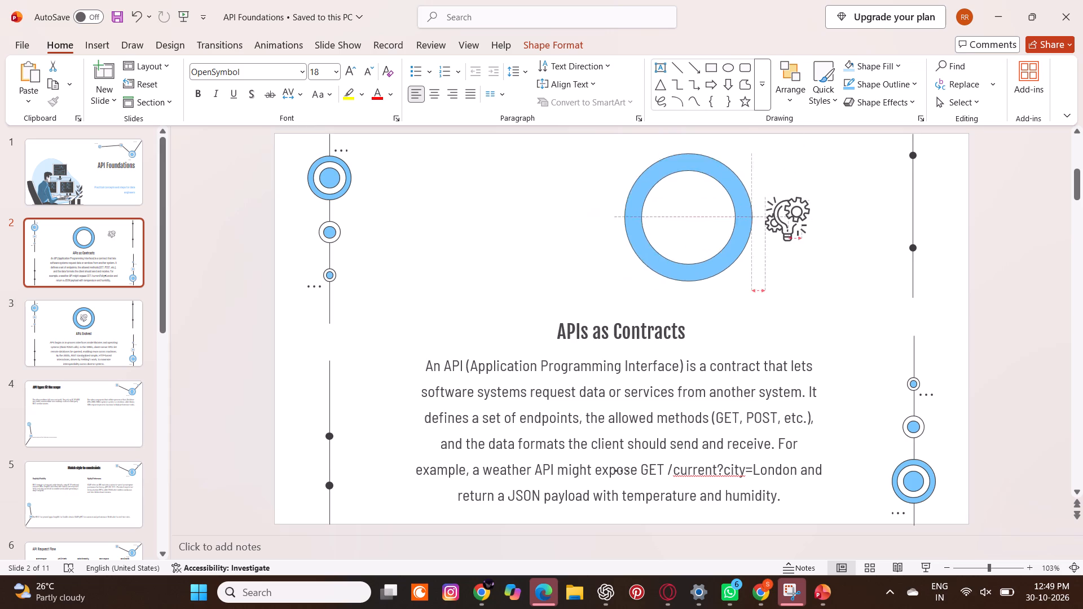
left_click_drag(749, 182, 801, 198)
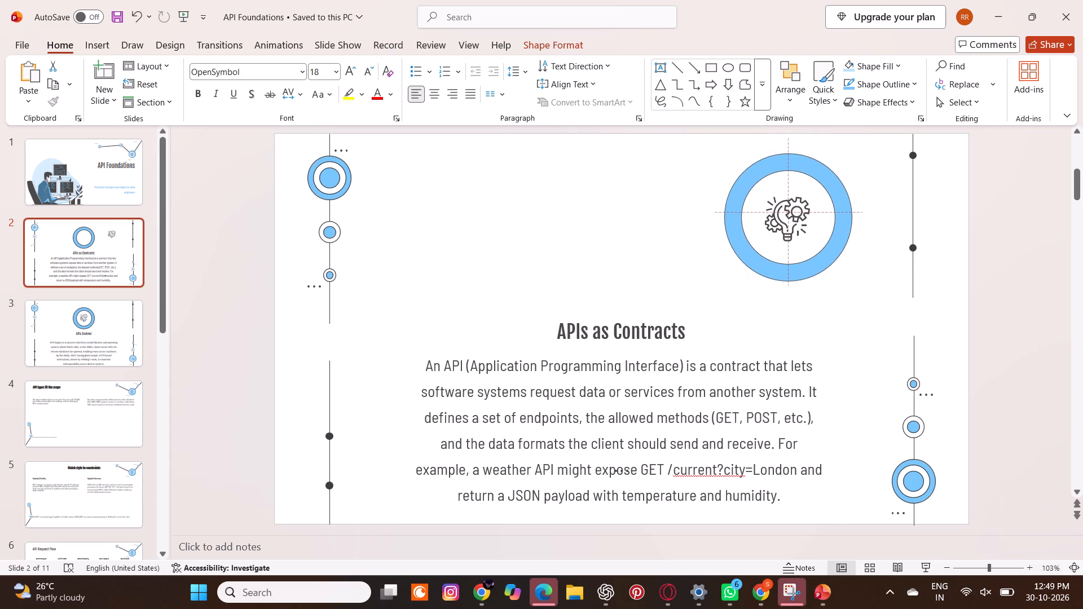
left_click_drag(801, 198, 802, 198)
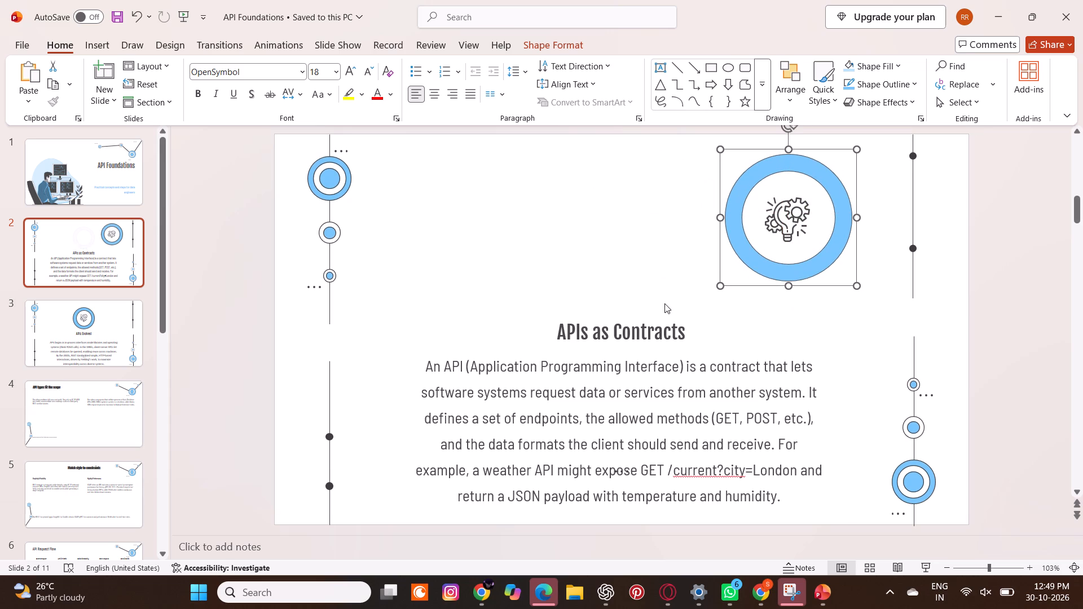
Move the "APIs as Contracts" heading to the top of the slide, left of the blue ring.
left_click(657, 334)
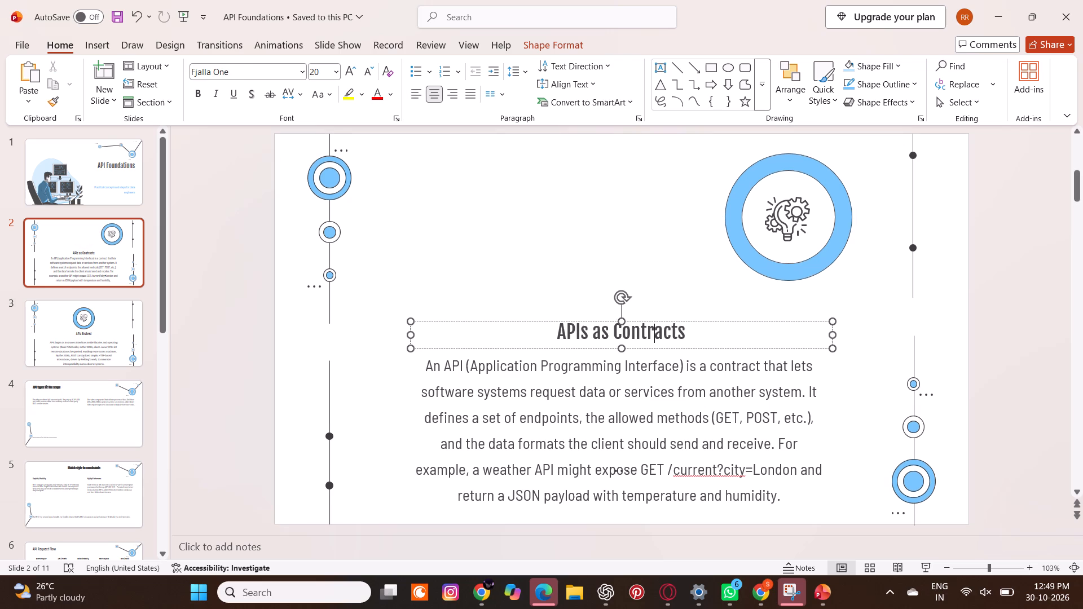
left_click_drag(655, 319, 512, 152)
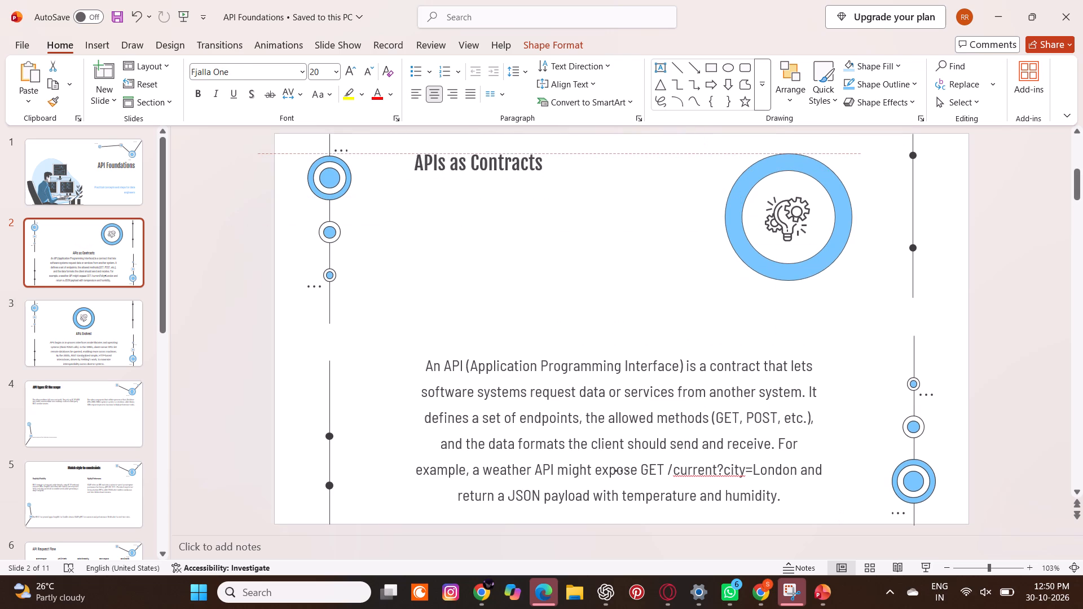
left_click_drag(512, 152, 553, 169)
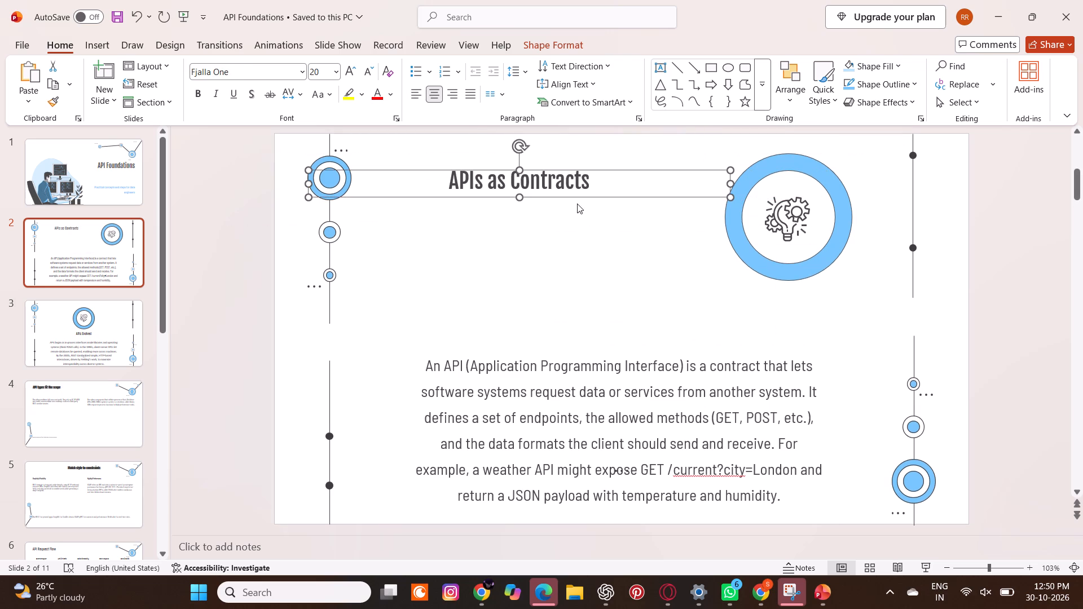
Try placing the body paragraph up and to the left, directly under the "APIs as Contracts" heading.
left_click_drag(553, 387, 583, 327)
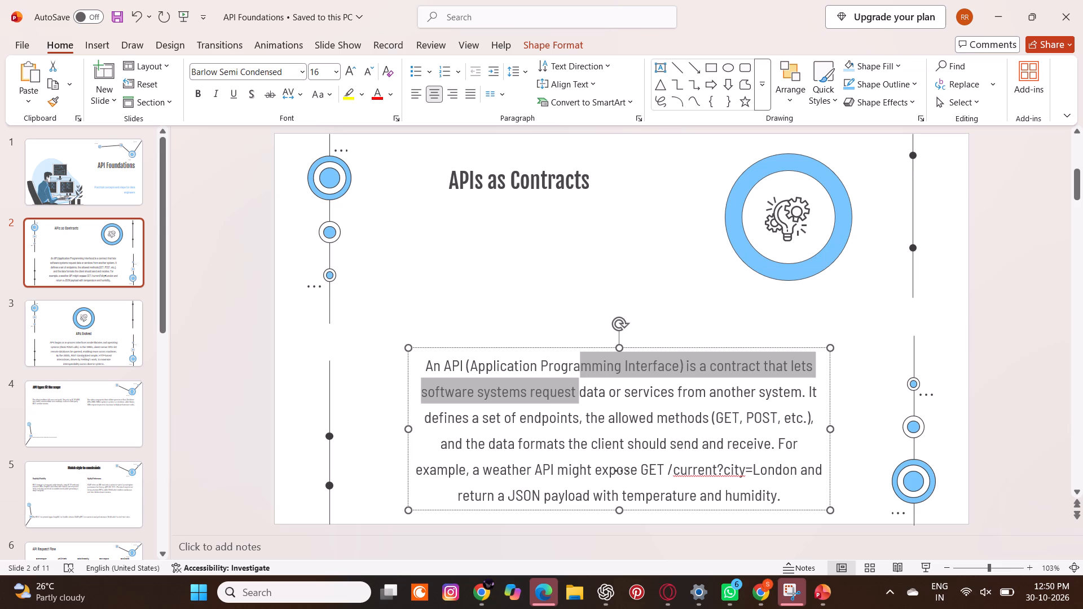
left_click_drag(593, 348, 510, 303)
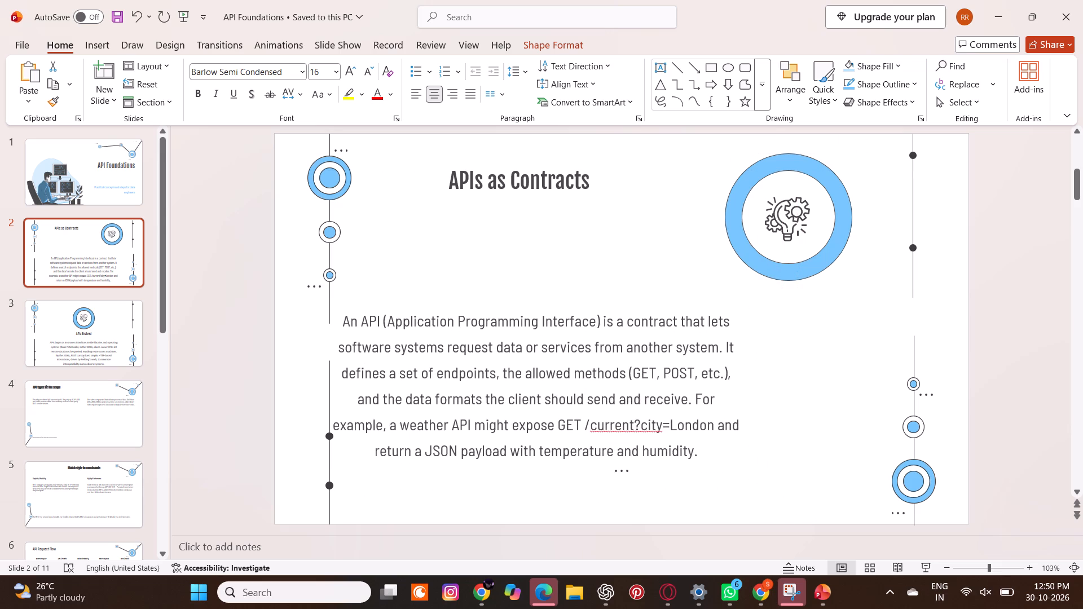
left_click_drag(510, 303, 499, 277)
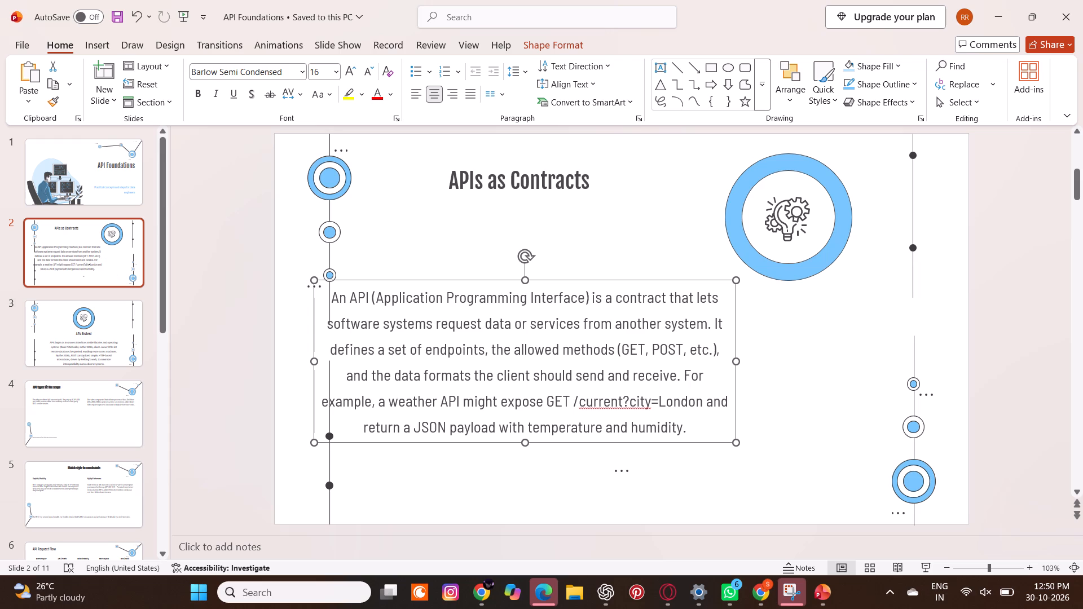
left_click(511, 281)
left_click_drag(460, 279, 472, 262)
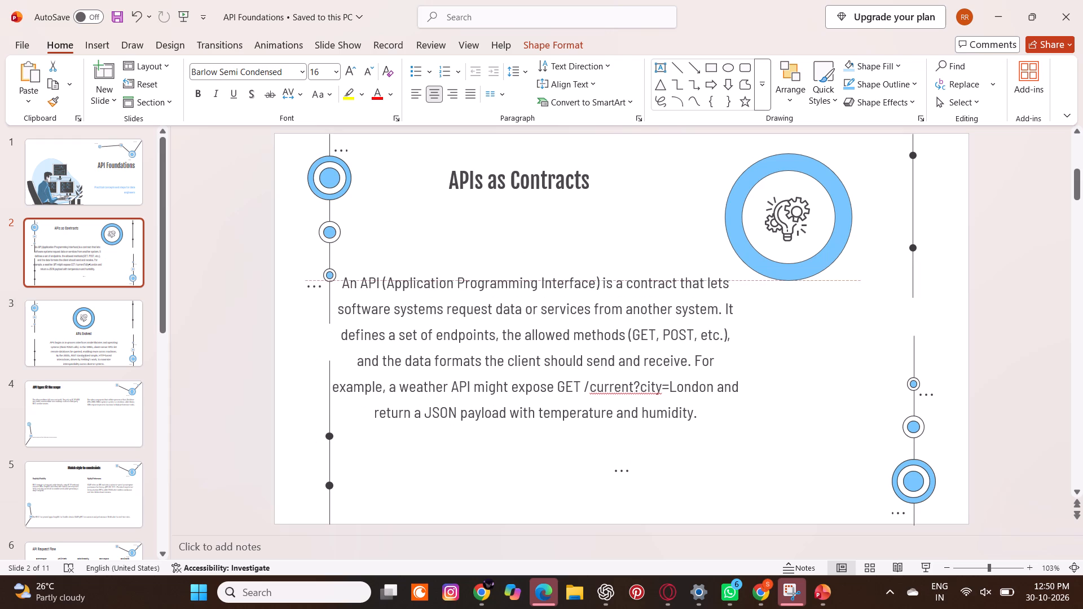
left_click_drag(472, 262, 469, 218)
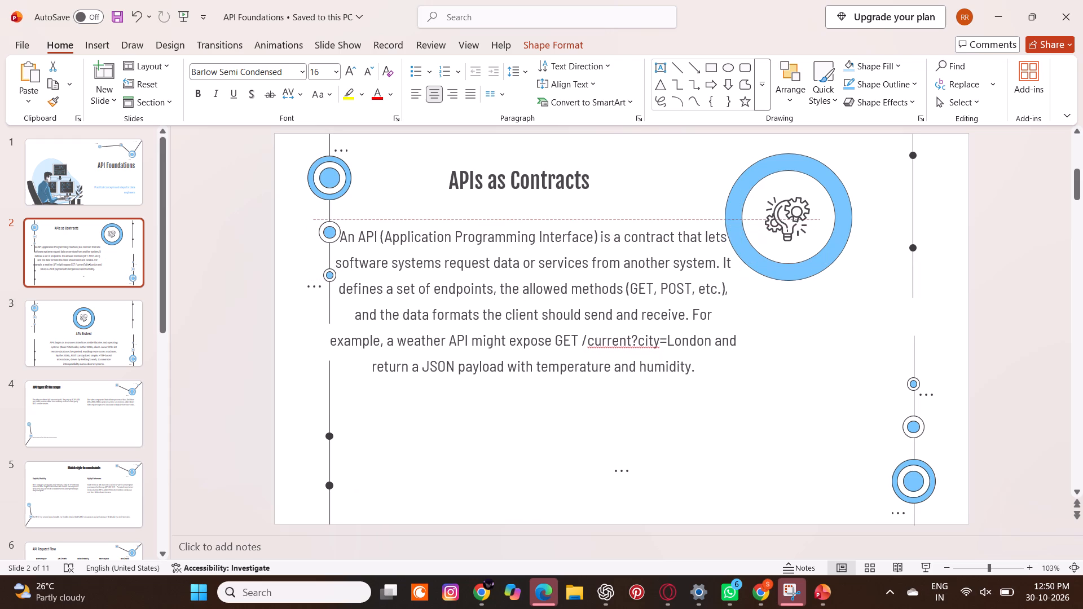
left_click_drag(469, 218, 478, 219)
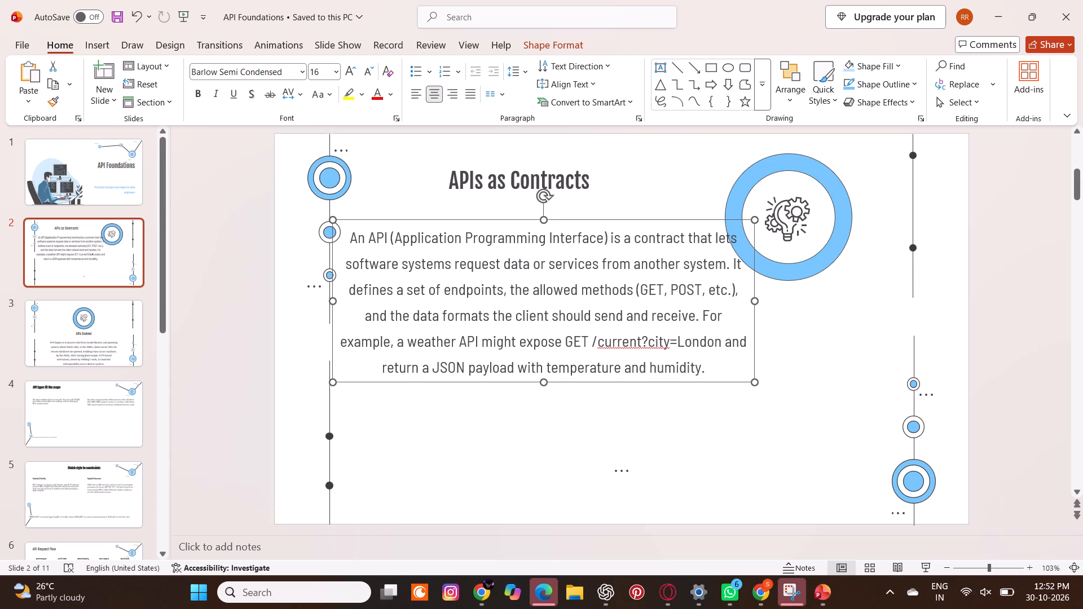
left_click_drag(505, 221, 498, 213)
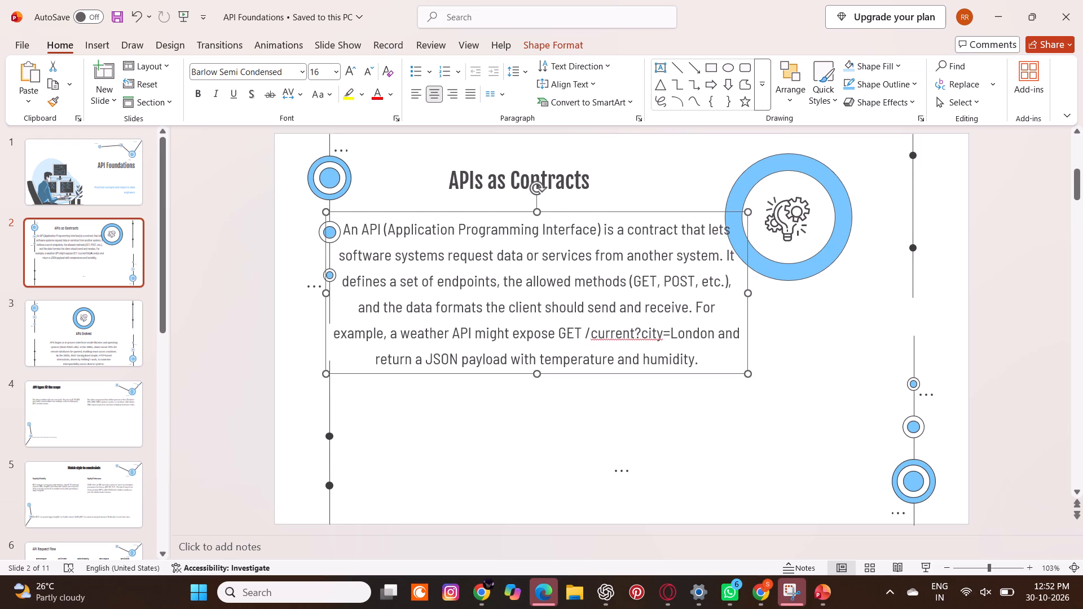
Move the body paragraph to the middle of the slide's lower half, below the blue ring and between the side decorations.
left_click_drag(514, 213, 591, 304)
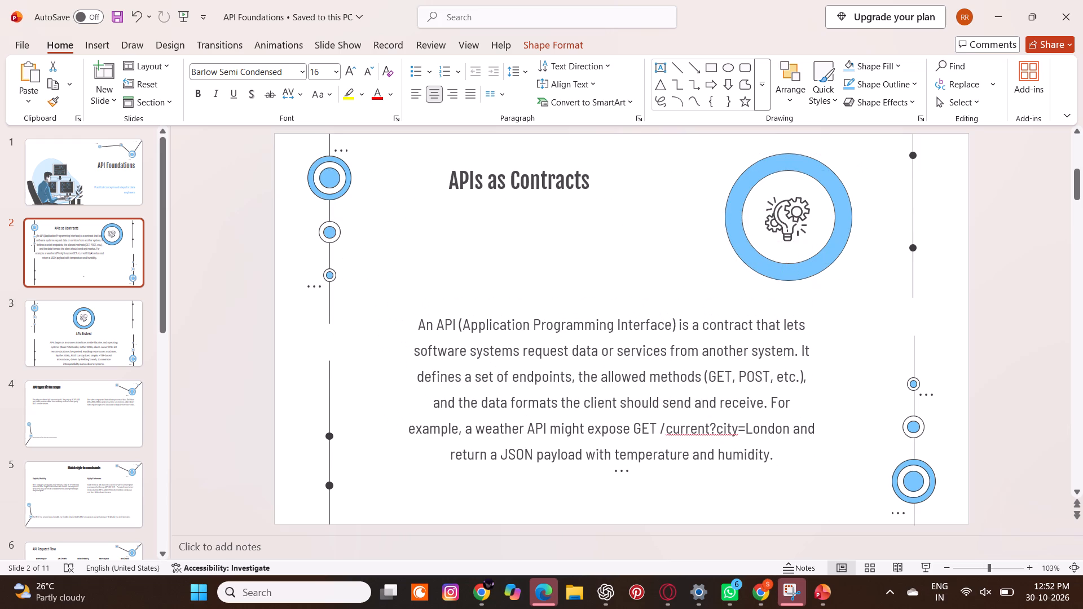
left_click_drag(591, 304, 602, 306)
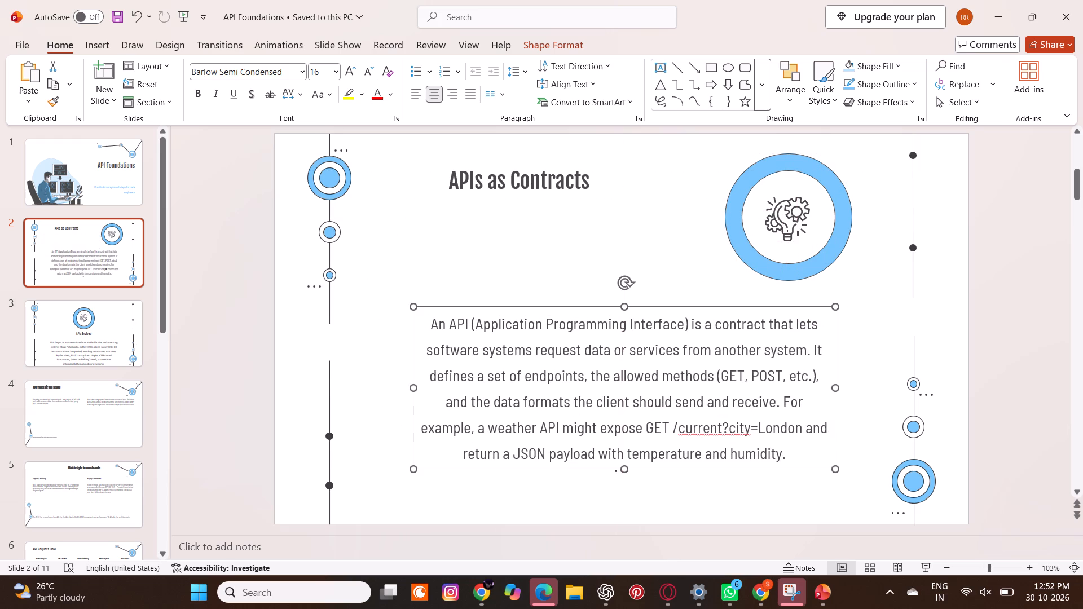
Move the "APIs as Contracts" heading down so it sits just above the body paragraph, left of the blue ring.
left_click(549, 182)
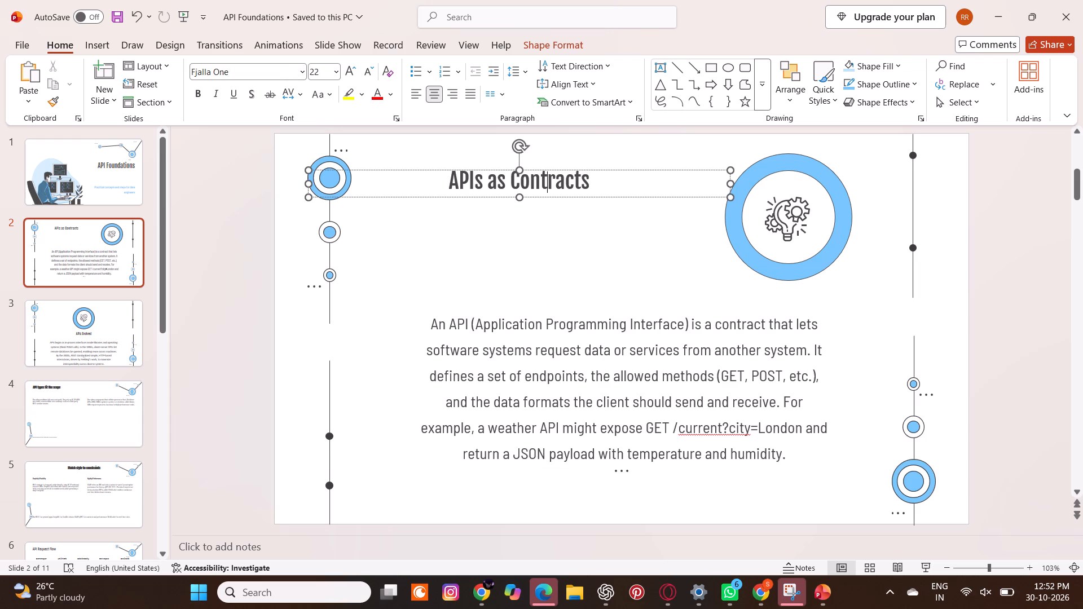
left_click_drag(558, 170, 603, 237)
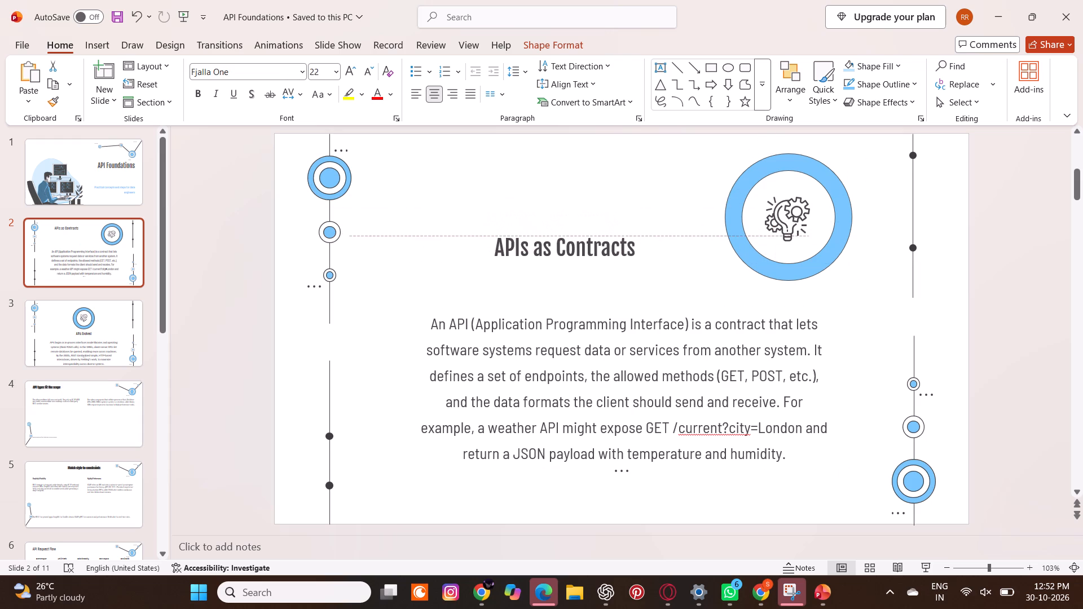
left_click_drag(603, 237, 579, 230)
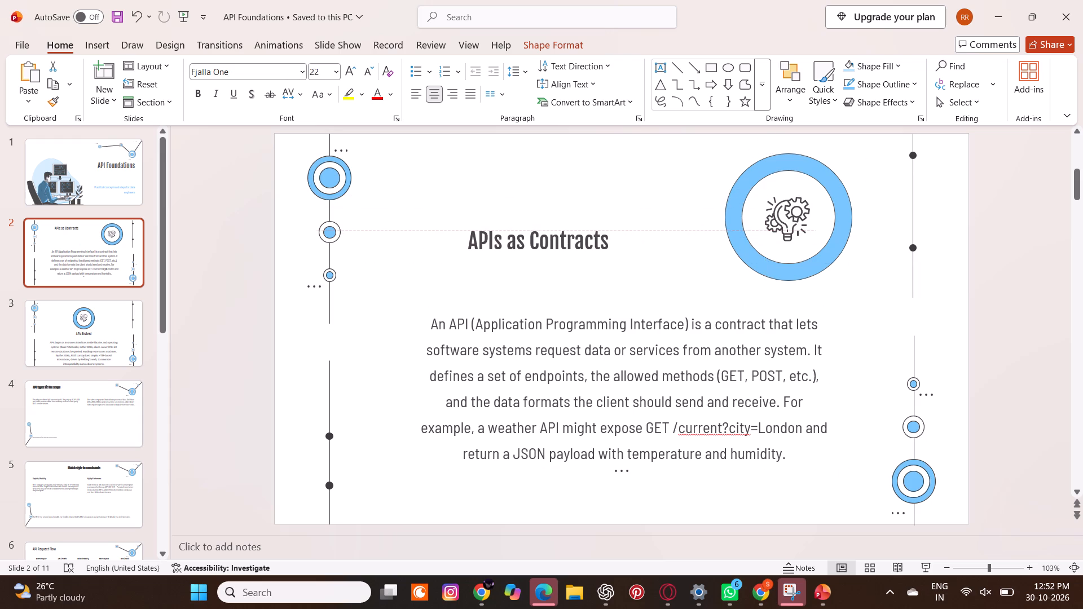
left_click_drag(579, 230, 595, 259)
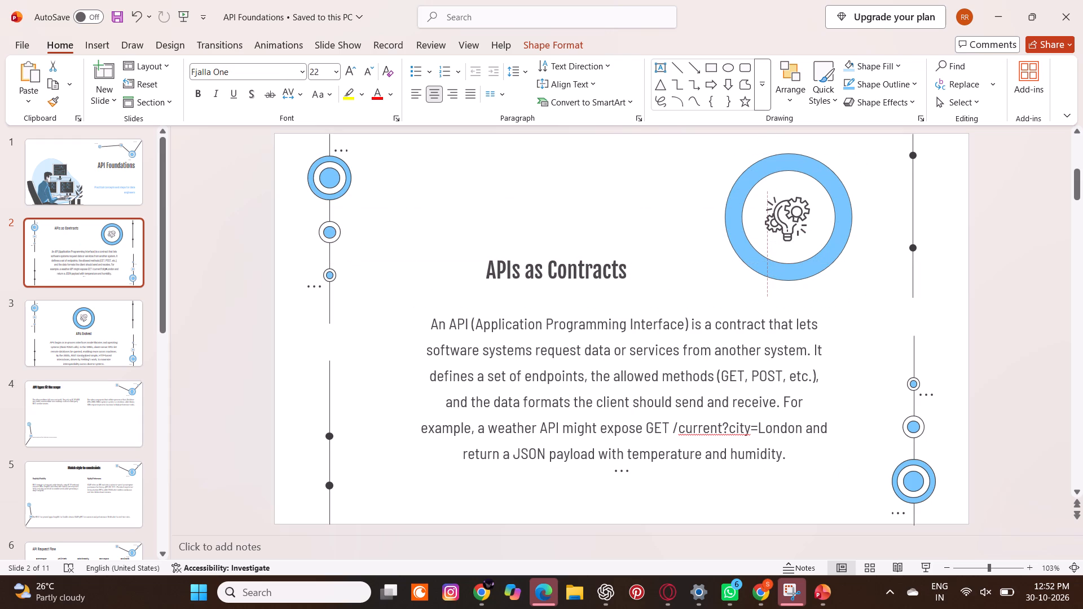
left_click_drag(595, 259, 555, 240)
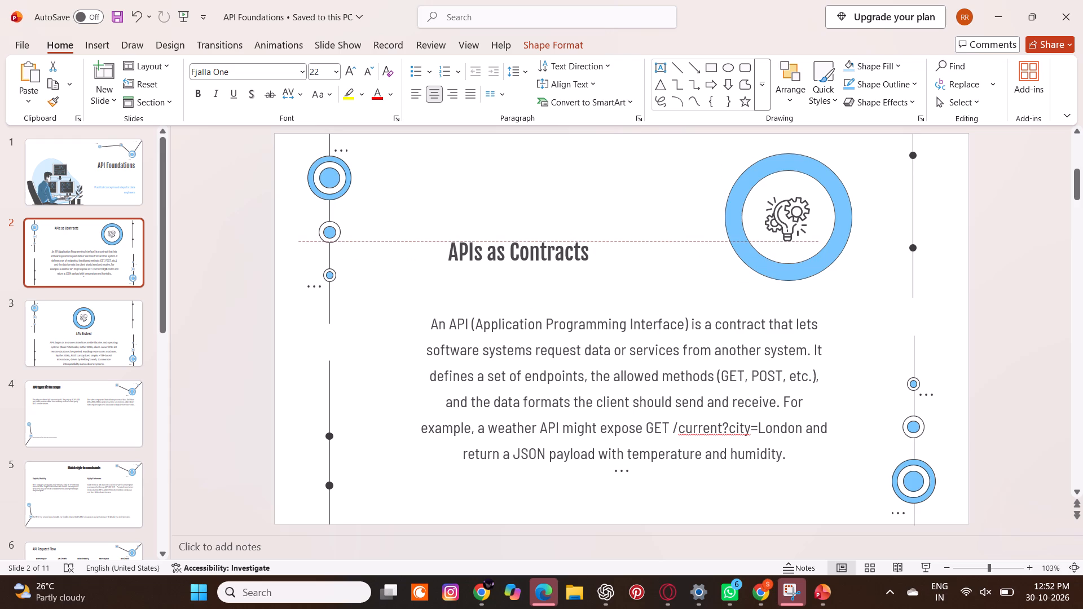
left_click_drag(555, 240, 556, 240)
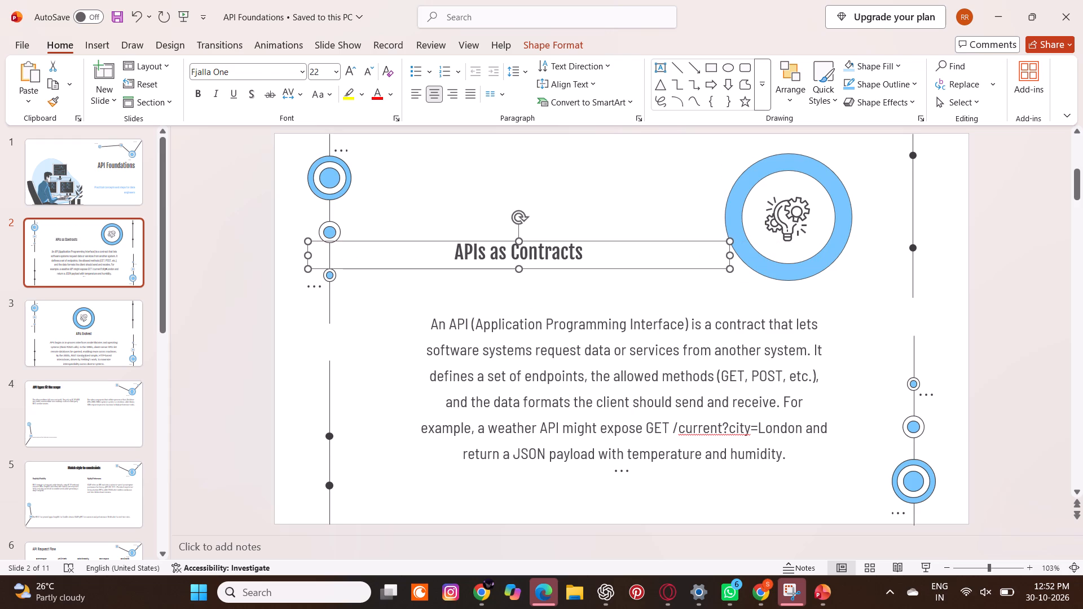
Move the body paragraph left and slightly up so it sits closer beneath the "APIs as Contracts" heading.
left_click(560, 331)
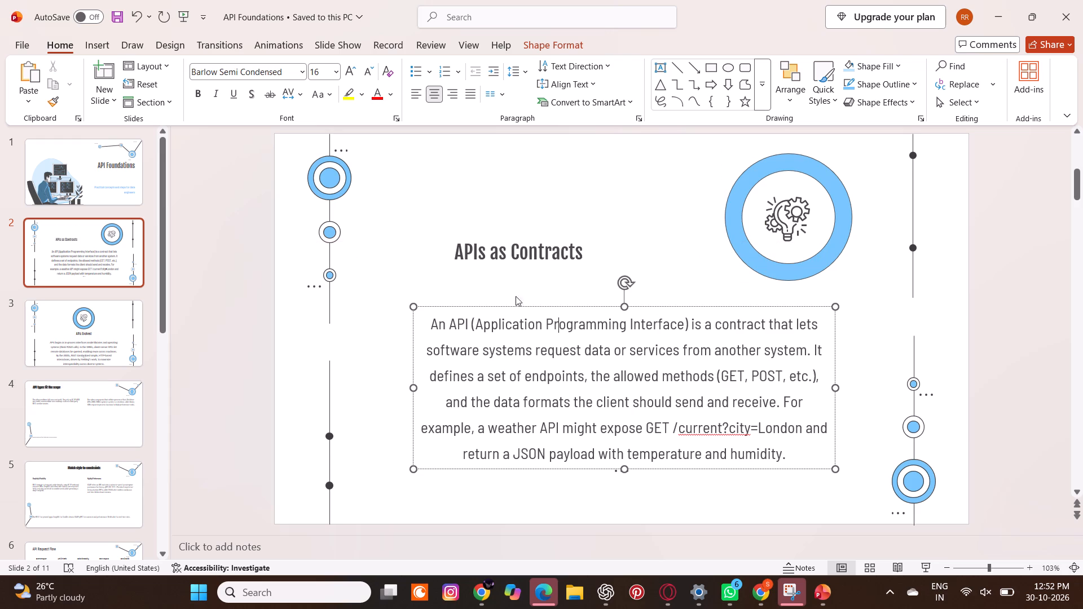
left_click_drag(508, 307, 473, 294)
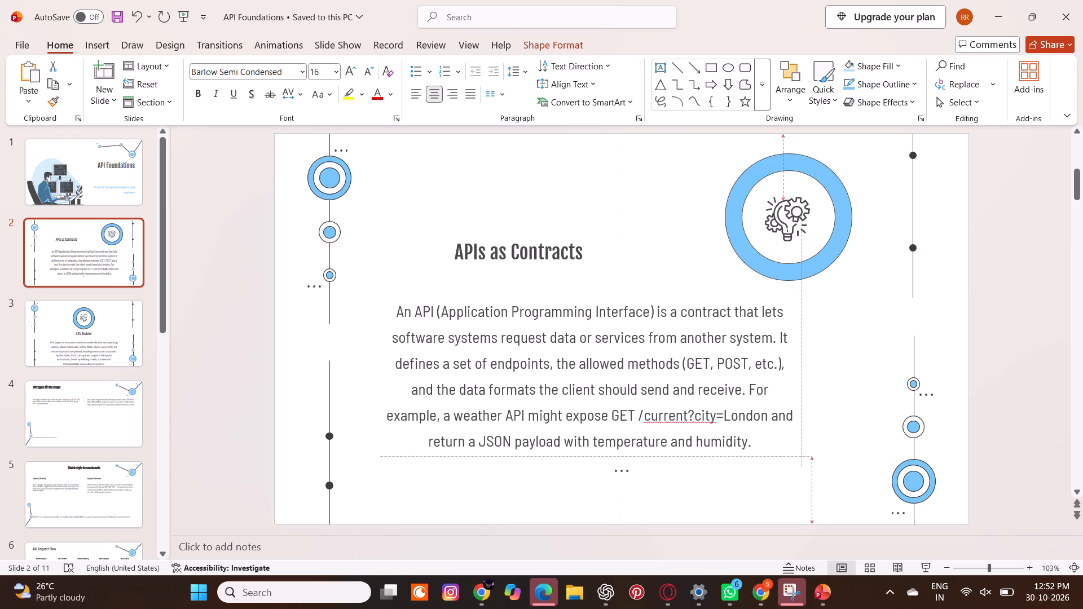
left_click_drag(473, 294, 459, 289)
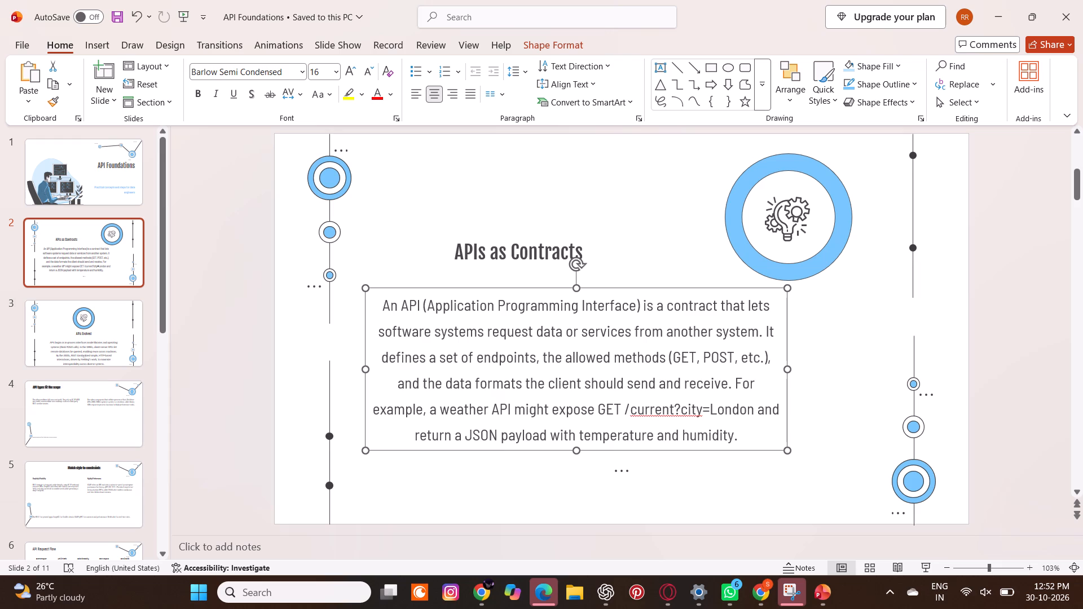
Set the font size of the "APIs as Contracts" heading text to 44.
left_click(532, 253)
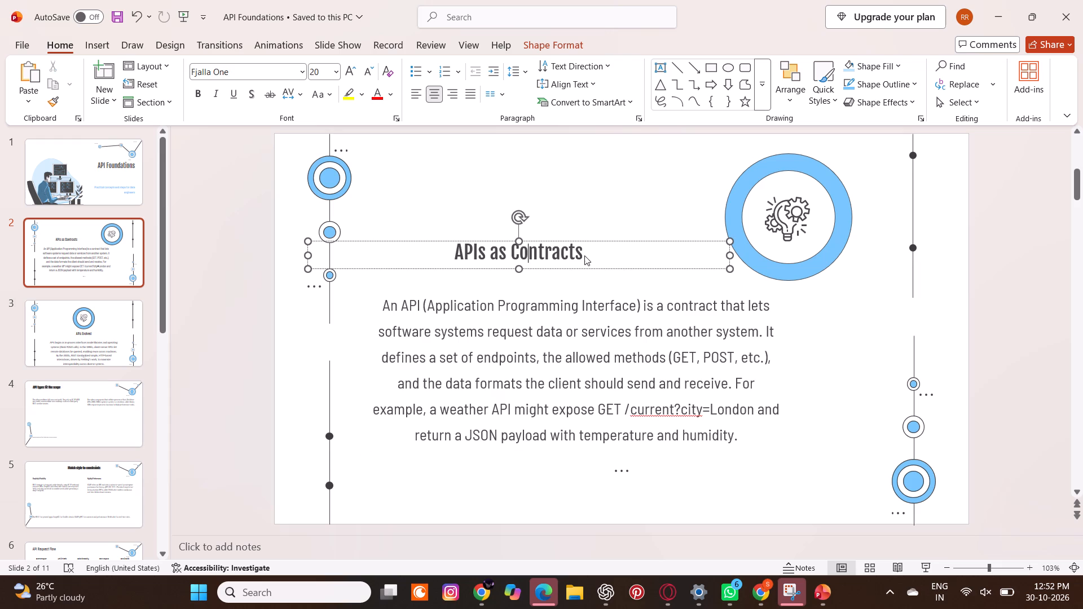
left_click(584, 255)
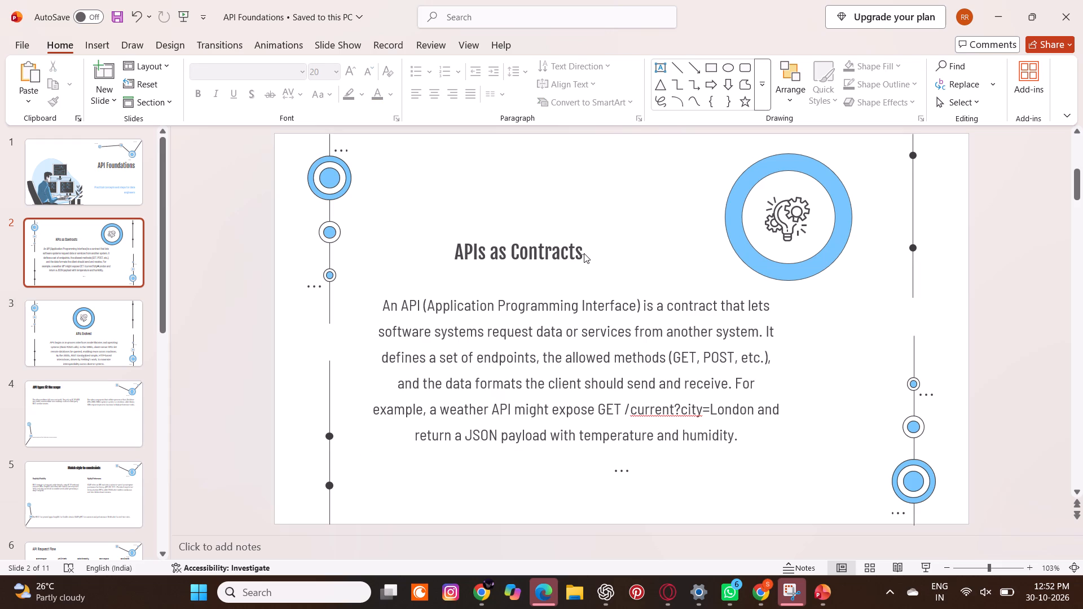
left_click(583, 253)
left_click(579, 252)
left_click_drag(579, 252, 408, 250)
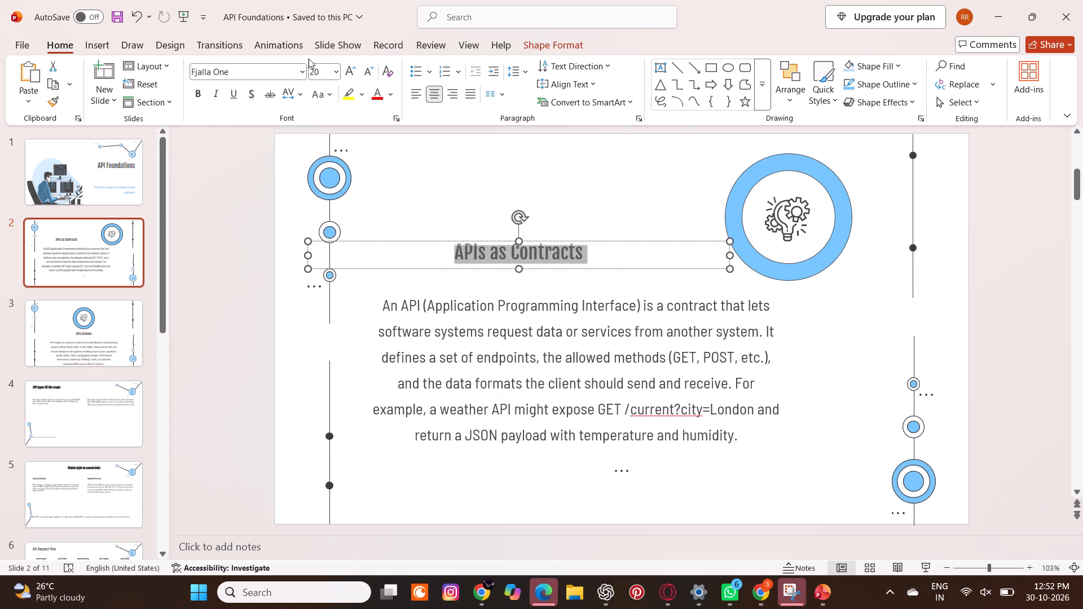
left_click(338, 70)
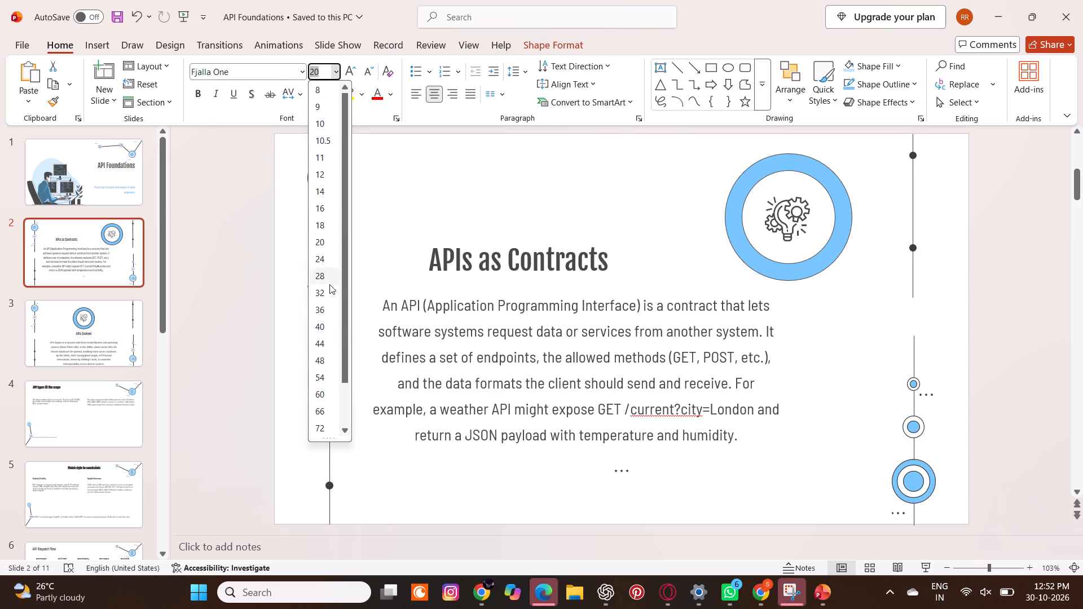
left_click(327, 343)
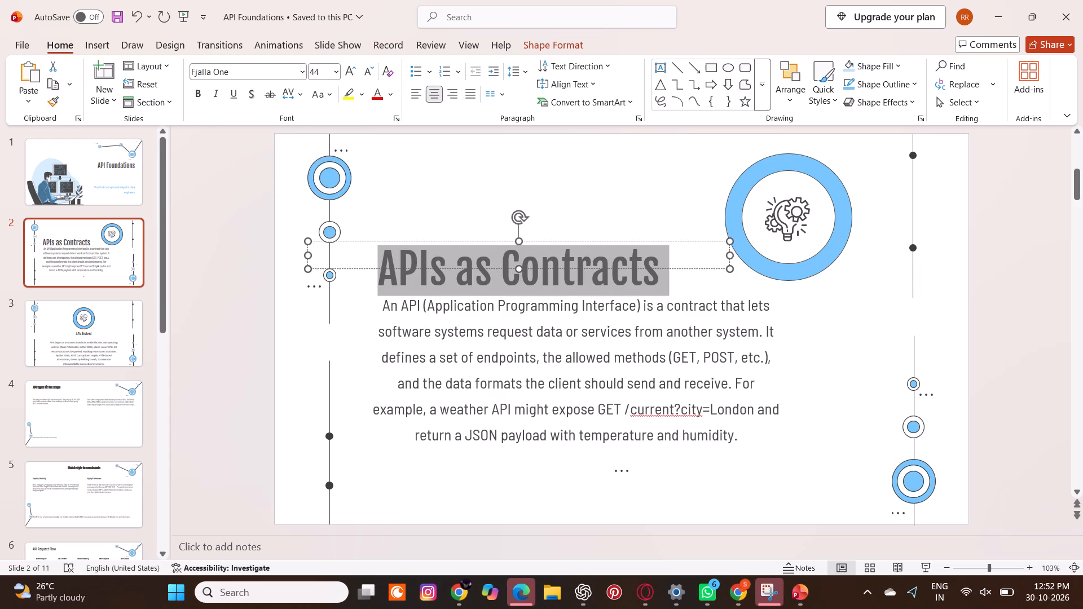
Move the enlarged heading up and slightly right so it clears the body paragraph and lines up beside the blue ring.
left_click(557, 241)
left_click_drag(557, 241, 568, 195)
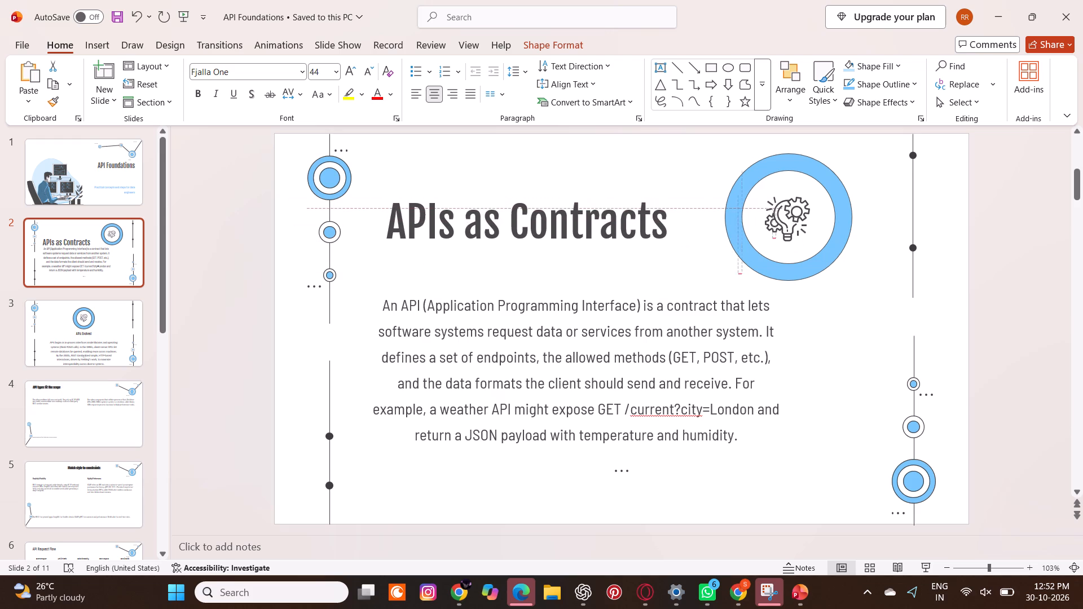
left_click_drag(568, 195, 571, 191)
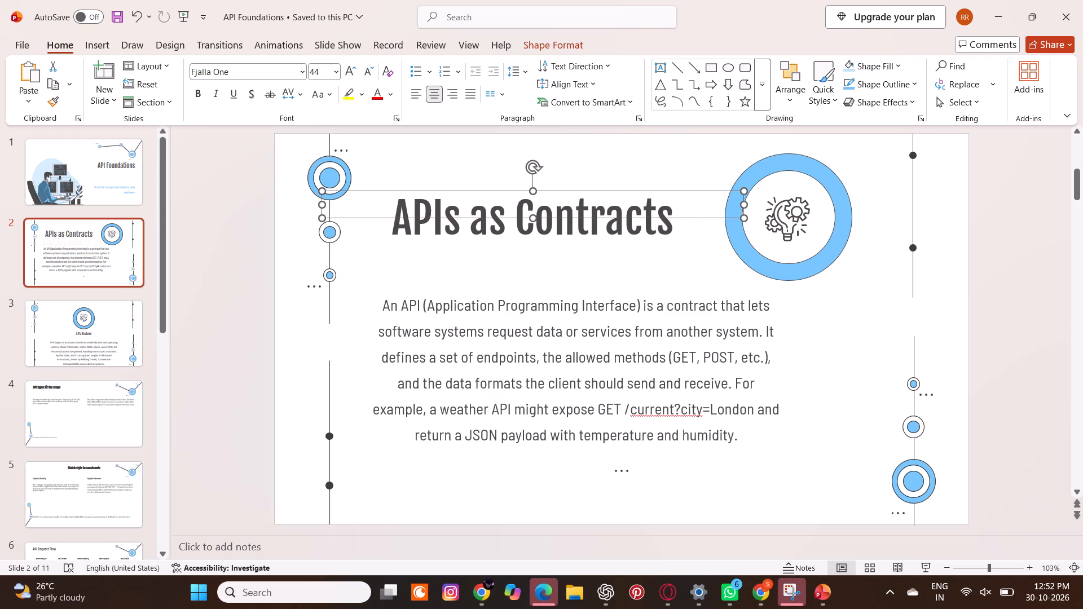
Shift the body paragraph slightly up and left beneath the enlarged heading.
left_click(529, 314)
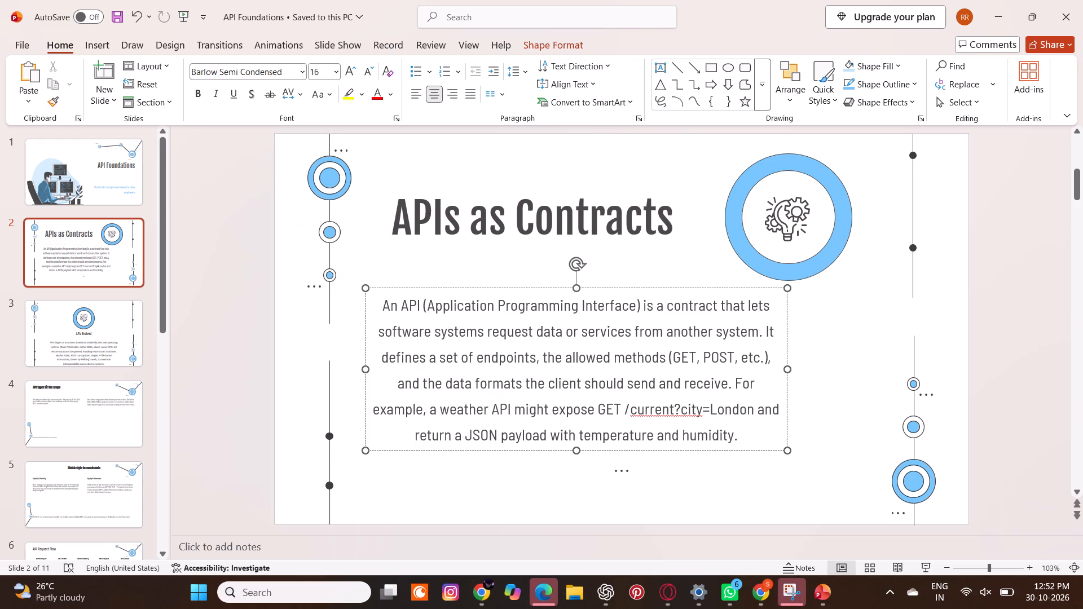
left_click(544, 291)
left_click_drag(543, 288, 536, 281)
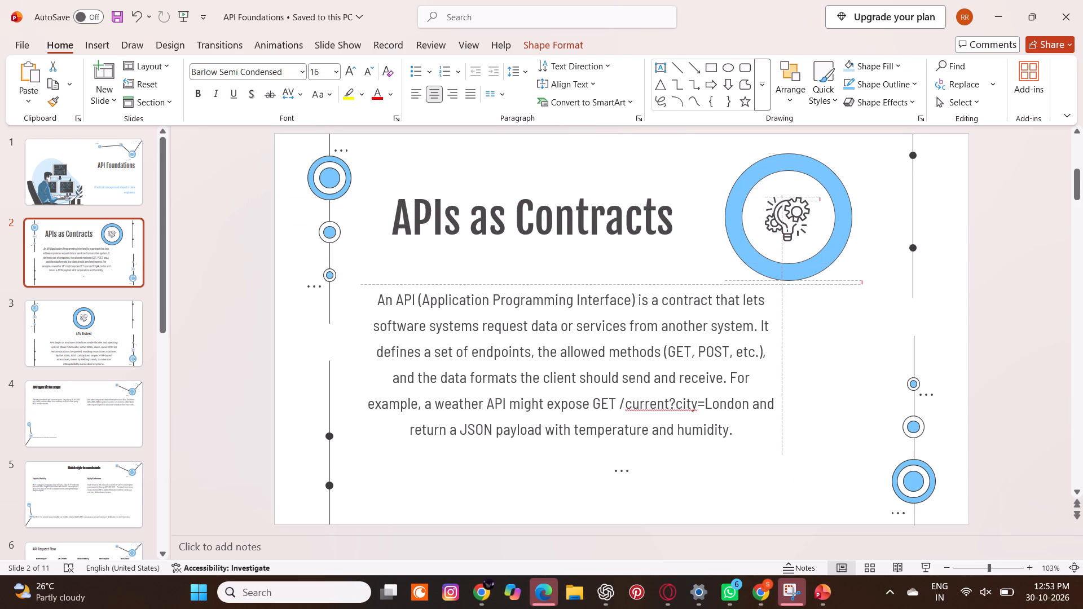
left_click_drag(536, 281, 534, 279)
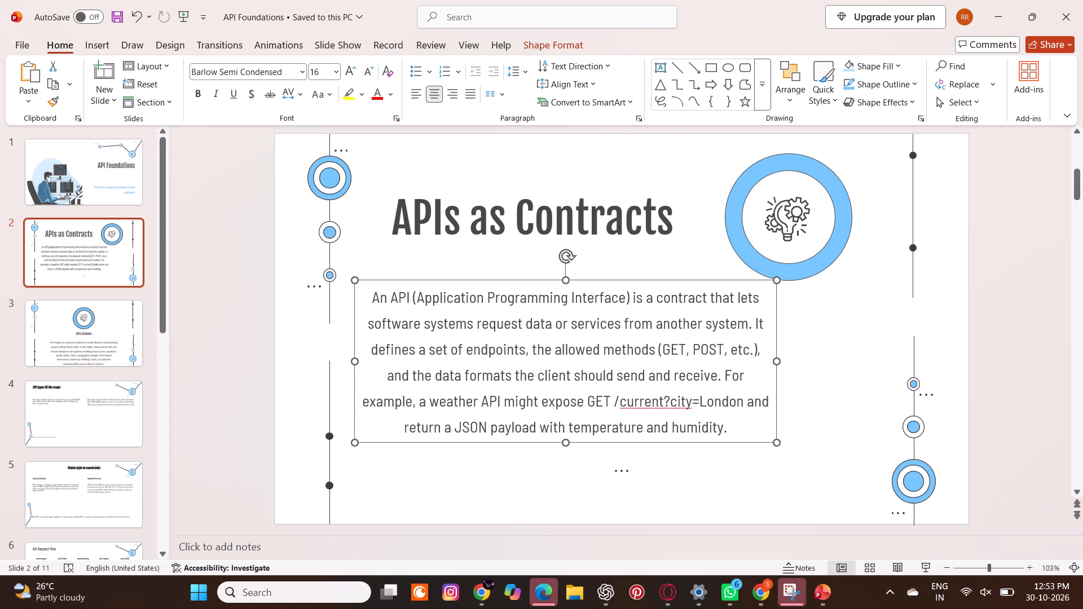
Move the lightbulb-and-gears icon horizontally to the right, over the inner right edge of the blue ring.
left_click_drag(799, 219, 826, 217)
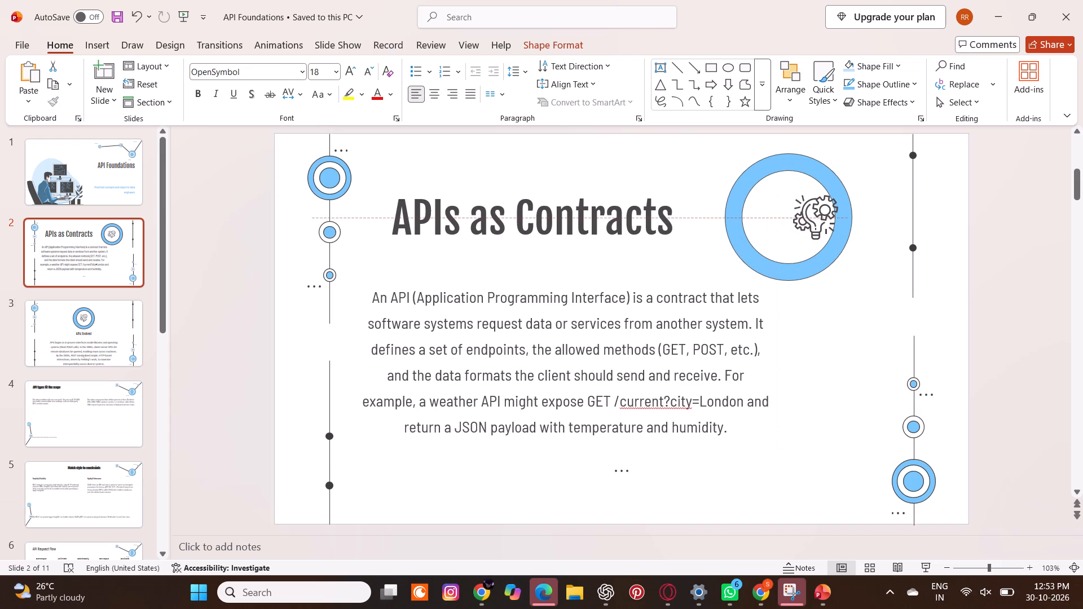
left_click_drag(826, 217, 832, 219)
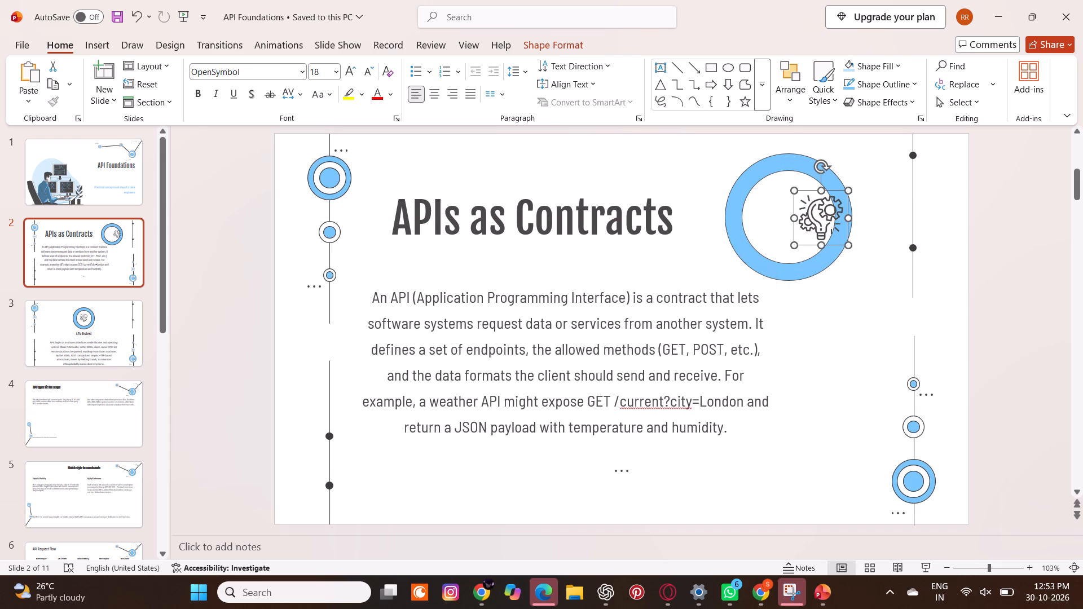
Move the large blue ring to the right so it is centred around the lightbulb-and-gears icon again.
left_click(743, 196)
double_click(743, 196)
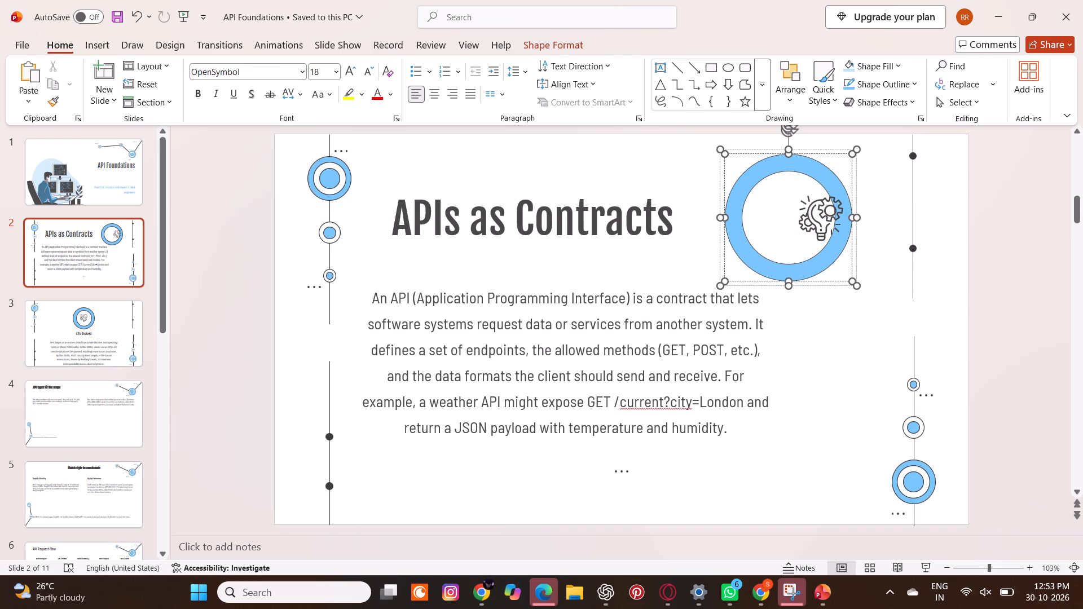
left_click(785, 195)
left_click(624, 176)
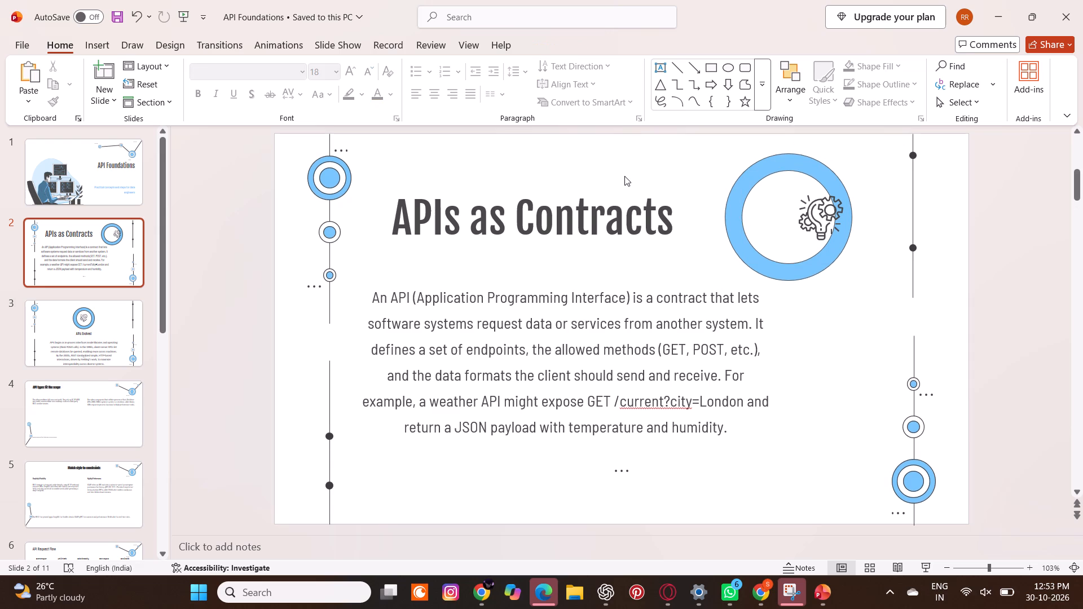
left_click(763, 164)
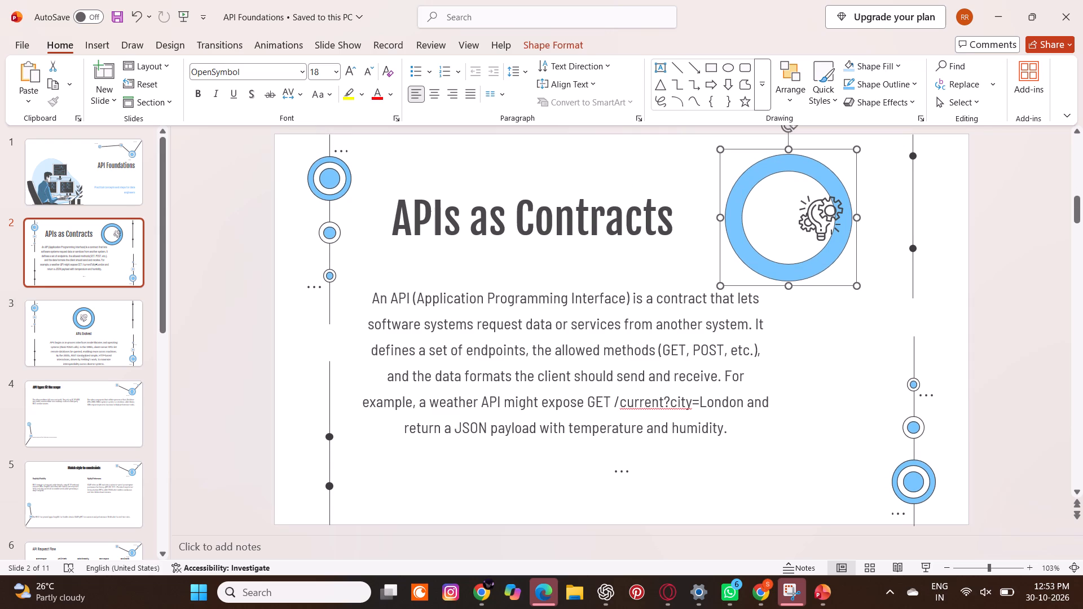
left_click_drag(771, 147, 809, 148)
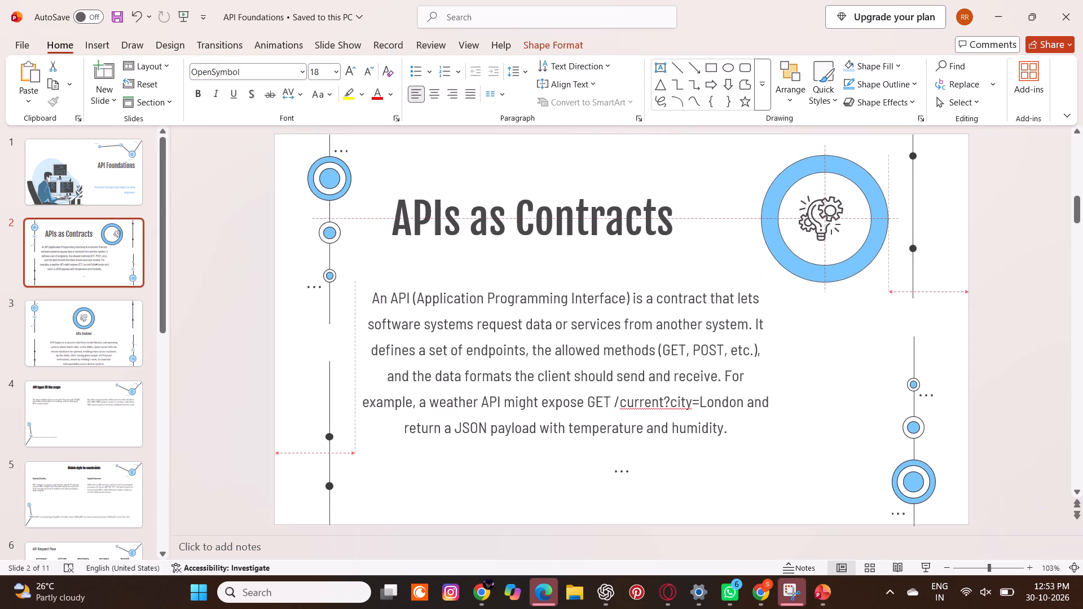
left_click_drag(809, 148, 807, 149)
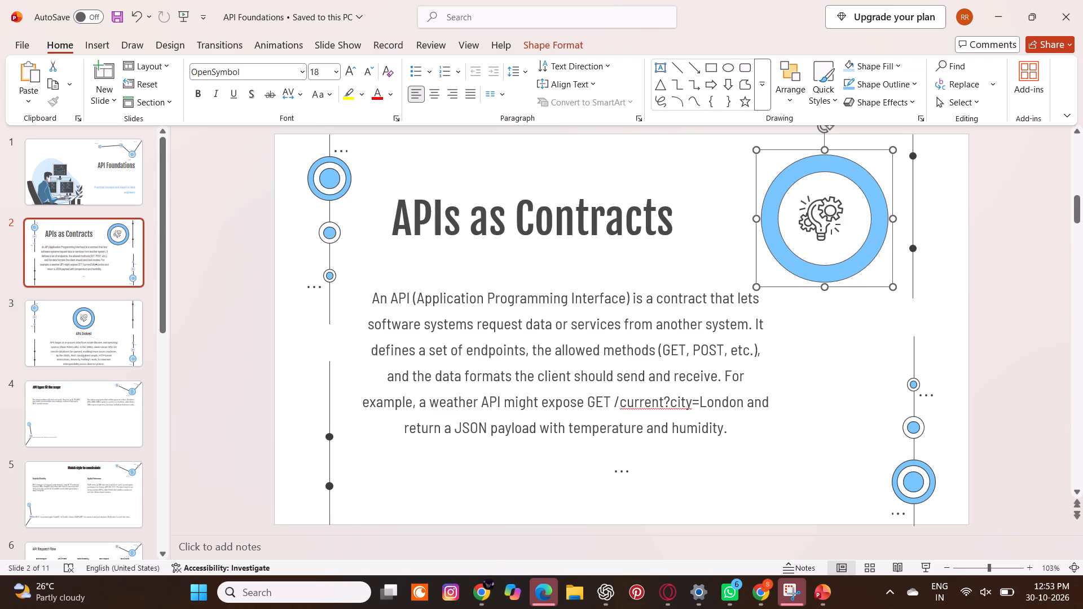
left_click(804, 273)
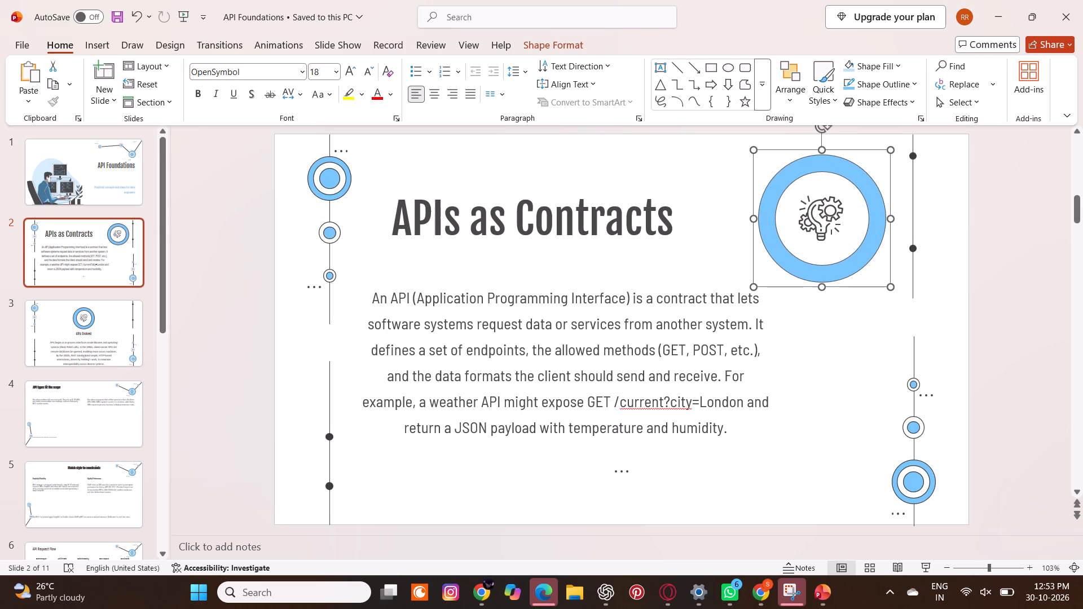
Raise the body paragraph slightly so it sits closer to the heading, clear of the blue ring.
left_click(819, 323)
left_click_drag(635, 314, 627, 291)
left_click_drag(627, 291, 624, 279)
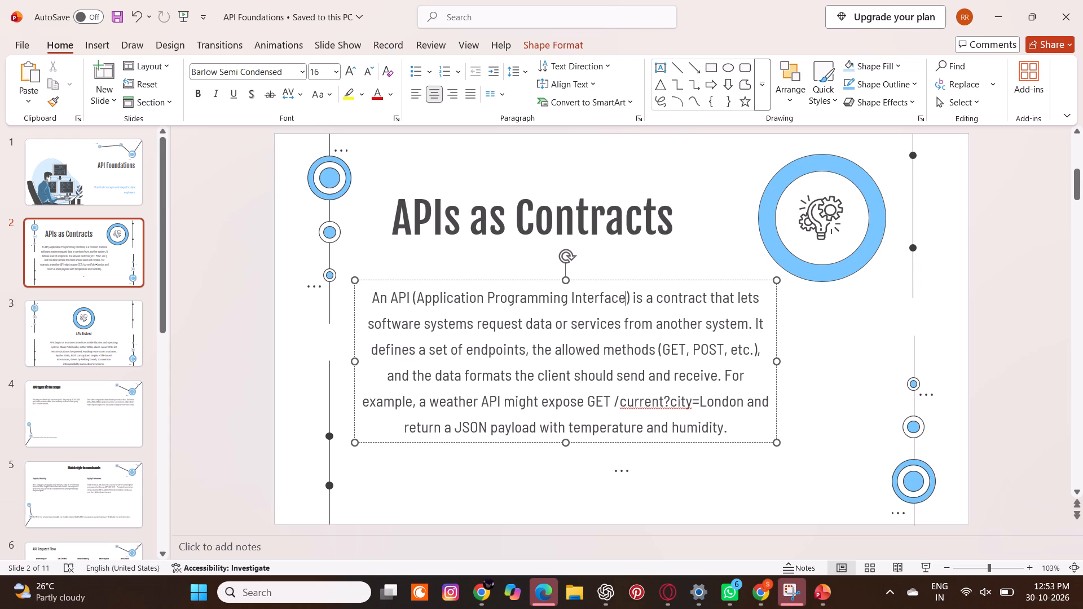
left_click_drag(624, 279, 625, 279)
left_click(625, 279)
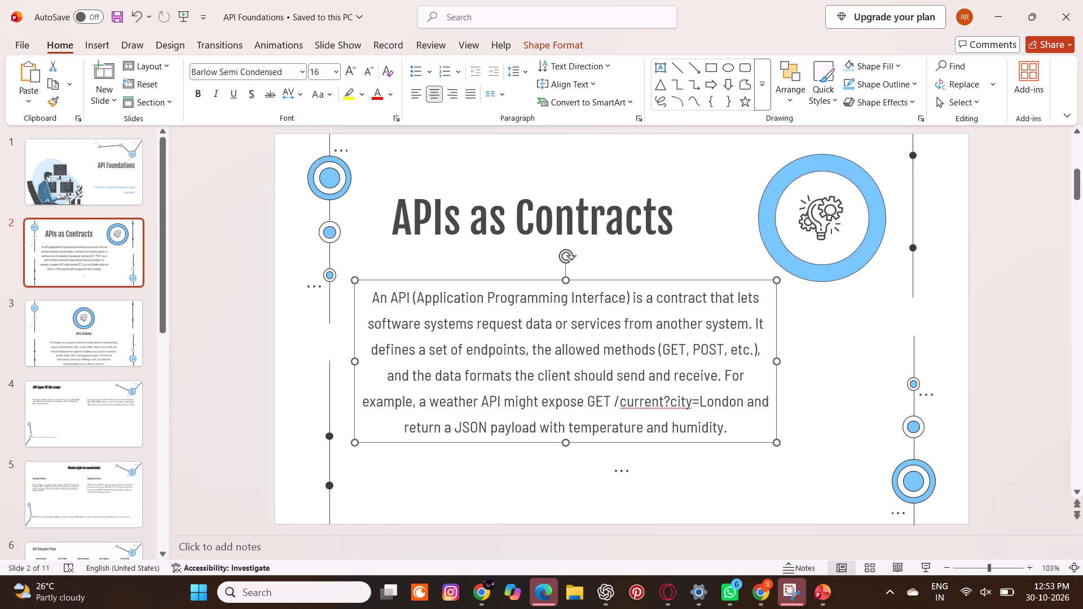
left_click_drag(627, 280, 628, 272)
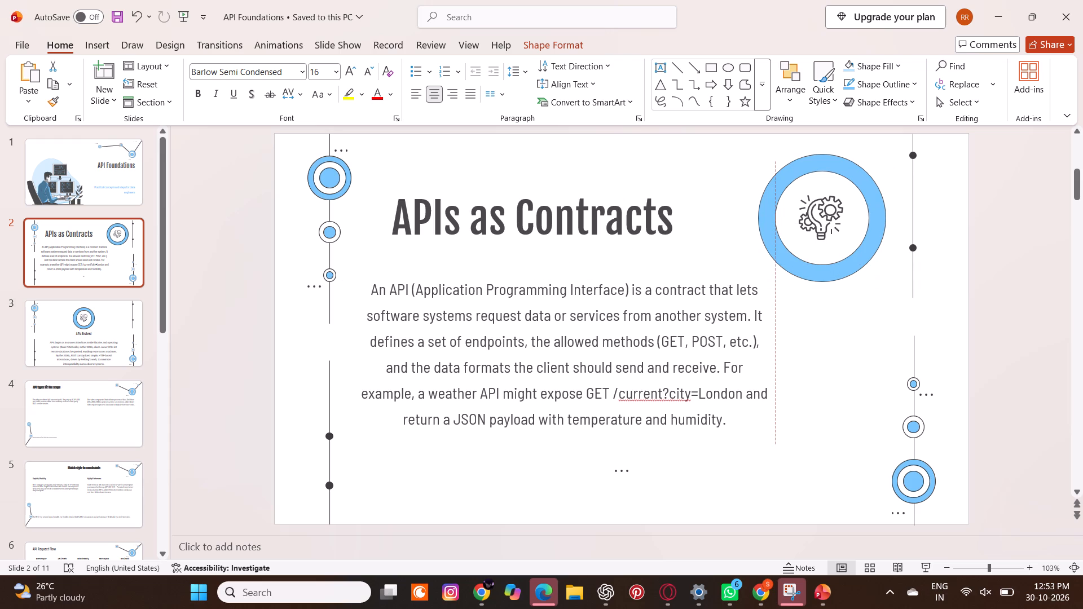
left_click_drag(628, 272, 625, 272)
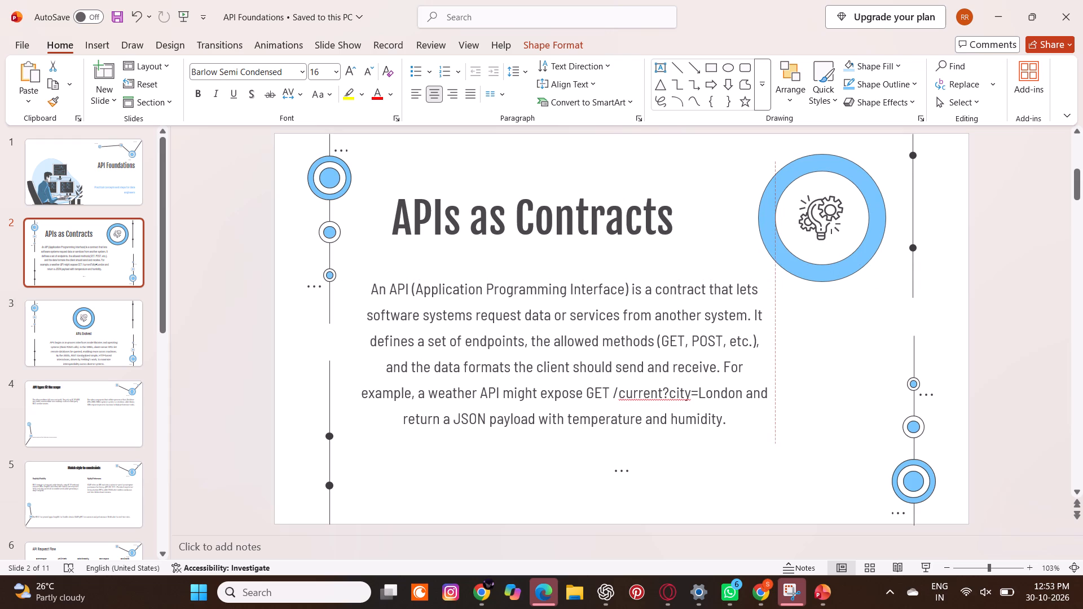
left_click_drag(625, 272, 625, 274)
Move the "APIs as Contracts" heading slightly right and down so it sits roughly centred just above the body paragraph.
left_click_drag(619, 209, 639, 192)
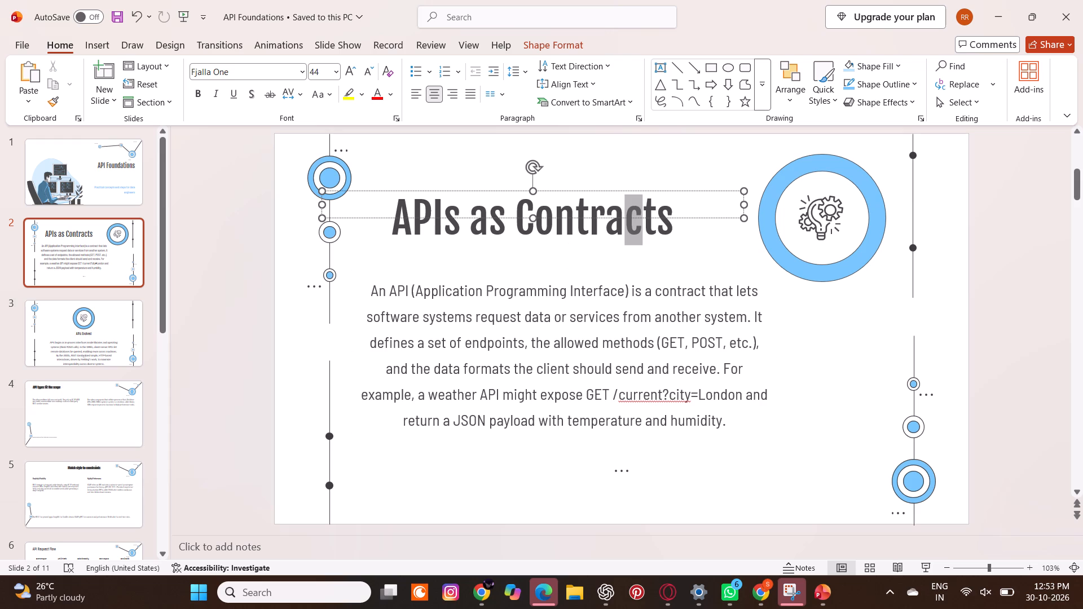
left_click_drag(639, 192, 632, 191)
left_click(632, 191)
left_click_drag(632, 191, 648, 191)
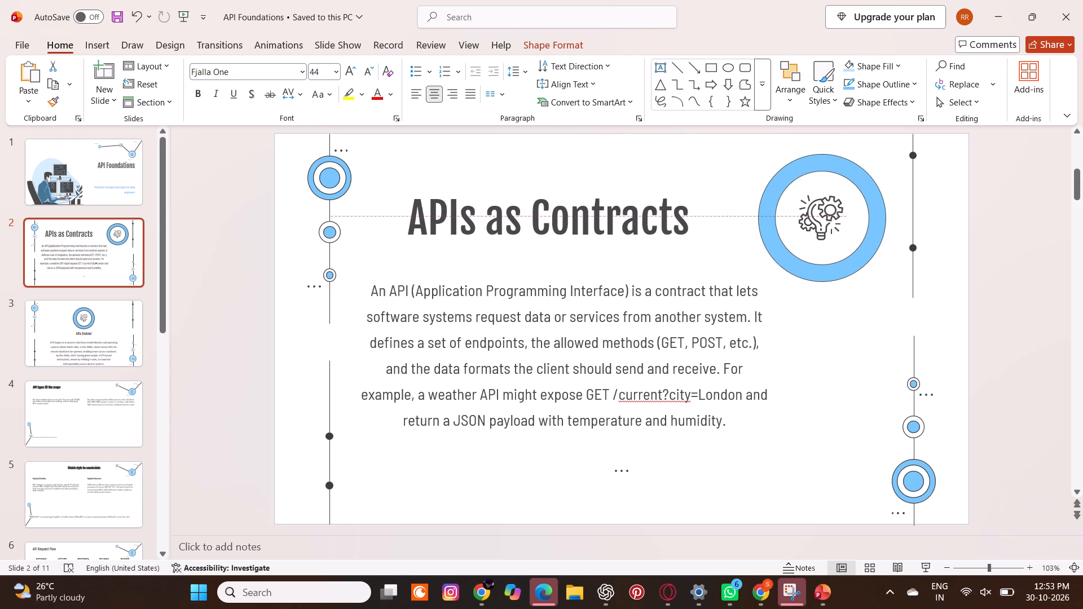
left_click_drag(648, 191, 654, 202)
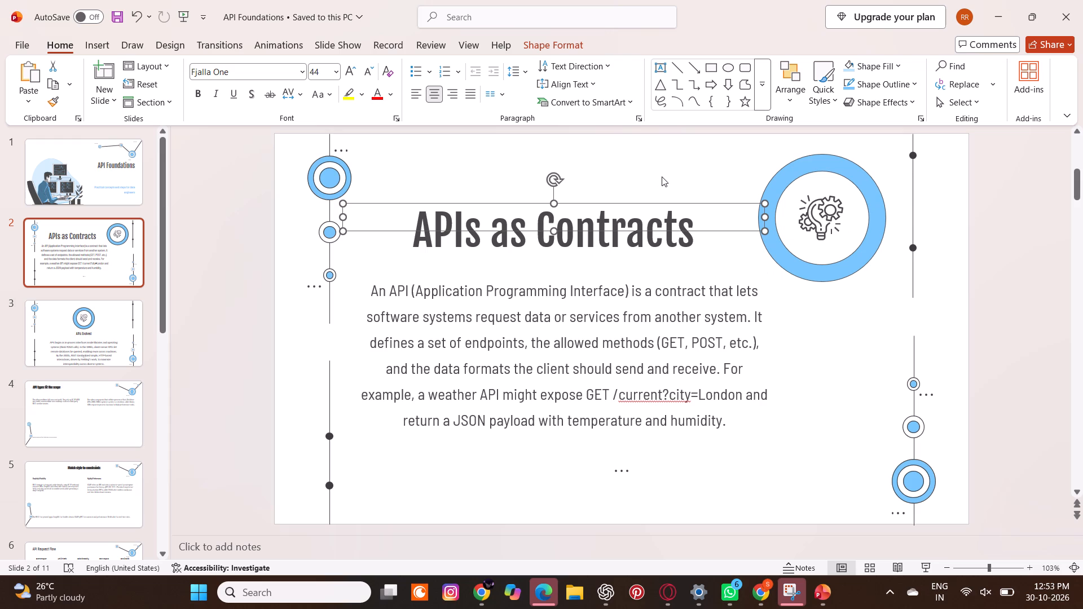
right_click_drag(486, 175, 482, 189)
left_click(704, 232)
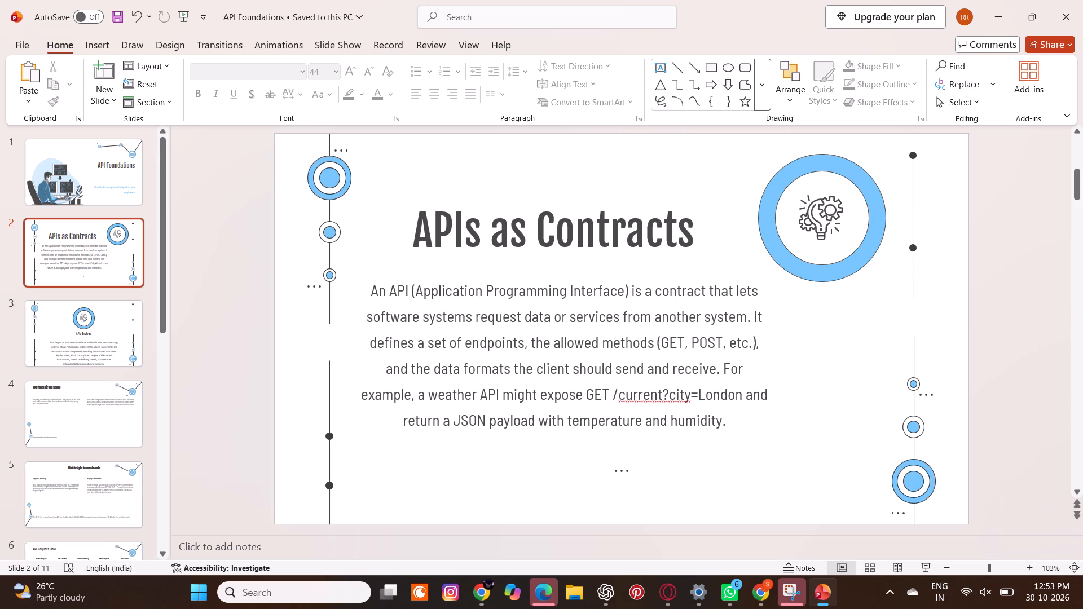
Insert a space after "/current?" in the body paragraph of slide 2.
left_click(669, 401)
key("space")
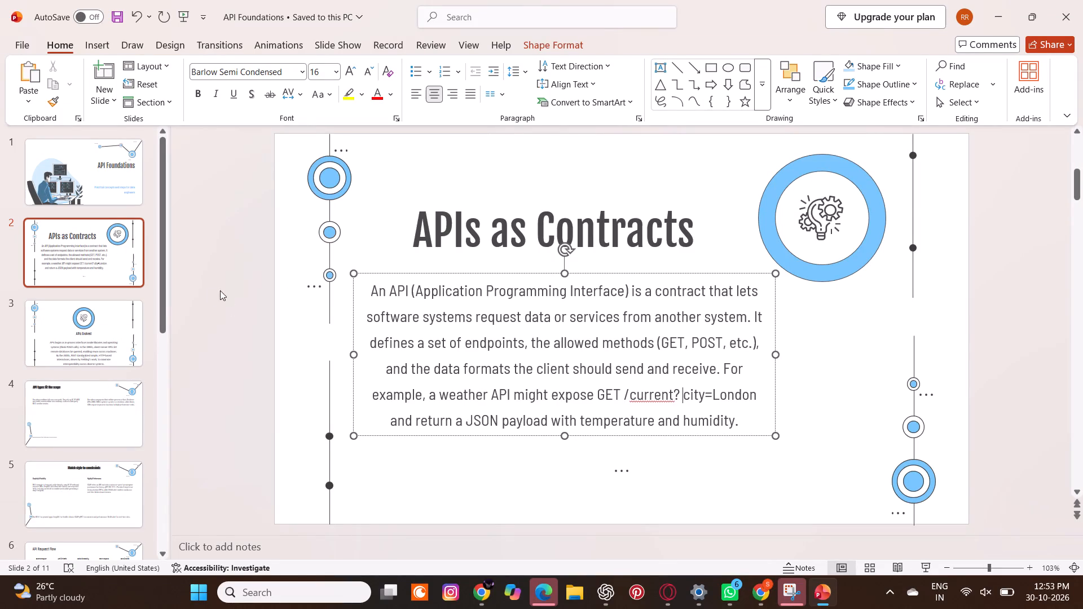
On slide 3, move the large blue ring to the slide's upper right and centre the lightbulb-and-gears icon inside it.
left_click(122, 321)
left_click_drag(630, 242, 686, 239)
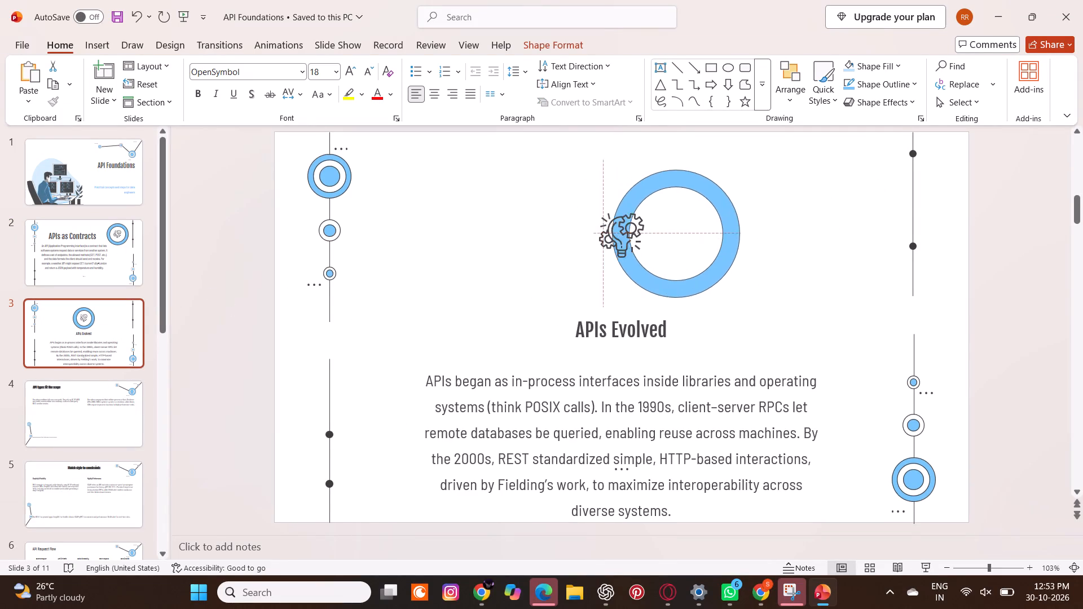
left_click_drag(686, 239, 842, 230)
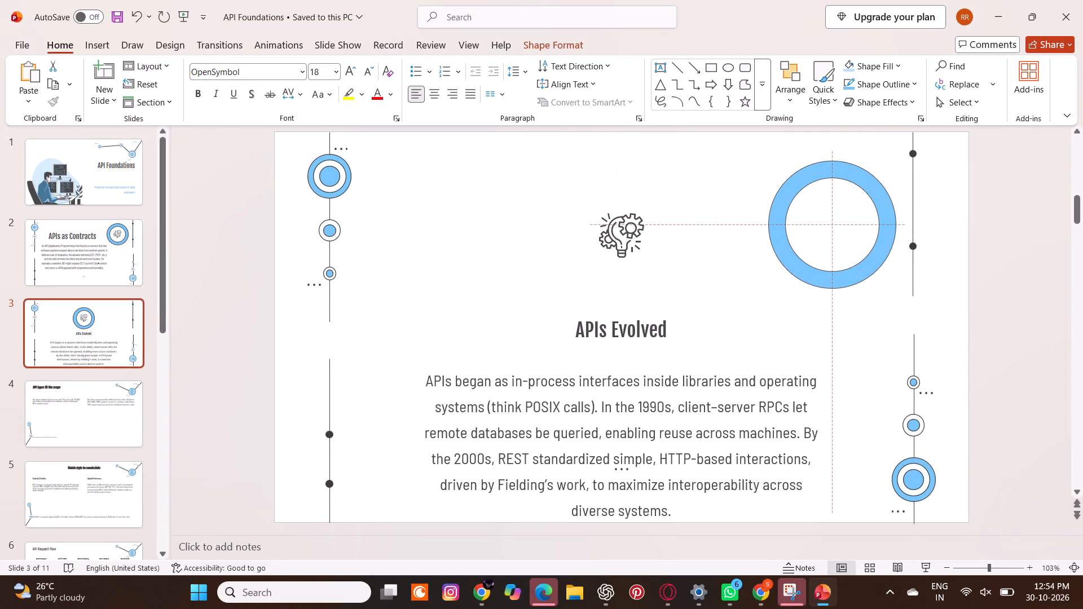
left_click_drag(842, 230, 839, 230)
left_click_drag(634, 230, 771, 222)
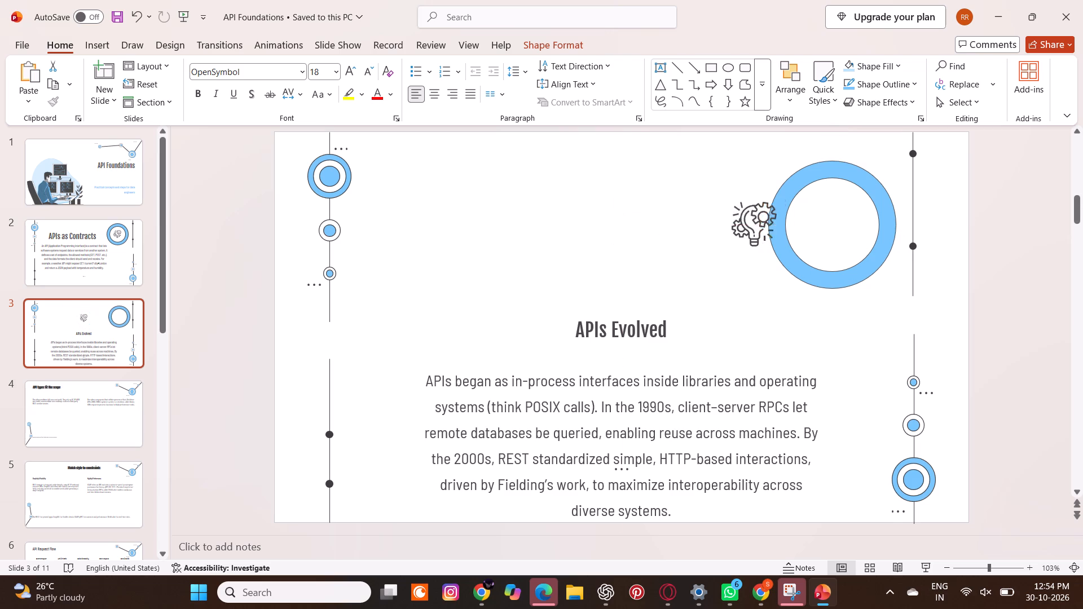
left_click_drag(771, 222, 845, 217)
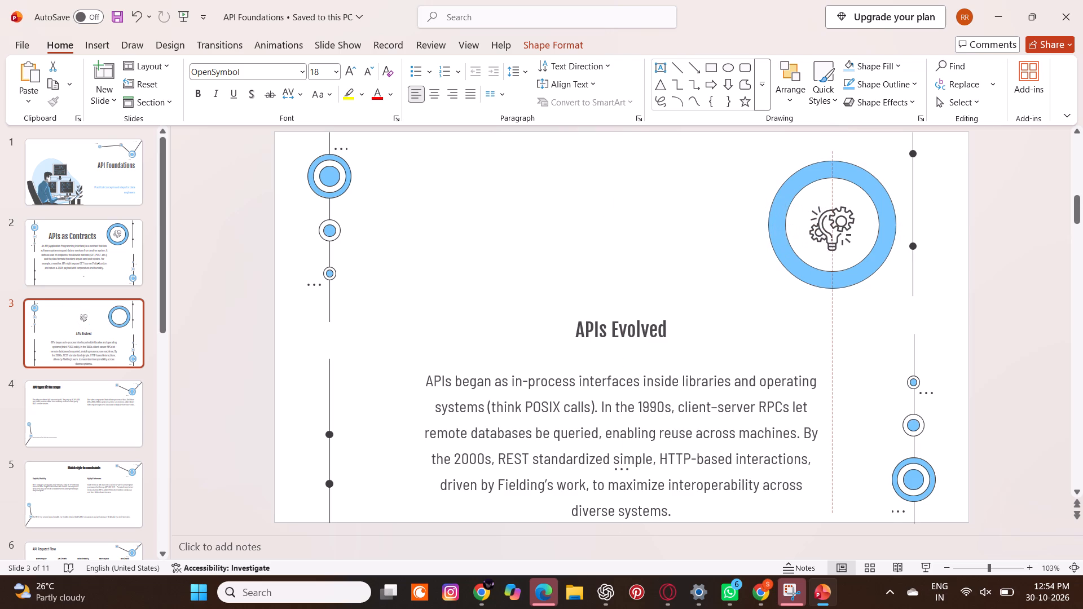
left_click_drag(845, 217, 845, 217)
Move the "APIs Evolved" heading up and left, into the empty area beside the blue ring.
left_click(638, 329)
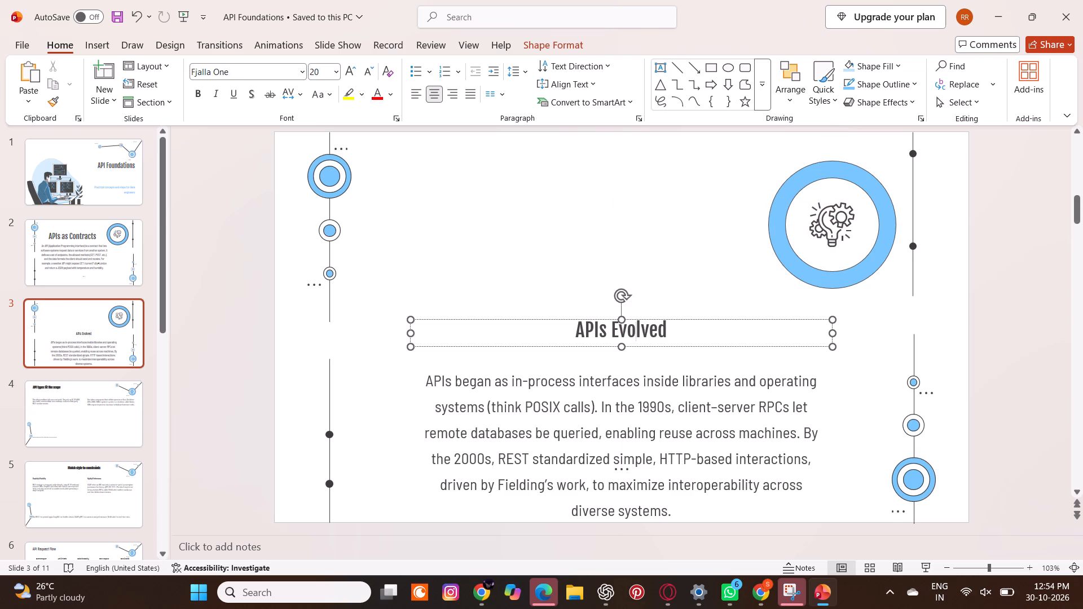
left_click_drag(661, 316, 559, 191)
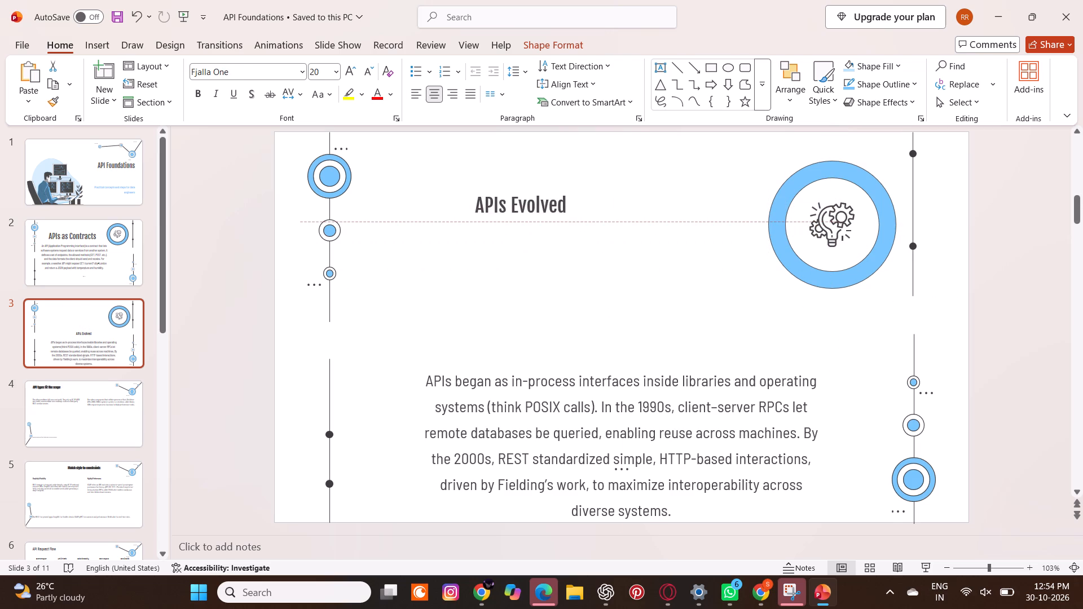
left_click_drag(559, 191, 571, 195)
Set the font size of the "APIs Evolved" heading to 48.
double_click(583, 204)
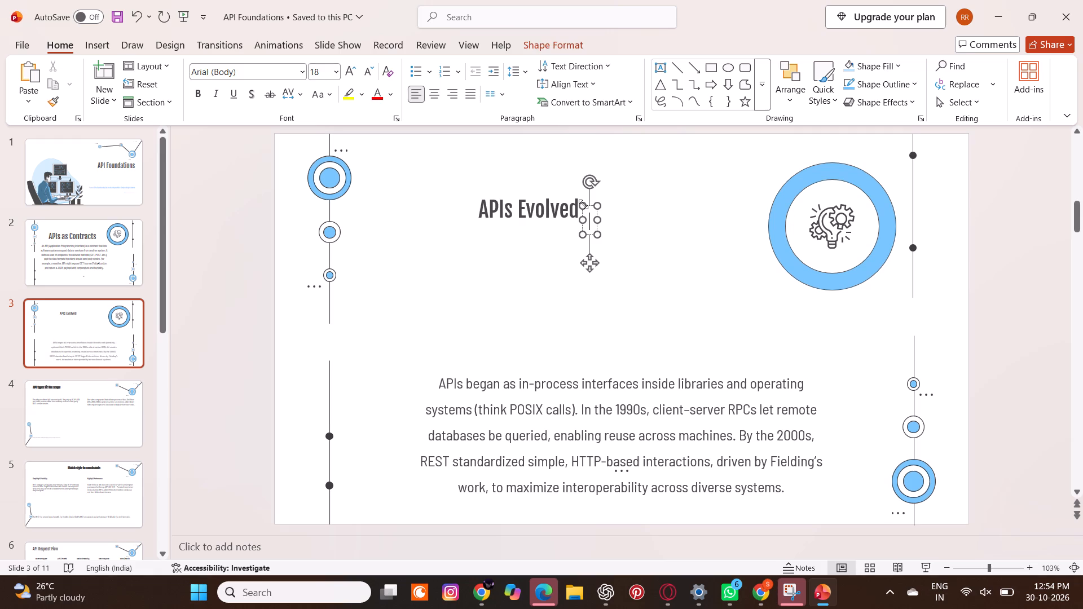
left_click(681, 246)
left_click(583, 210)
left_click(575, 208)
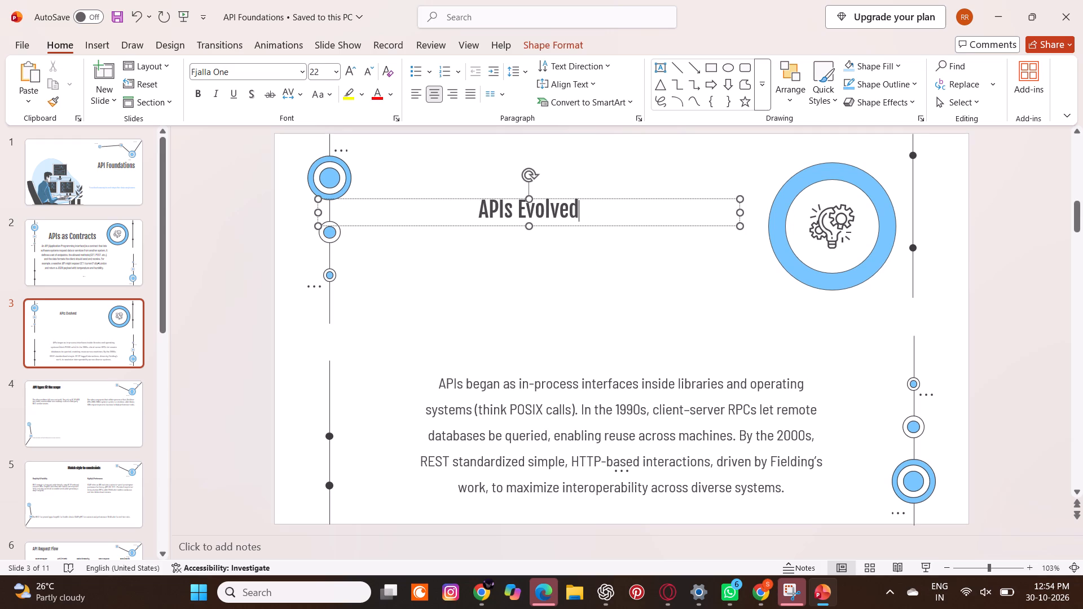
left_click(588, 210)
left_click(588, 210)
left_click(576, 209)
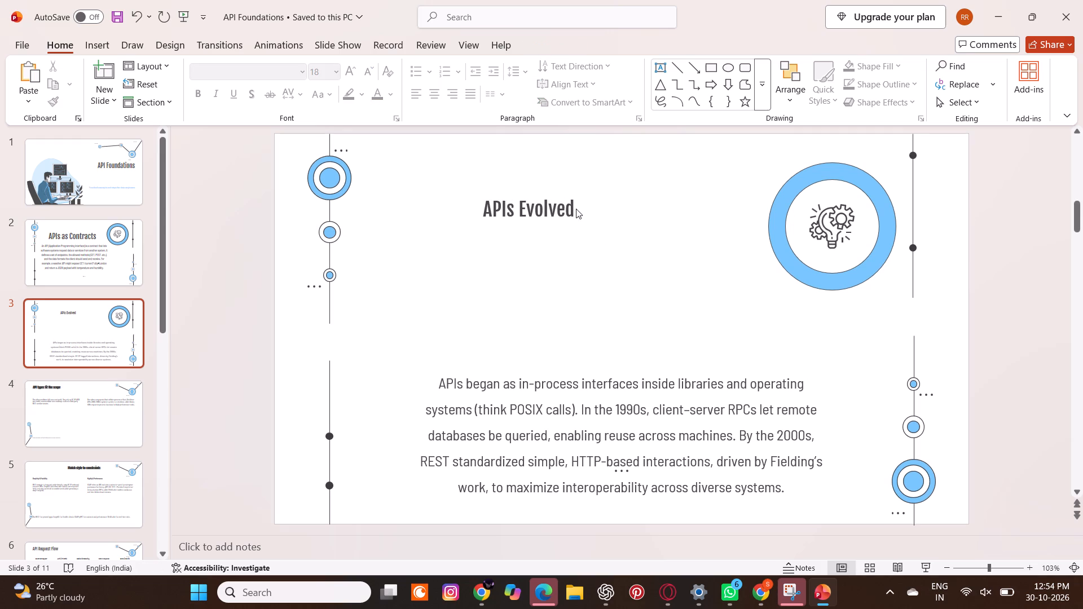
left_click(569, 208)
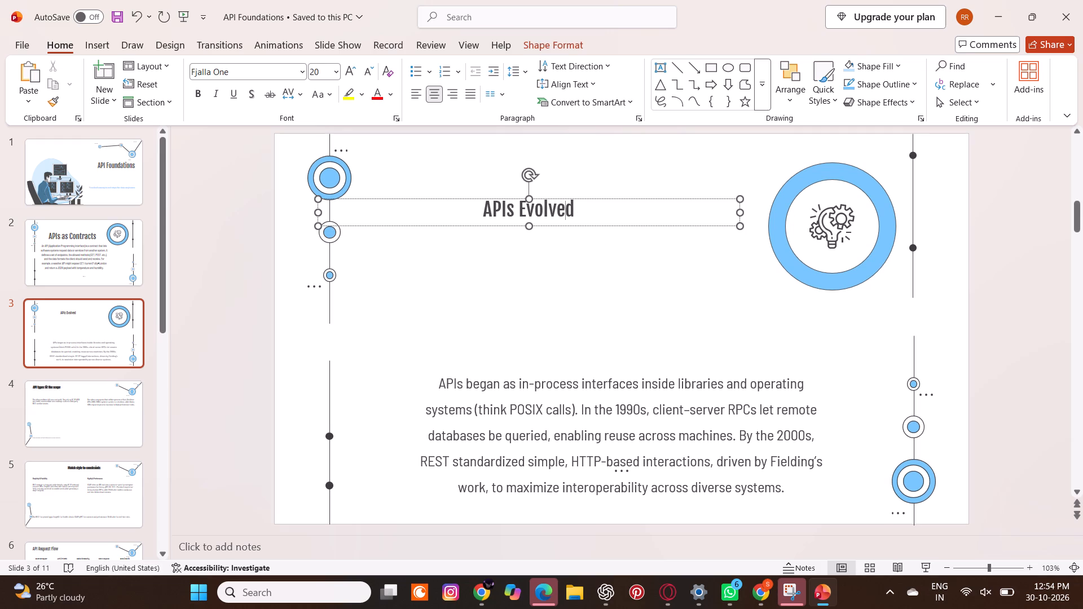
left_click_drag(574, 210, 382, 195)
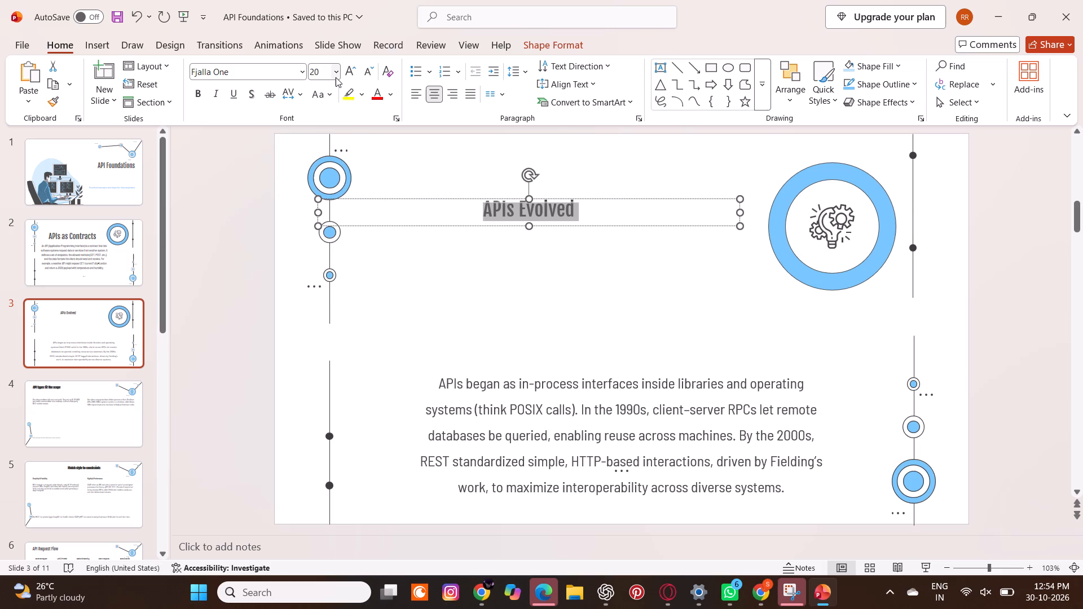
left_click(336, 77)
left_click(334, 360)
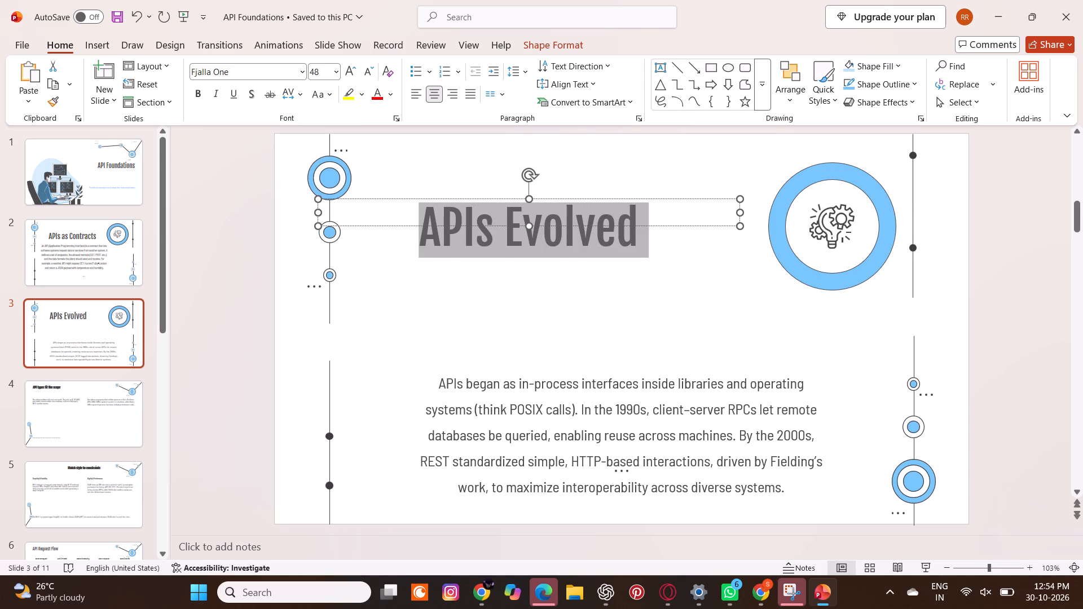
Move the enlarged "APIs Evolved" heading slightly up and right, towards the blue ring.
left_click_drag(597, 200, 629, 179)
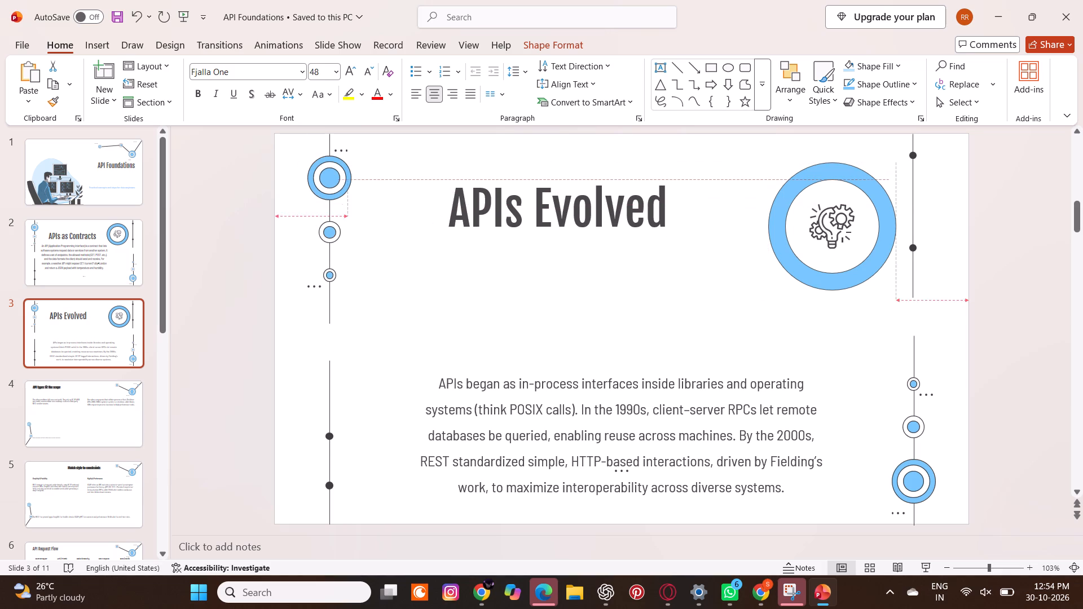
left_click_drag(629, 179, 637, 178)
Move the body paragraph of slide 3 up and left so it sits below the heading, clear of the blue ring.
left_click_drag(597, 402, 603, 404)
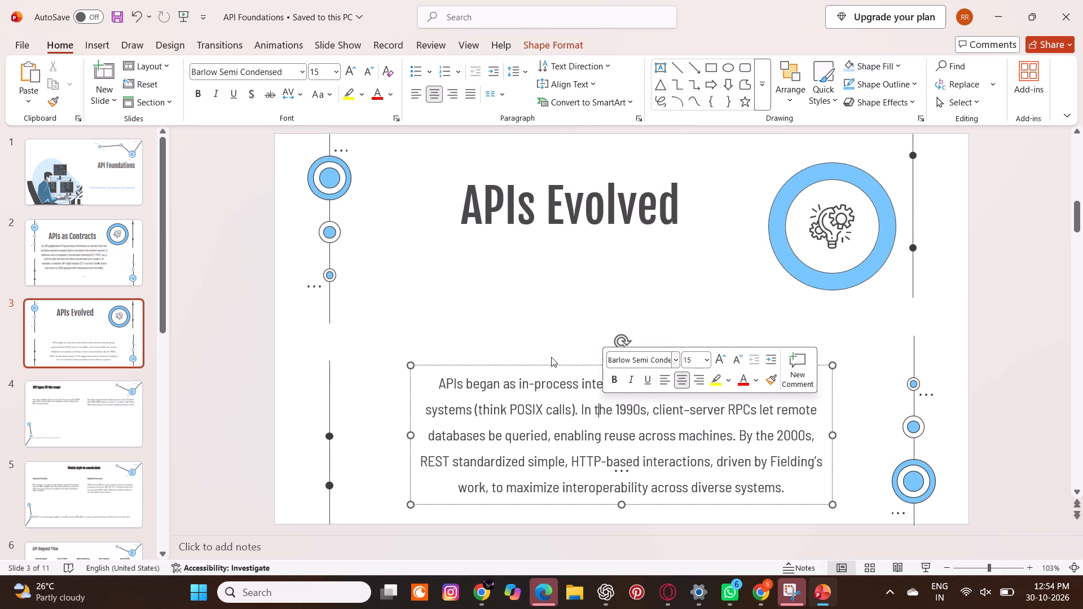
left_click_drag(560, 364, 523, 284)
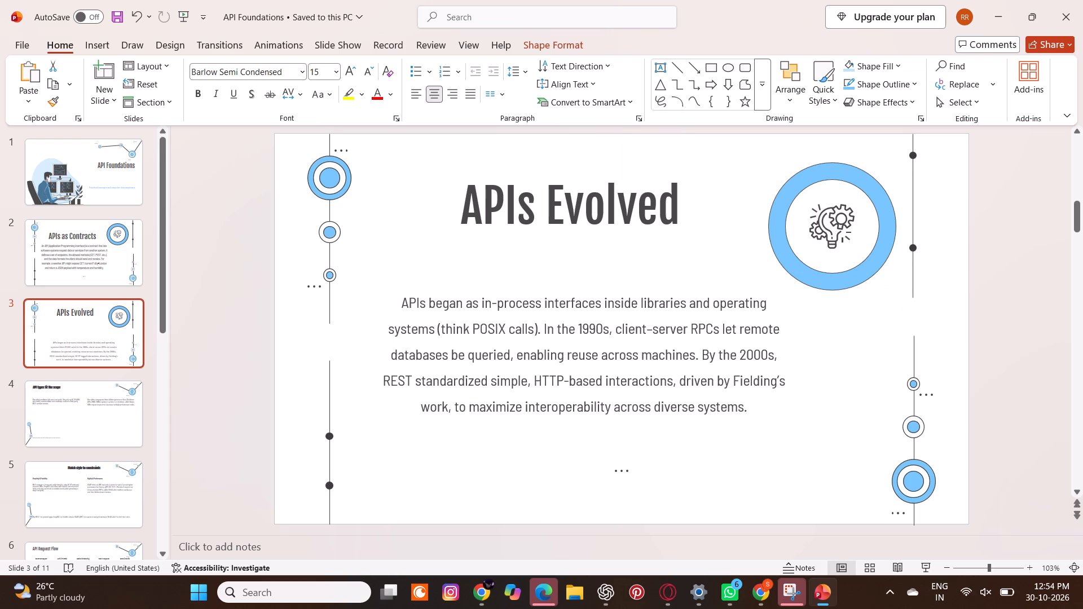
left_click_drag(523, 284, 506, 267)
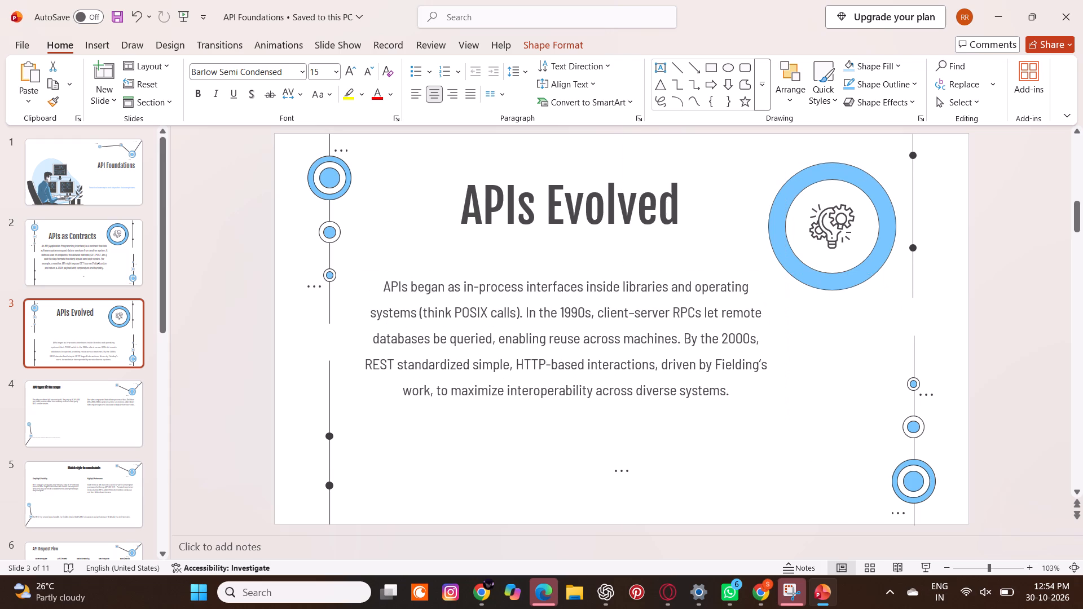
left_click_drag(506, 267, 517, 278)
Shift the "APIs Evolved" heading slightly left, away from the blue ring.
left_click(532, 210)
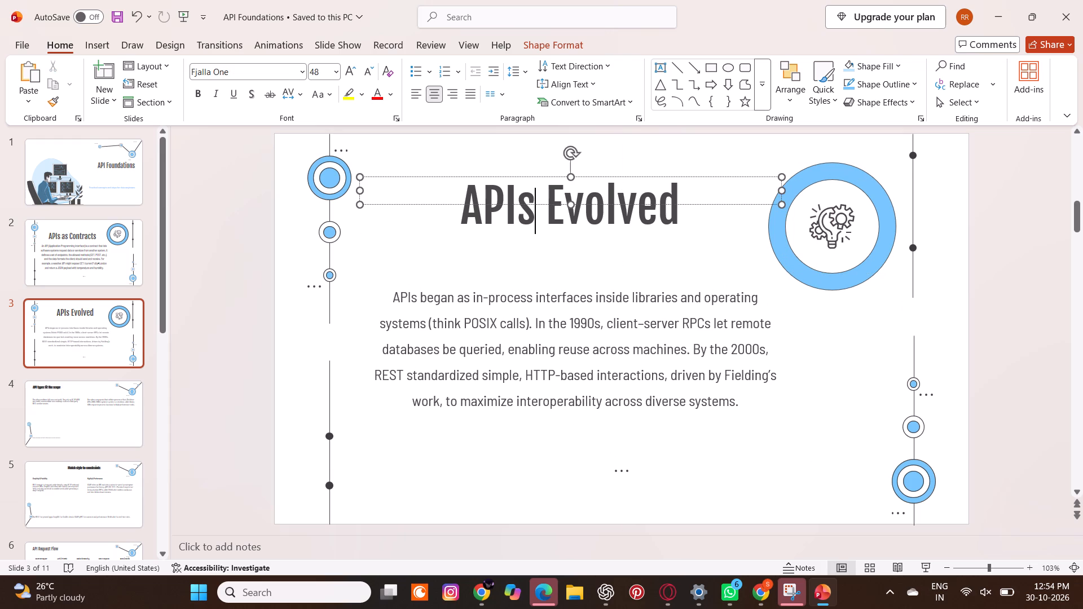
left_click_drag(544, 178, 518, 193)
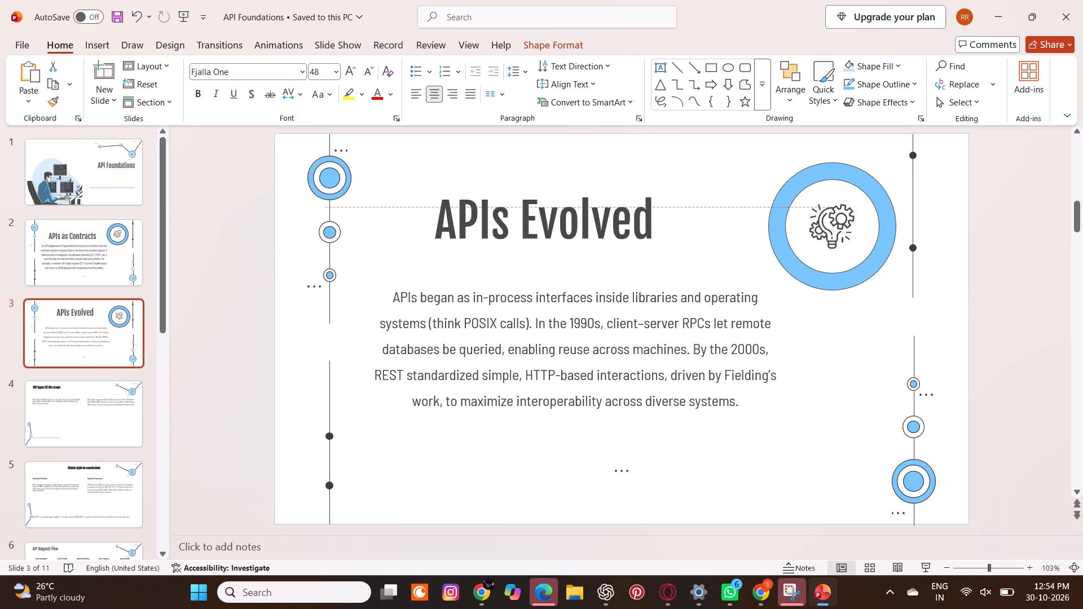
left_click_drag(518, 193, 516, 182)
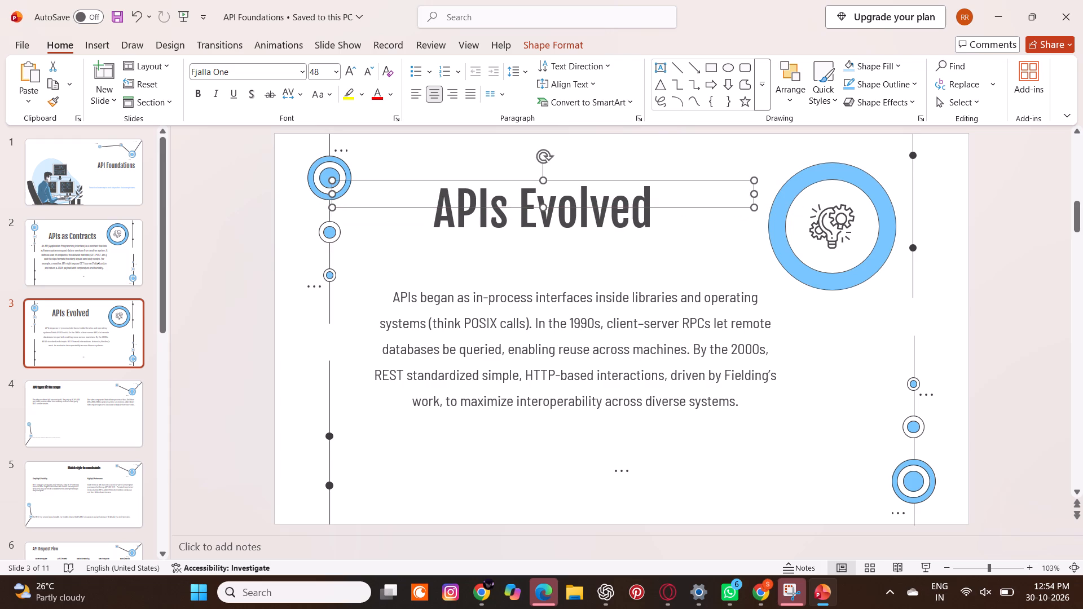
Shift the body paragraph slightly up and left so it sits closer beneath the "APIs Evolved" heading.
left_click(526, 296)
left_click_drag(522, 279, 512, 270)
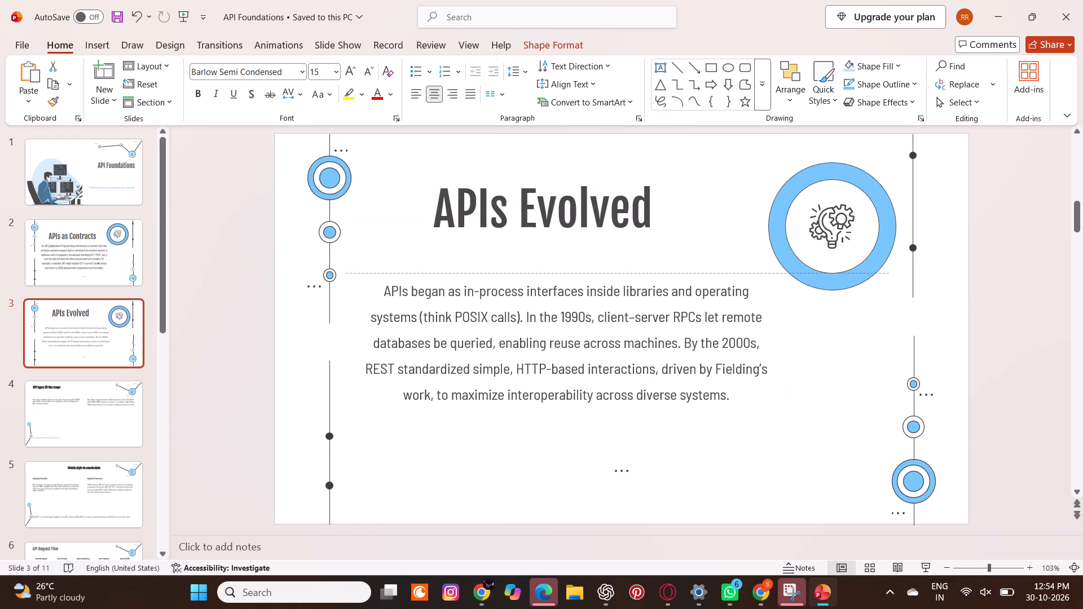
left_click_drag(512, 270, 504, 270)
Set the font size of the whole body paragraph on slide 3 to 16.
left_click_drag(371, 290, 719, 423)
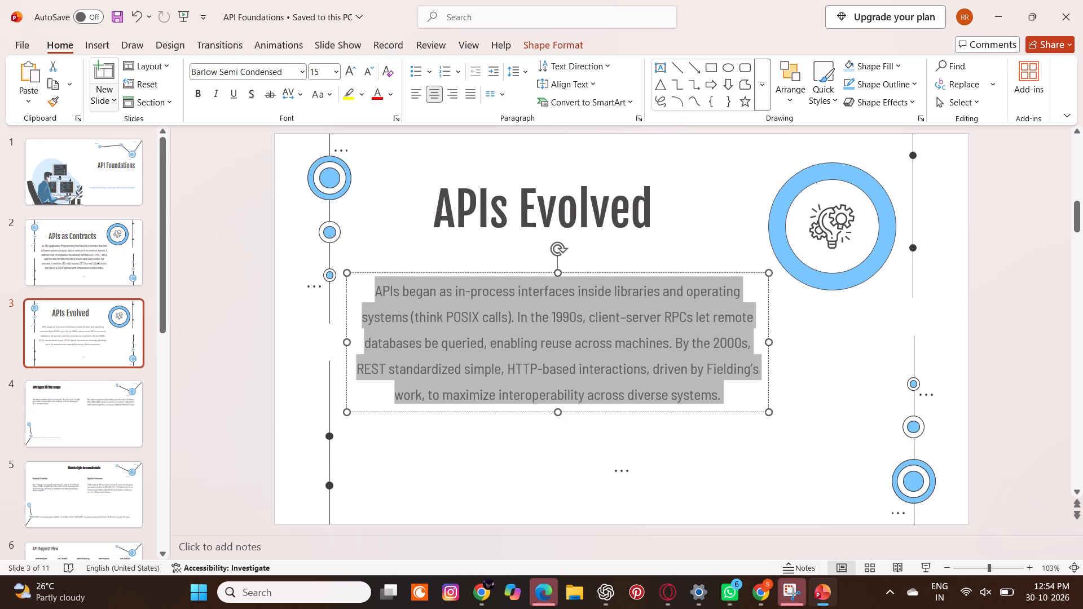
left_click(338, 76)
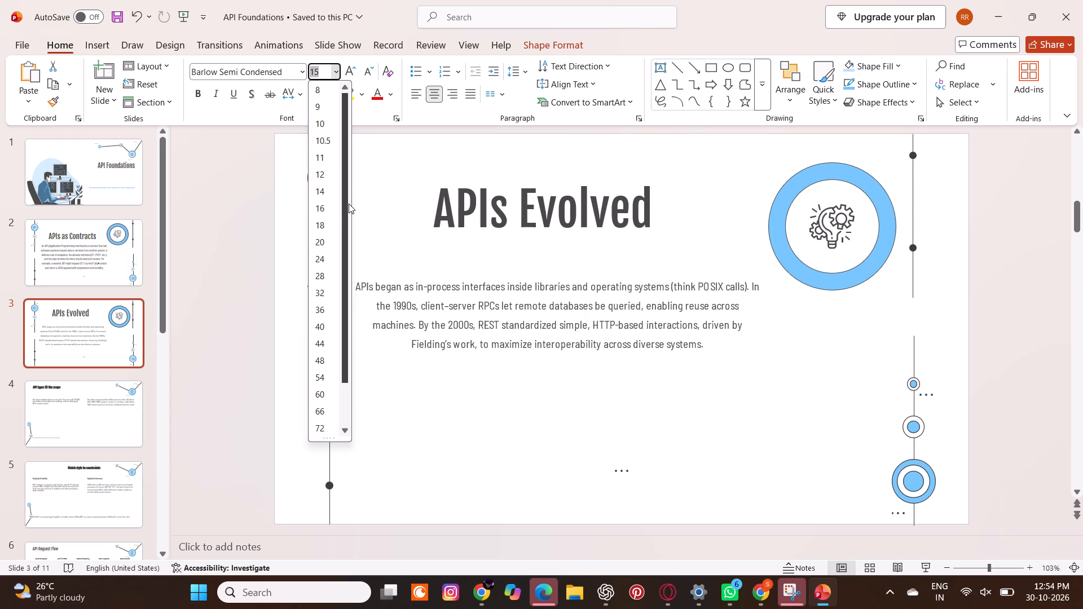
left_click(323, 209)
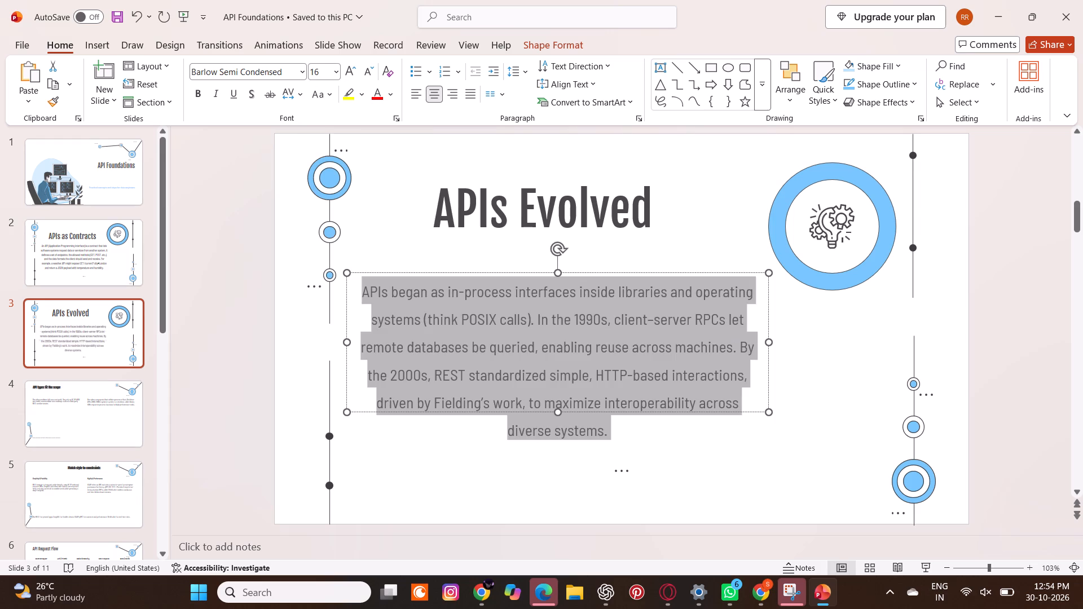
left_click(712, 236)
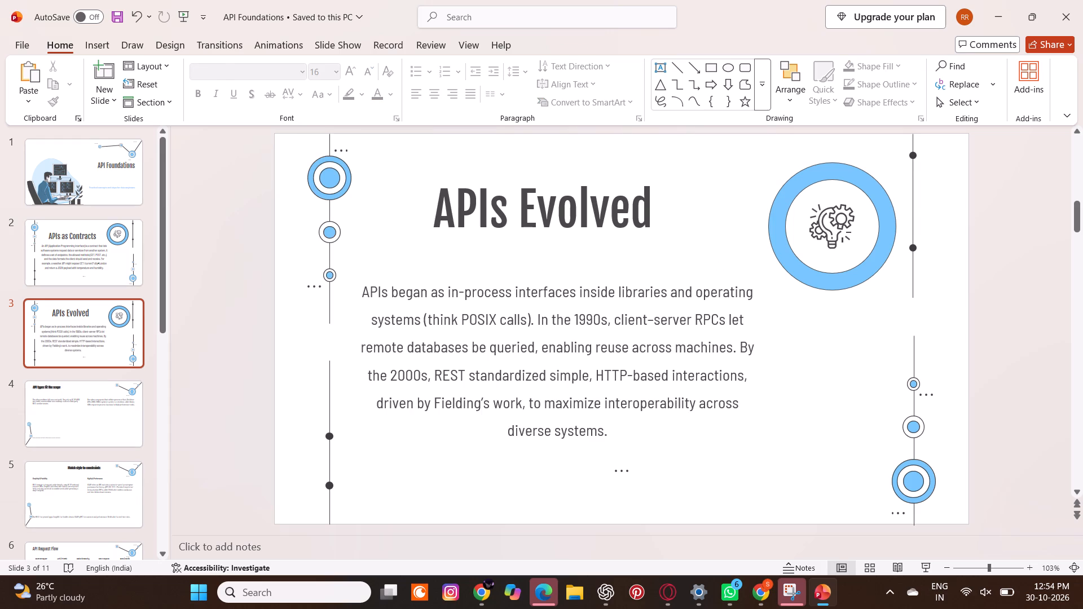
Lower the "APIs Evolved" heading slightly and shift it a little left above the body paragraph.
left_click(584, 204)
left_click_drag(531, 204, 541, 235)
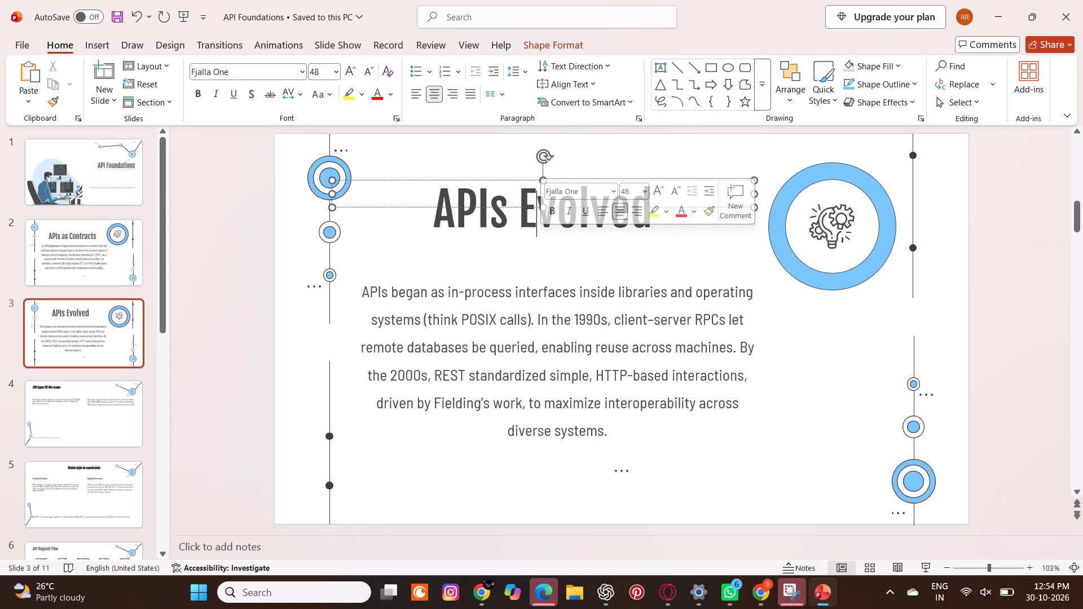
left_click_drag(514, 206, 520, 221)
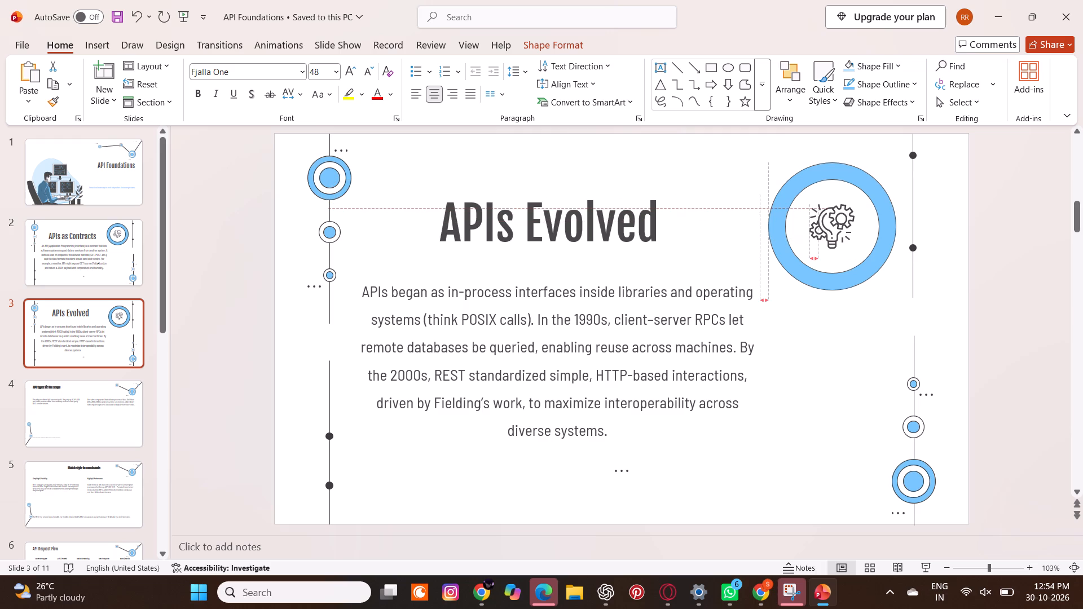
left_click_drag(520, 221, 513, 219)
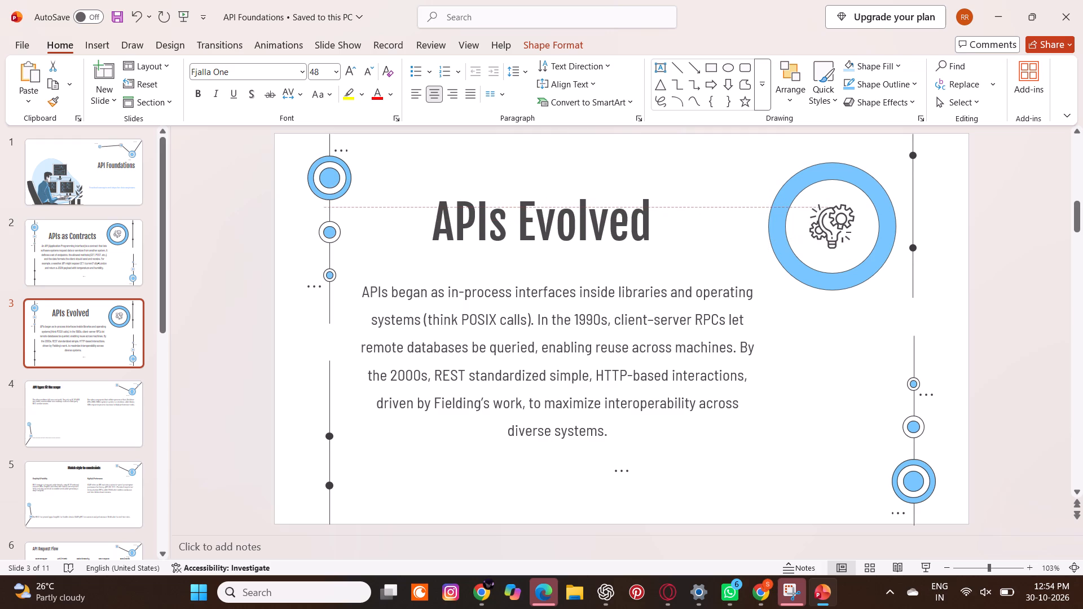
left_click_drag(513, 219, 510, 211)
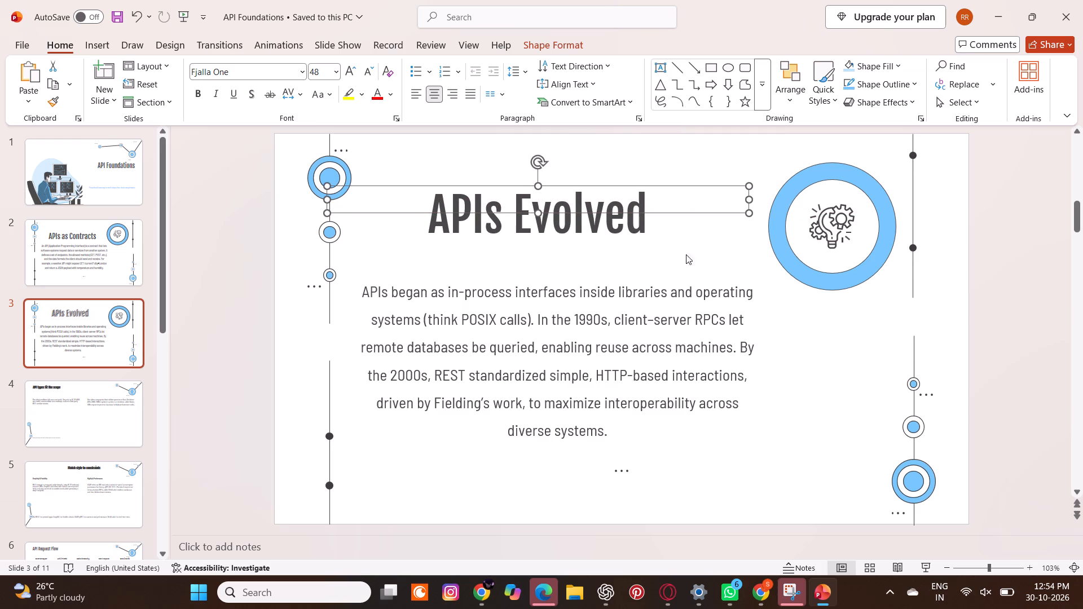
Move the large blue ring away from the lightbulb-and-gears icon and cut it from slide 3.
left_click_drag(830, 228, 834, 230)
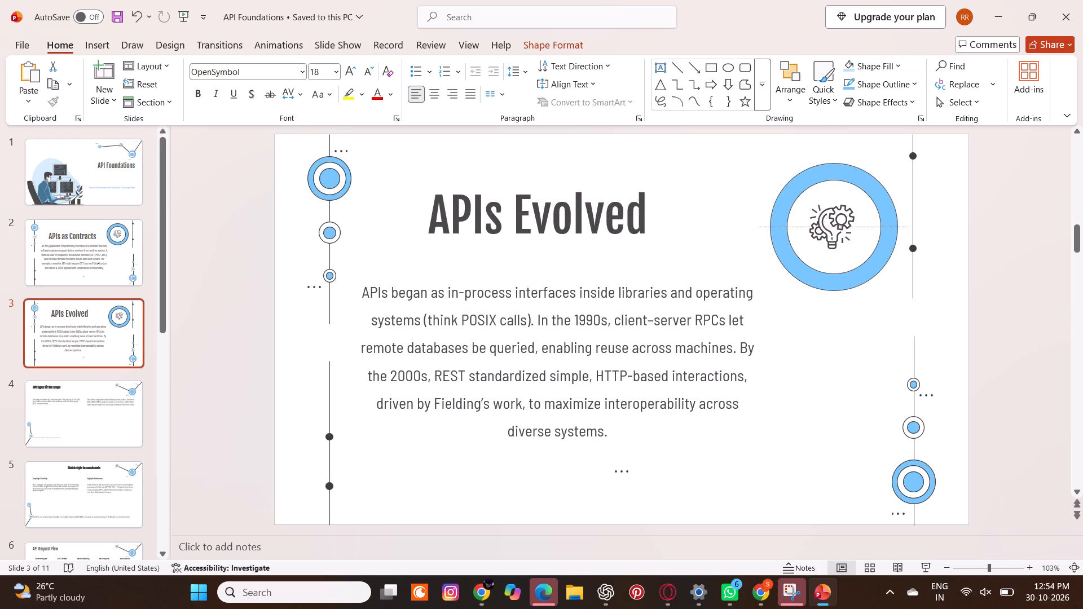
left_click_drag(834, 230, 769, 212)
right_click(769, 212)
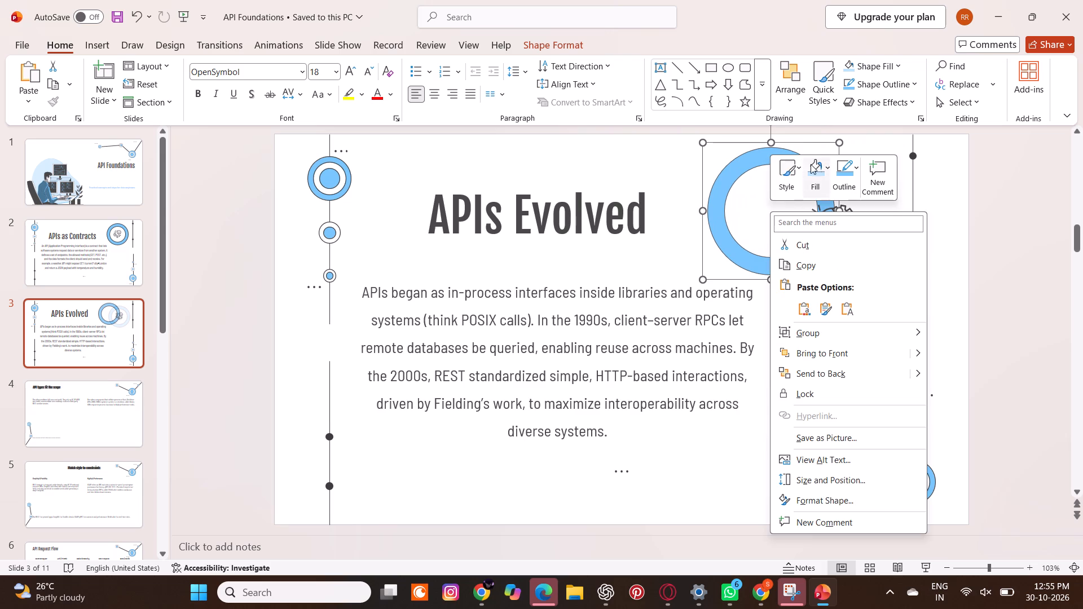
right_click(829, 140)
left_click(852, 174)
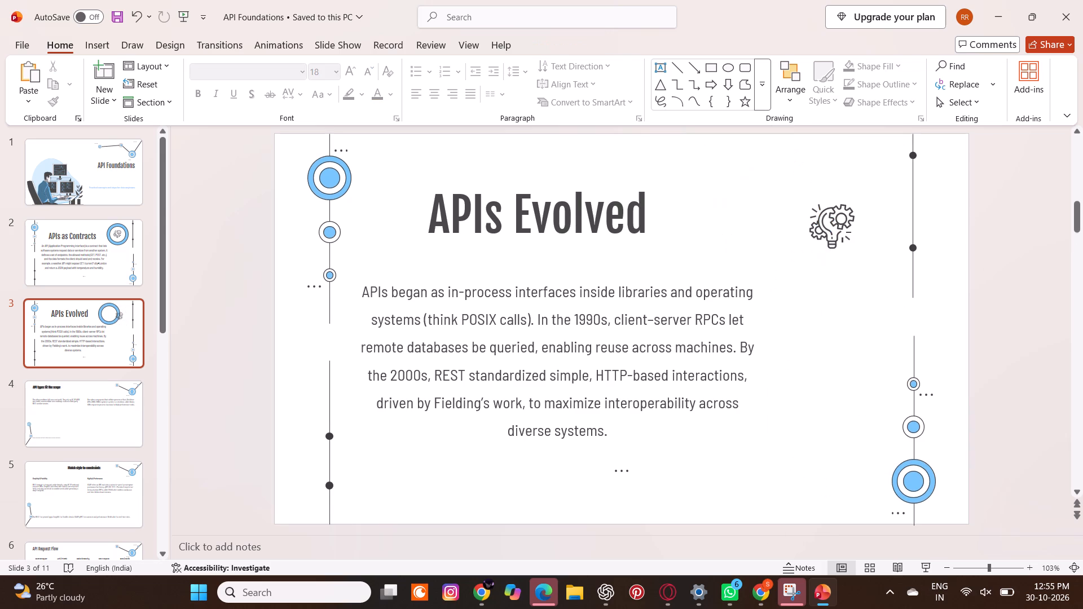
Move the lightbulb-and-gears icon to the slide's upper right corner, beside the vertical line.
left_click_drag(842, 224, 867, 164)
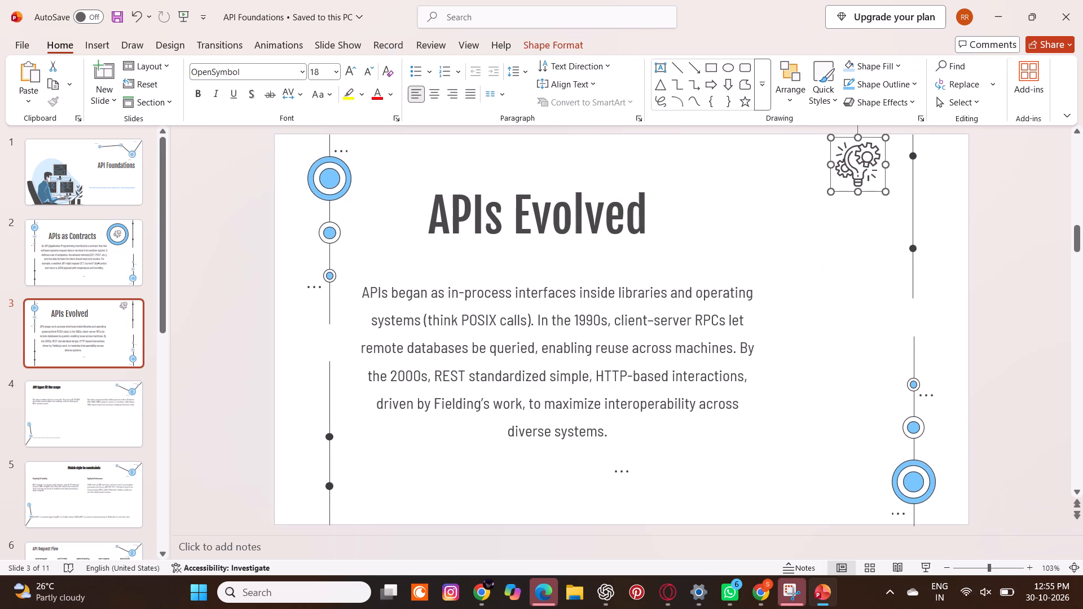
Move the "APIs Evolved" heading right so it sits roughly at the slide's horizontal centre.
left_click(614, 218)
left_click_drag(598, 184, 673, 185)
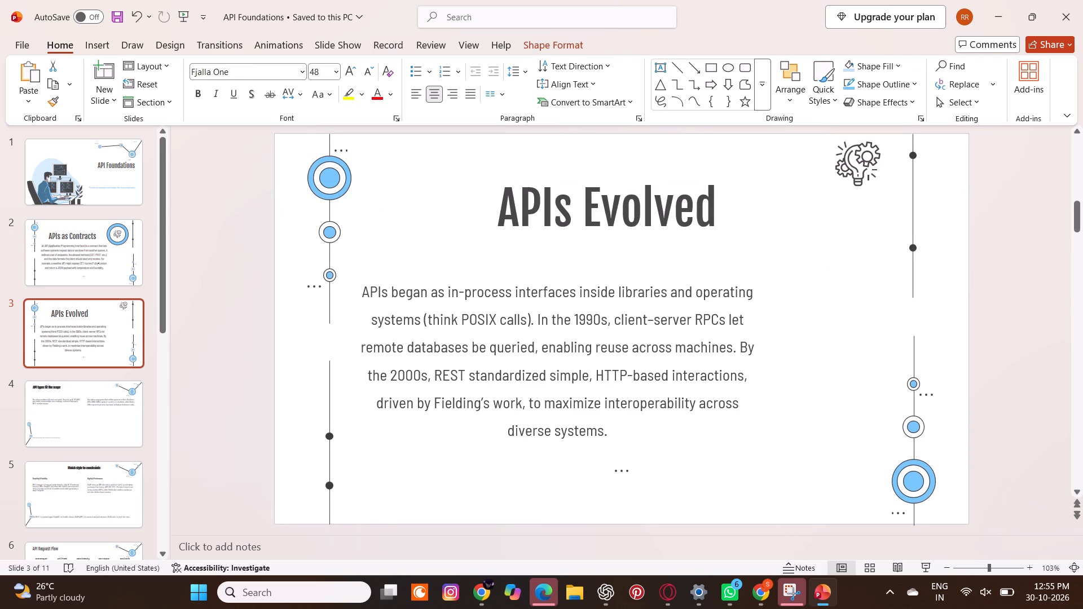
left_click_drag(673, 185, 665, 186)
Shift slide 3's body paragraph right and slightly up beneath the "APIs Evolved" heading, and set its font size to 20.
left_click(385, 317)
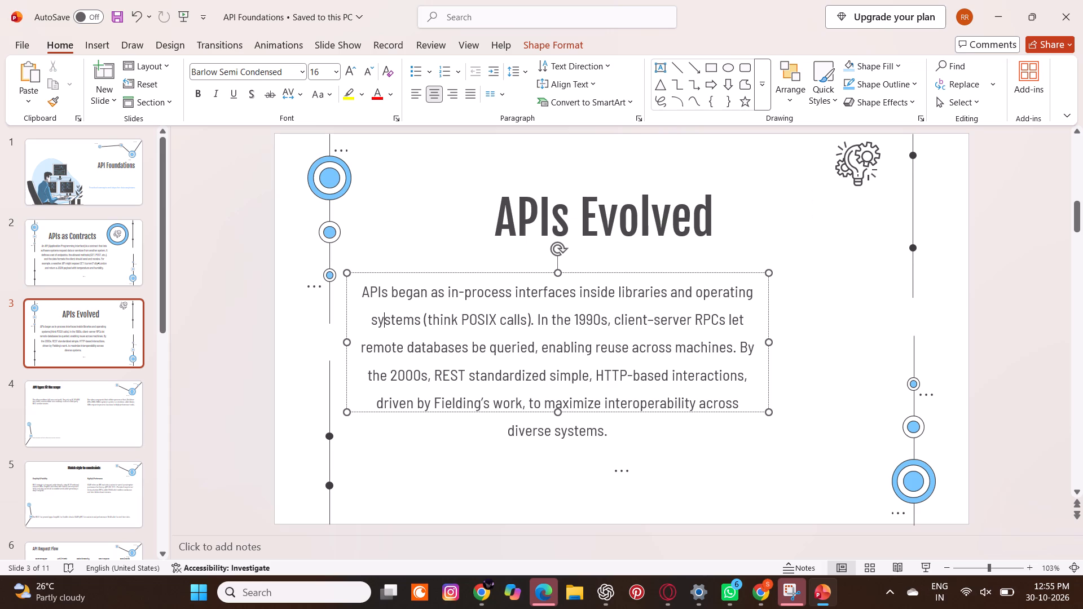
left_click_drag(452, 271, 498, 261)
left_click_drag(411, 276, 963, 440)
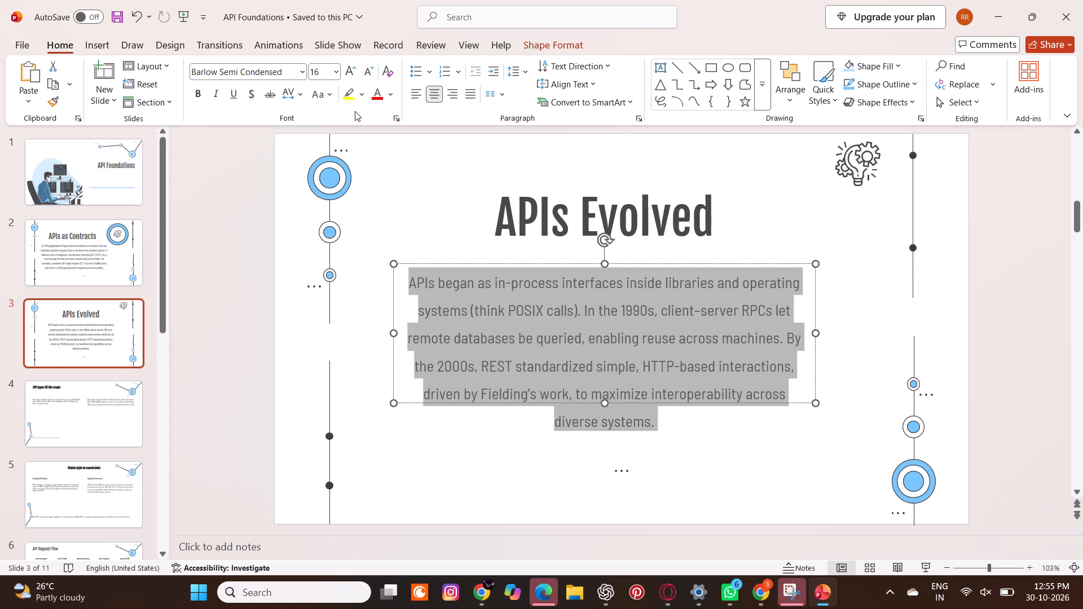
left_click(336, 74)
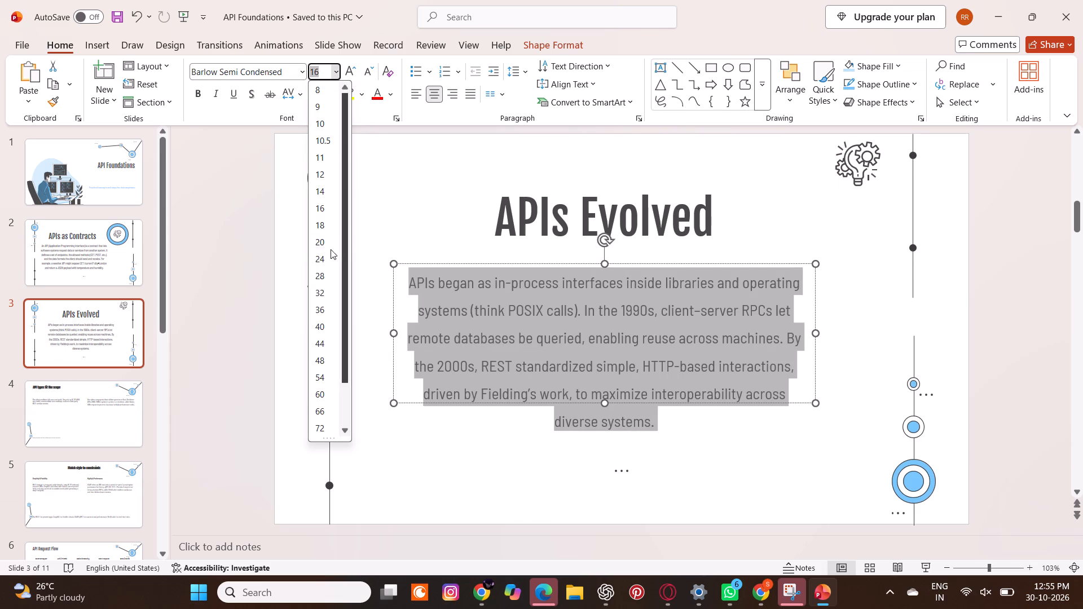
left_click(325, 242)
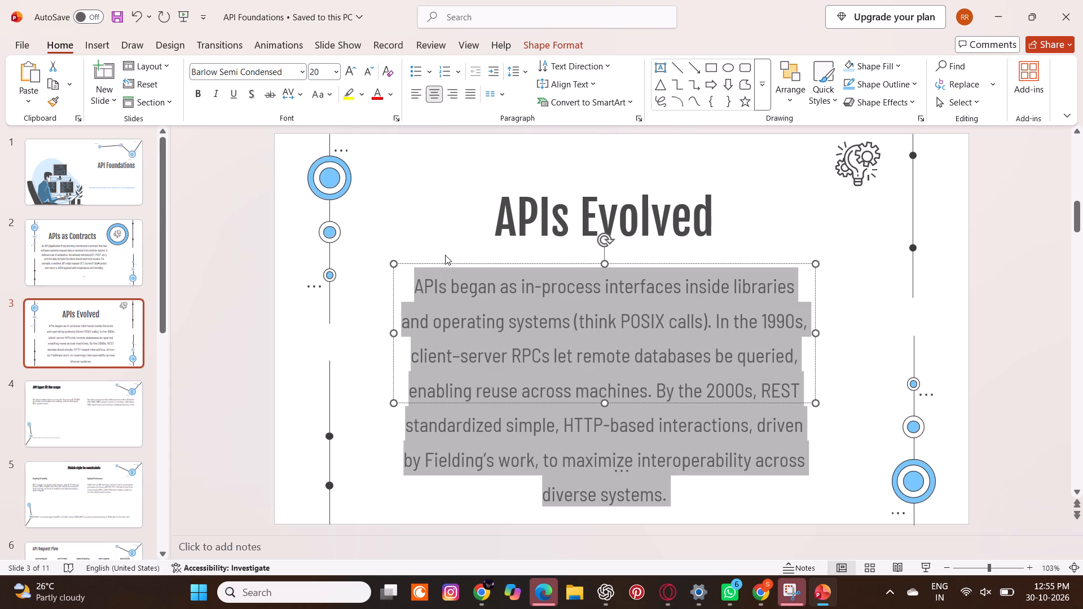
Widen the body paragraph's text box and reposition it centred directly beneath the "APIs Evolved" heading, above the three dots.
left_click_drag(398, 333, 334, 316)
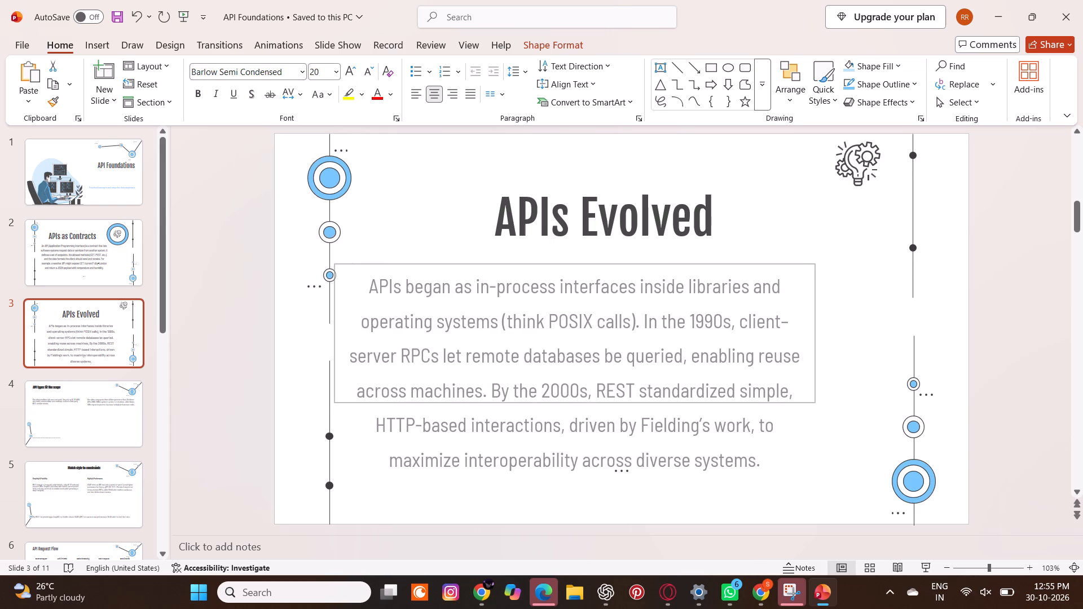
left_click_drag(334, 316, 334, 316)
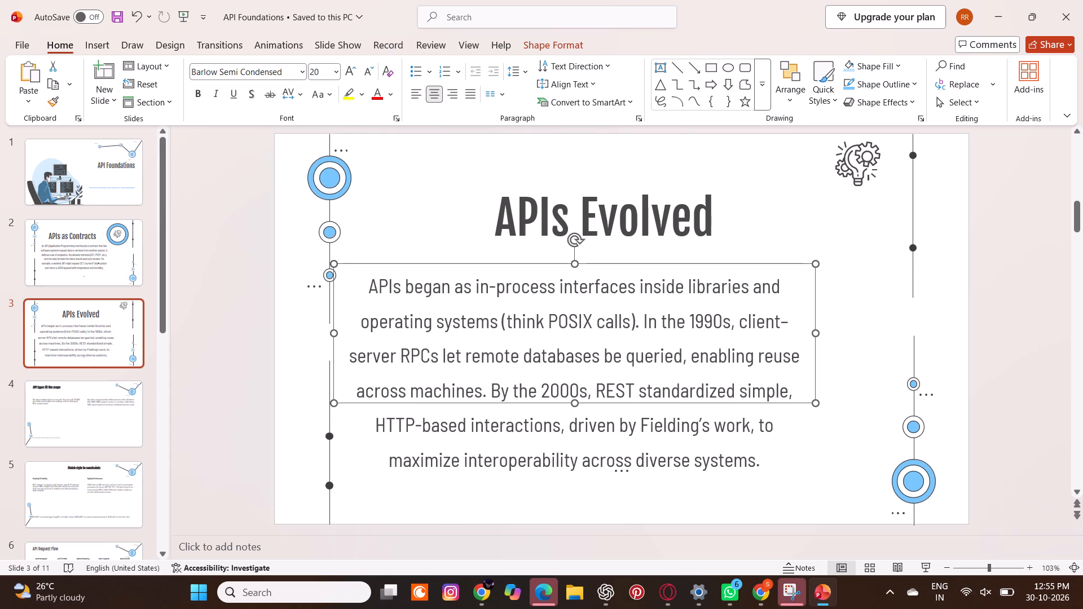
left_click_drag(646, 265, 690, 248)
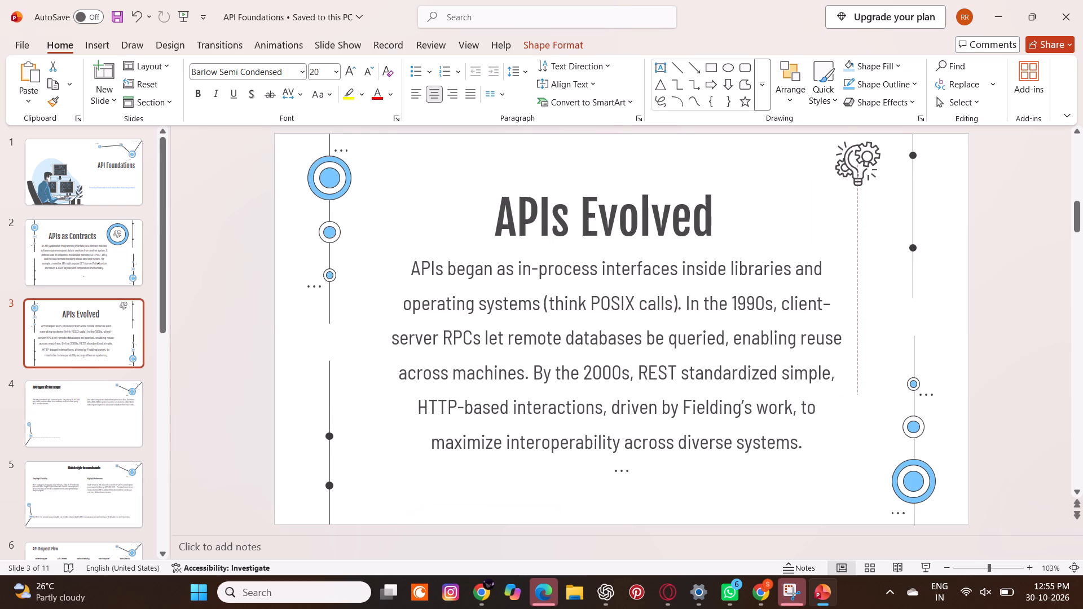
left_click_drag(690, 248, 681, 249)
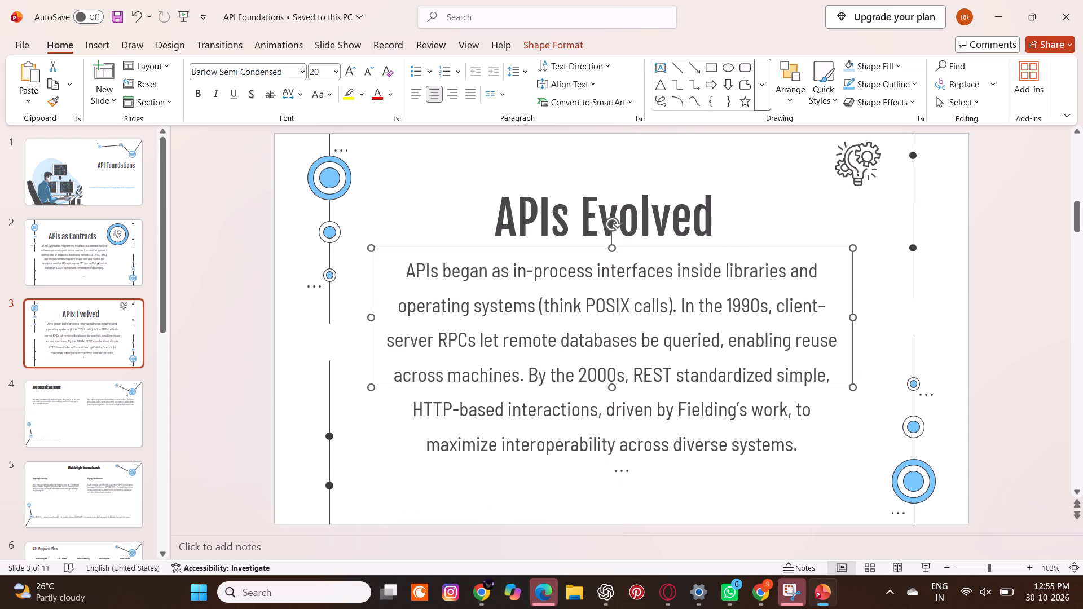
Adjust the lightbulb-and-gears icon's size slightly and lower it on slide 3 until it is level with the "APIs Evolved" heading.
left_click(856, 179)
left_click_drag(887, 188, 855, 177)
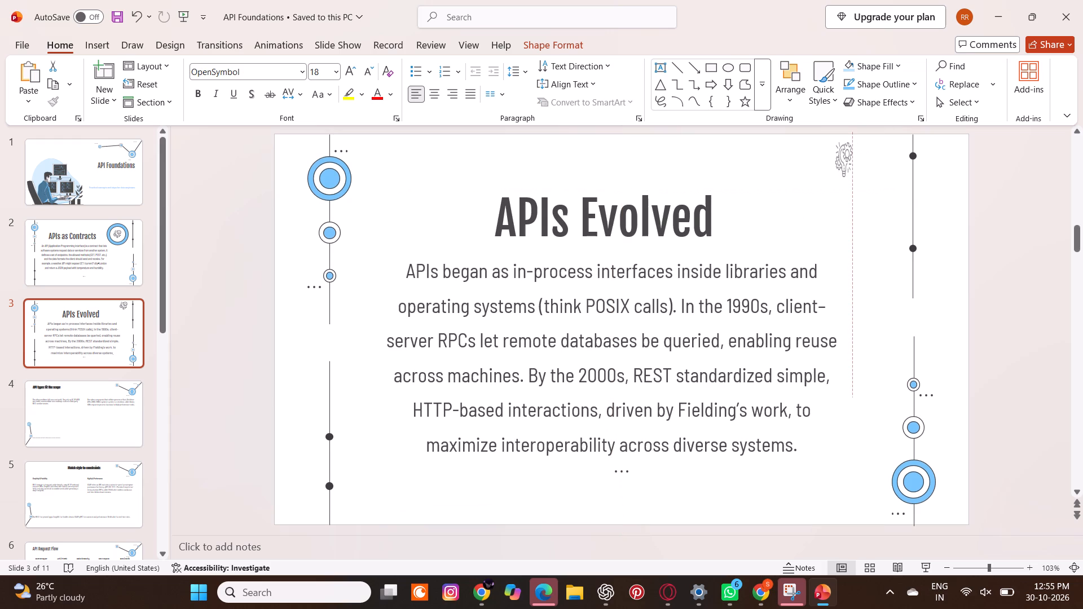
left_click_drag(855, 177, 875, 178)
left_click_drag(849, 157, 849, 193)
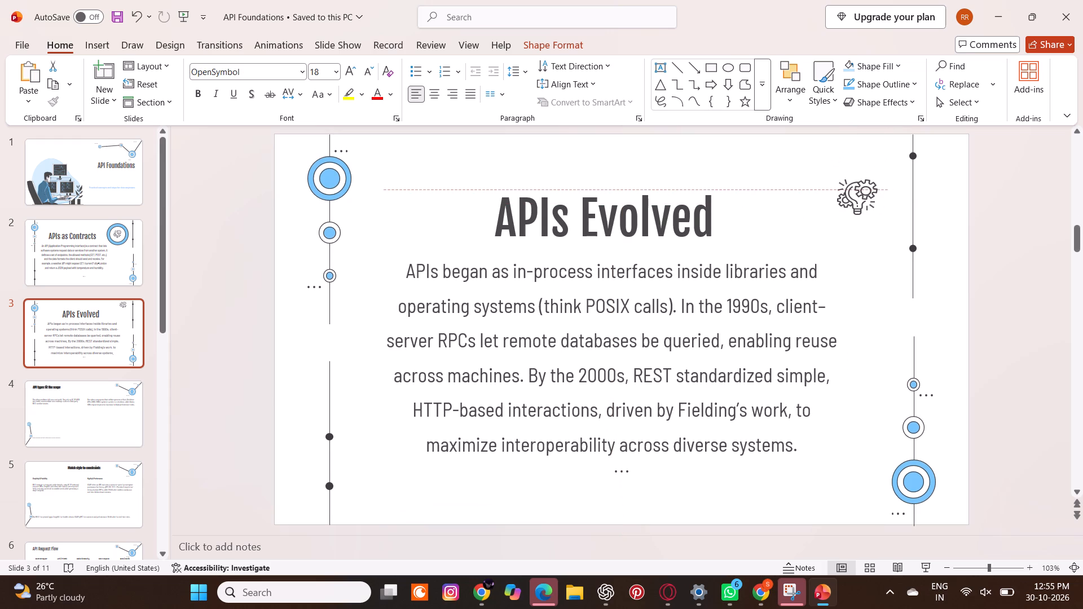
left_click_drag(849, 193, 840, 205)
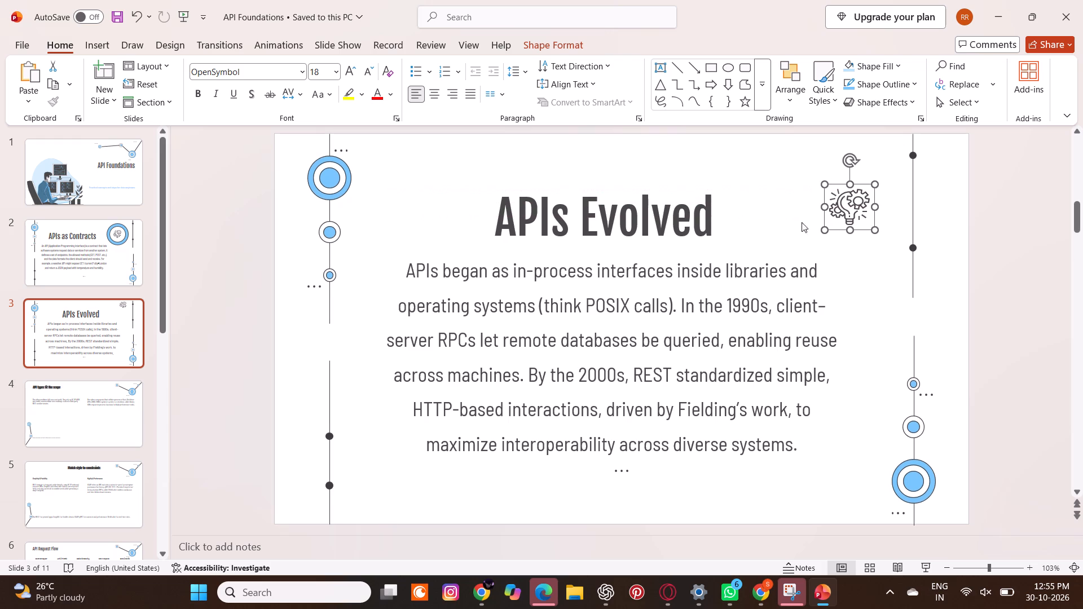
Shrink the large blue ring on slide 2 to roughly 60 percent of its size.
left_click(103, 264)
left_click(868, 224)
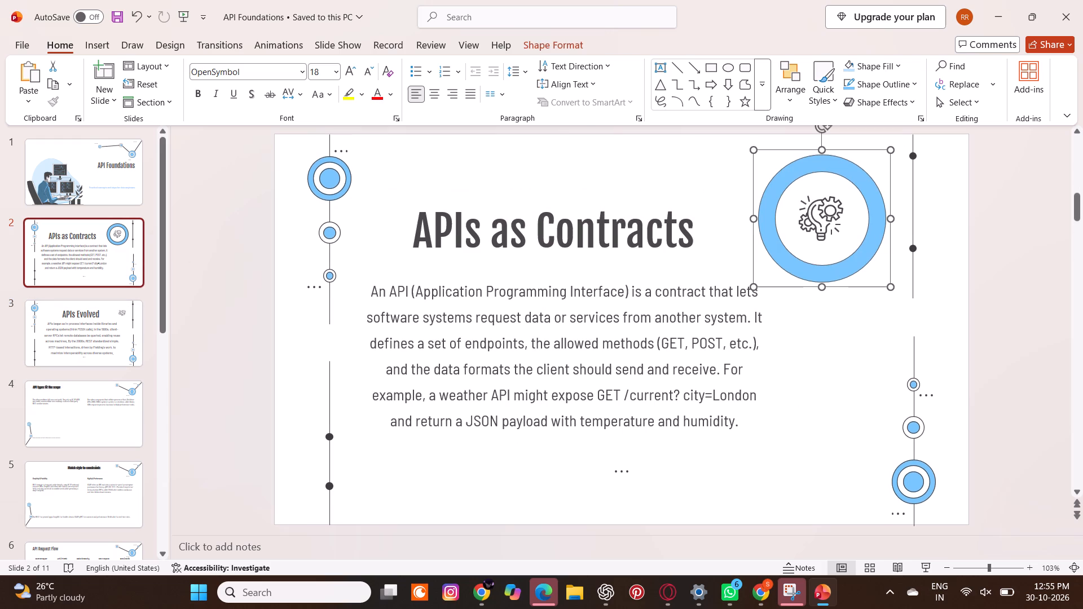
left_click_drag(891, 288, 830, 228)
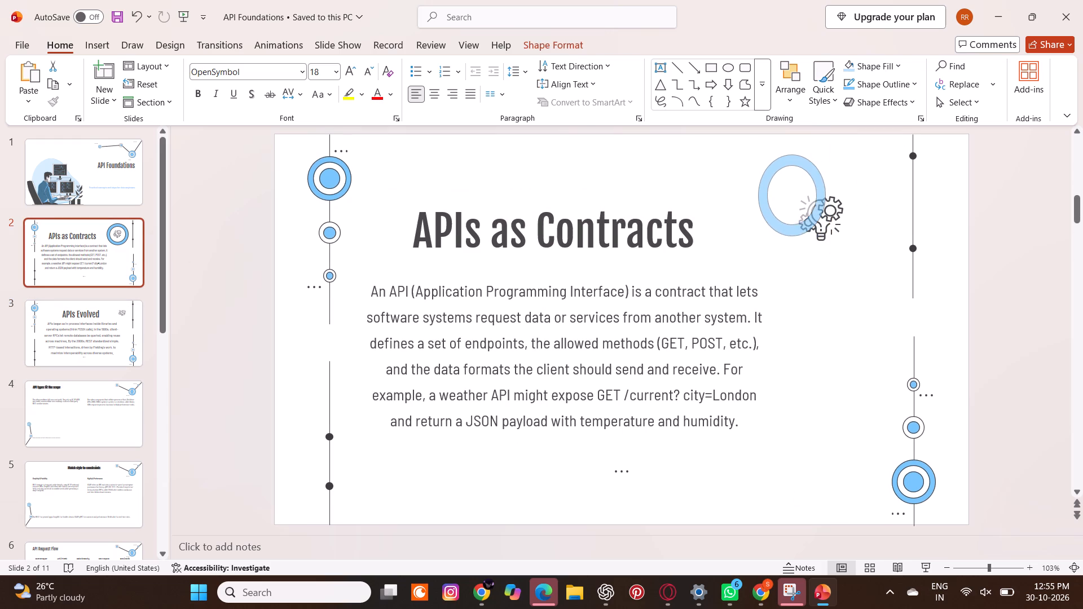
left_click_drag(830, 228, 829, 220)
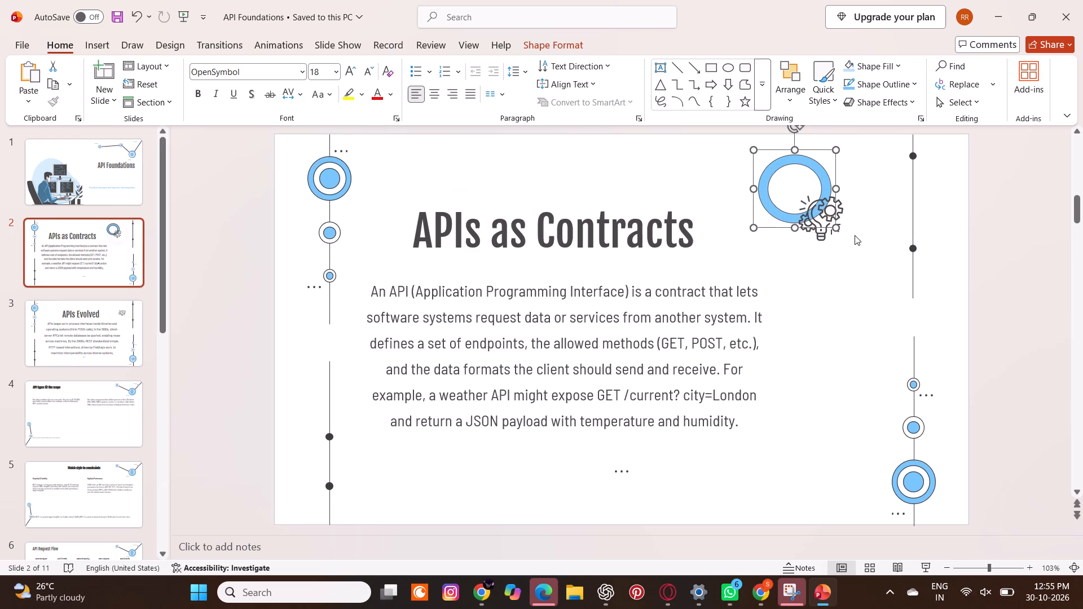
Reduce the size of slide 2's lightbulb-and-gears icon slightly.
left_click(826, 239)
left_click_drag(851, 246, 834, 236)
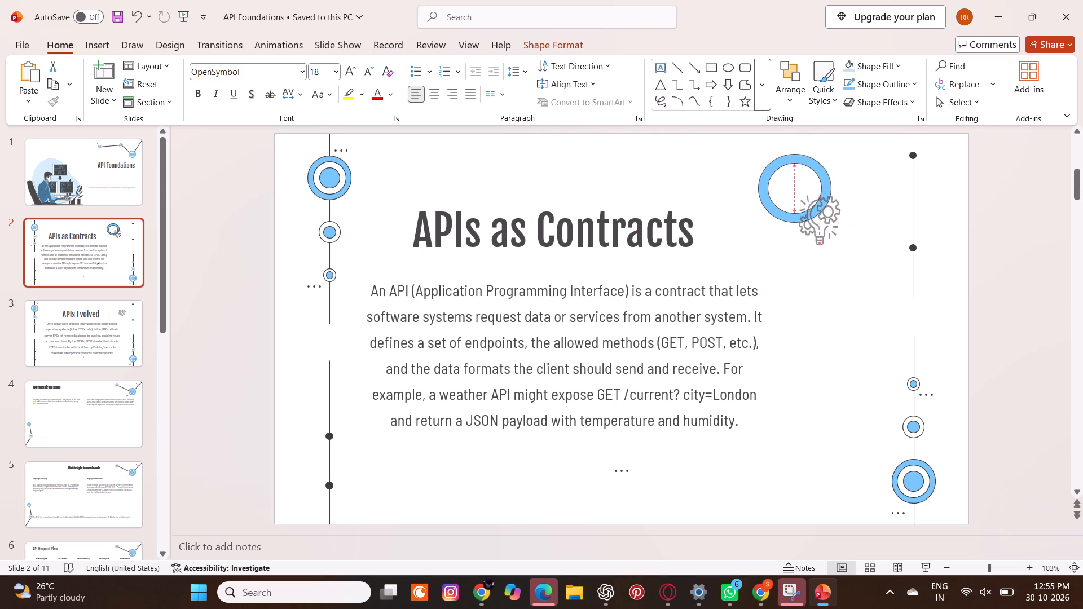
left_click_drag(834, 236, 831, 224)
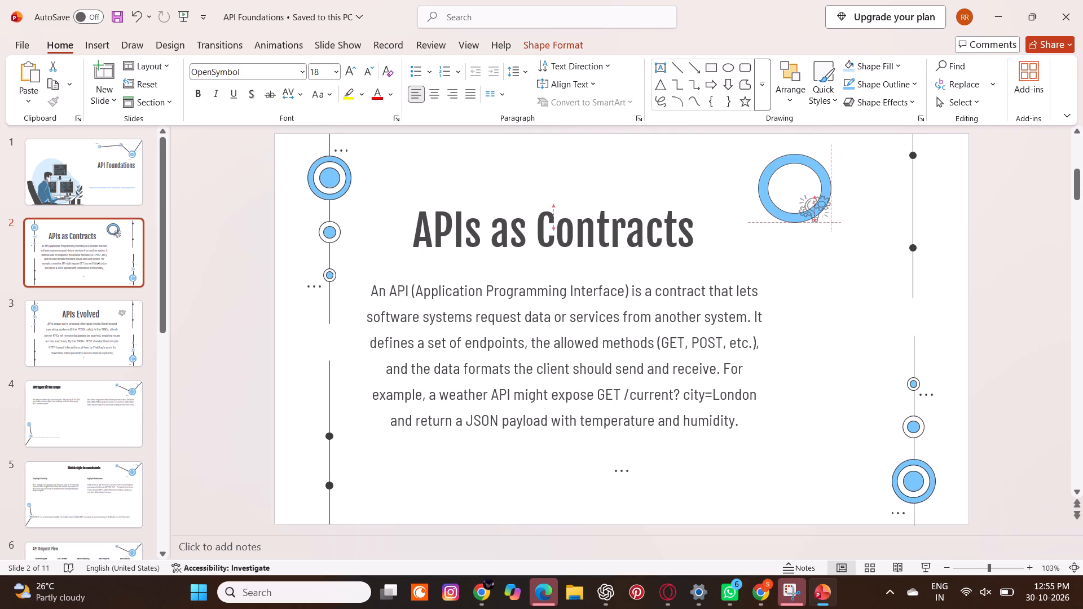
left_click_drag(831, 224, 833, 228)
Move the blue ring down and right on slide 2 so it surrounds the lightbulb-and-gears icon.
left_click_drag(817, 217, 817, 217)
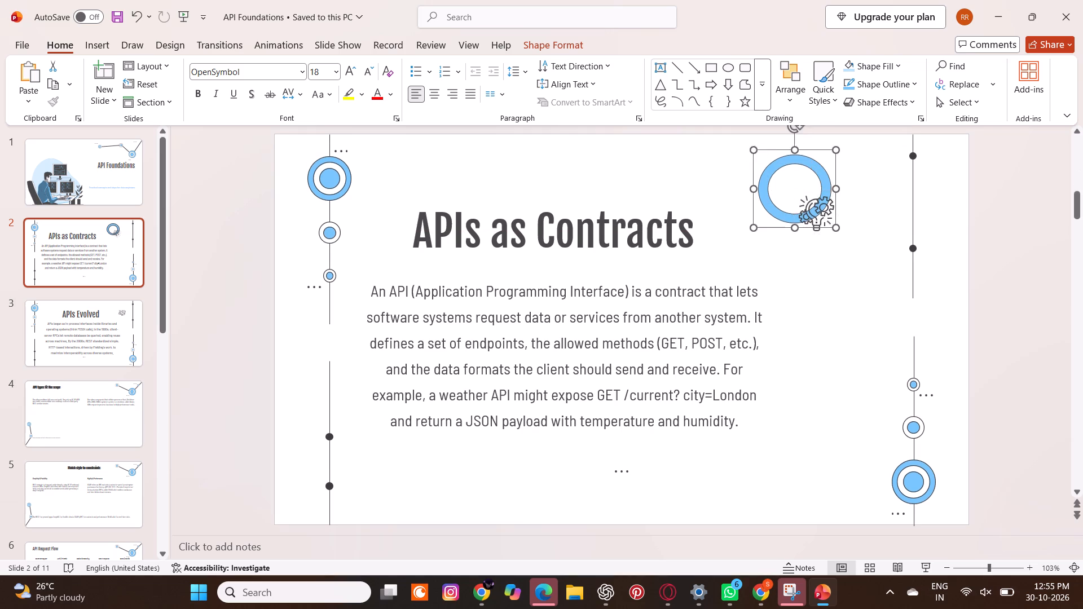
left_click_drag(817, 217, 841, 241)
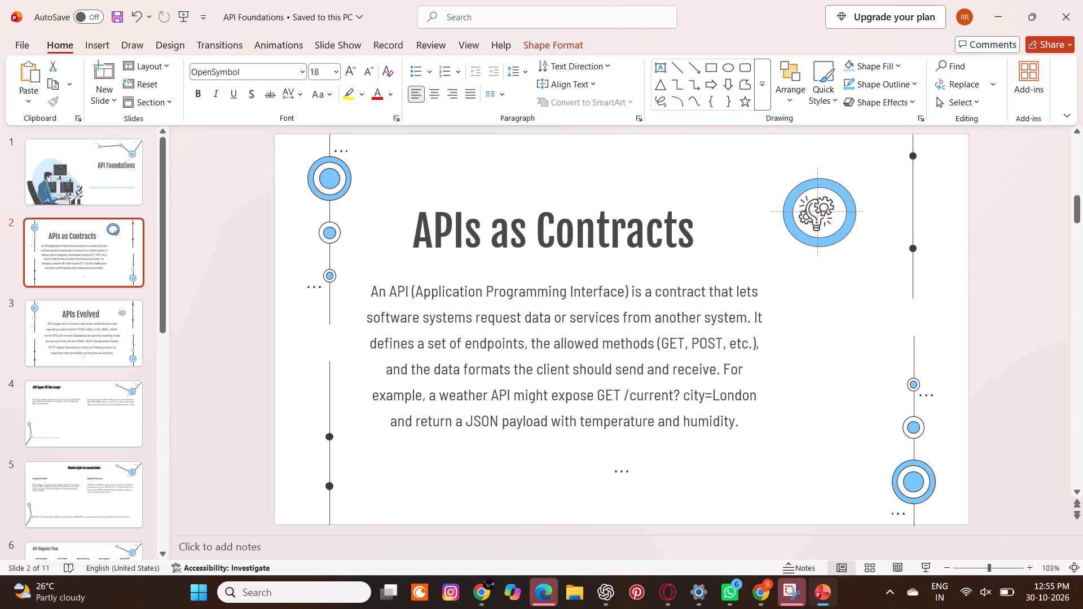
left_click_drag(841, 241, 837, 243)
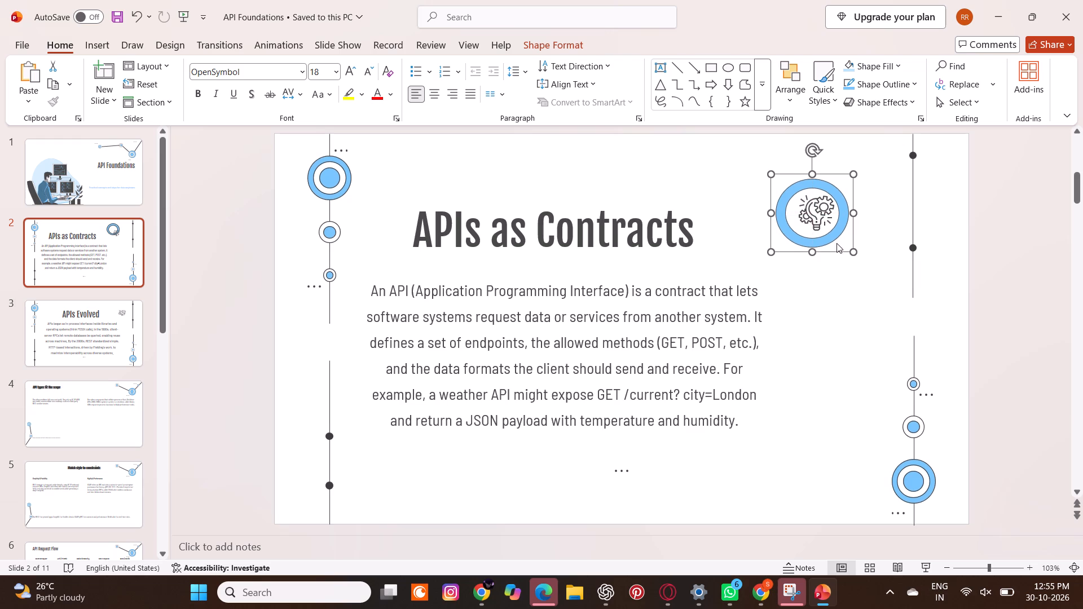
Pull the lightbulb-and-gears icon out of the ring, shrink it further and place it just below the ring.
left_click(812, 213)
left_click(840, 236)
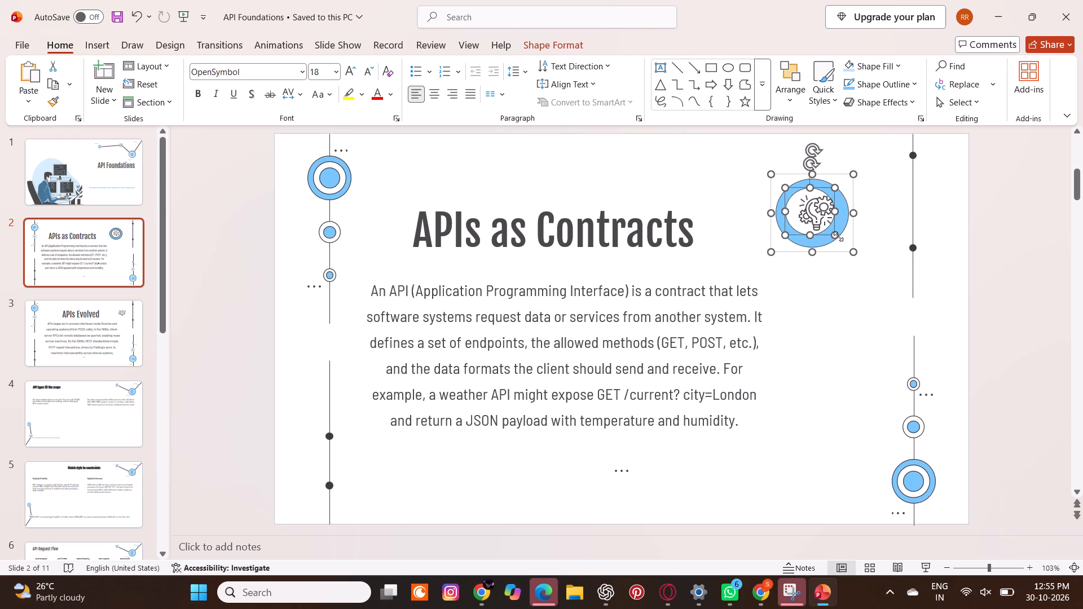
key("ctrl+z")
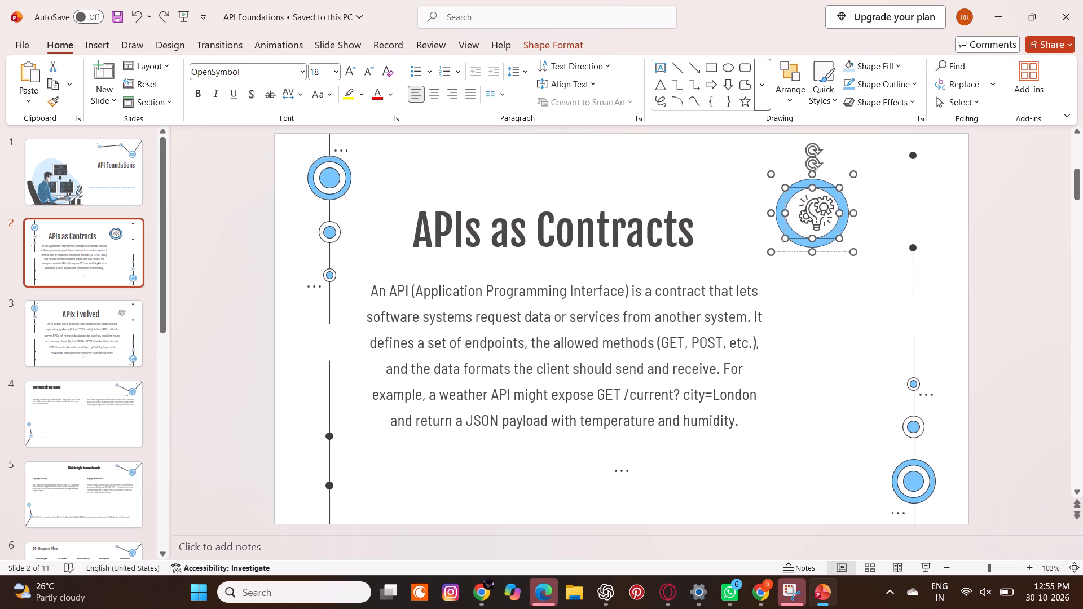
left_click_drag(809, 206, 842, 305)
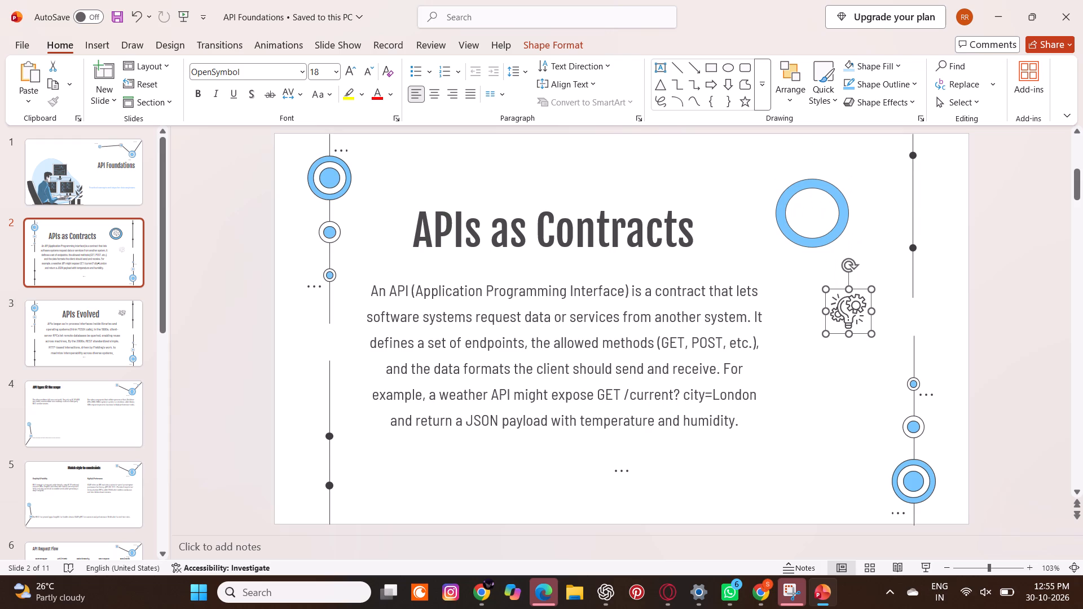
left_click_drag(872, 332, 857, 318)
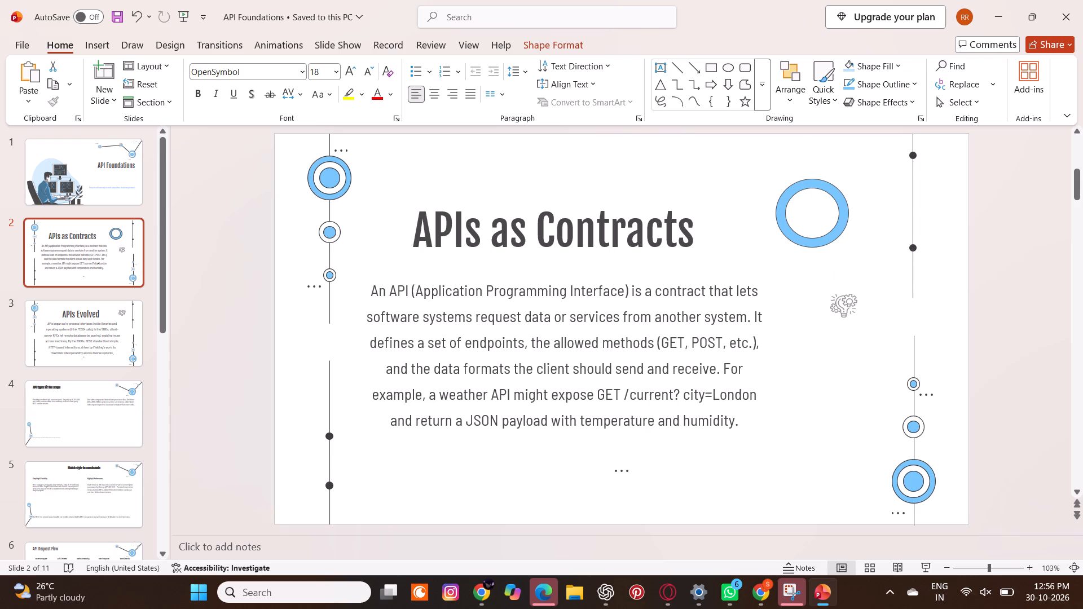
left_click_drag(857, 318, 857, 319)
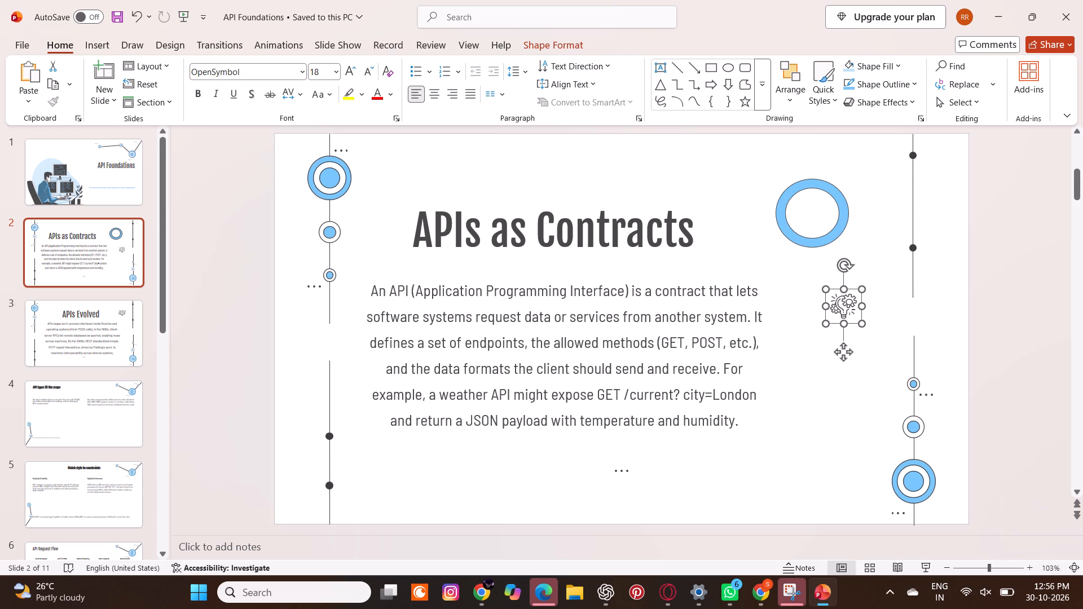
left_click_drag(845, 305, 832, 281)
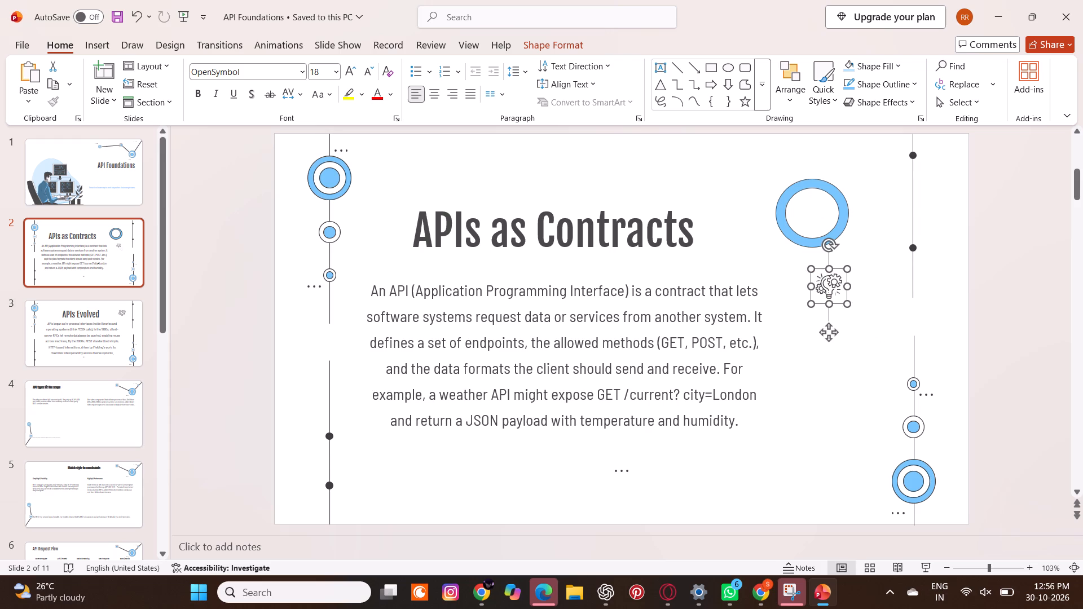
Enlarge the blue ring on slide 2 slightly.
left_click(812, 211)
left_click_drag(851, 253, 852, 257)
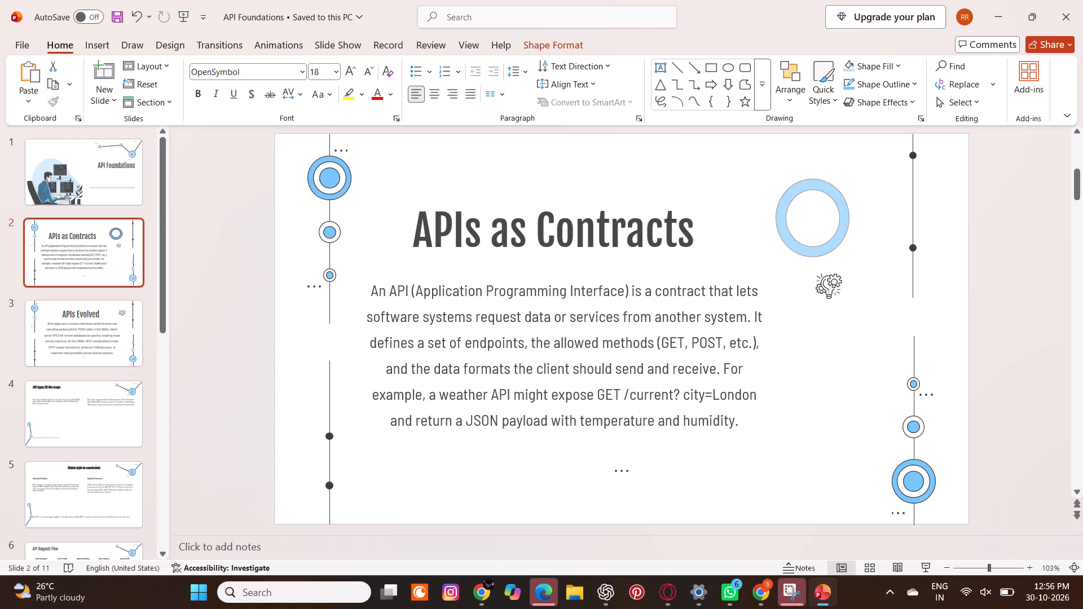
left_click_drag(852, 257, 853, 258)
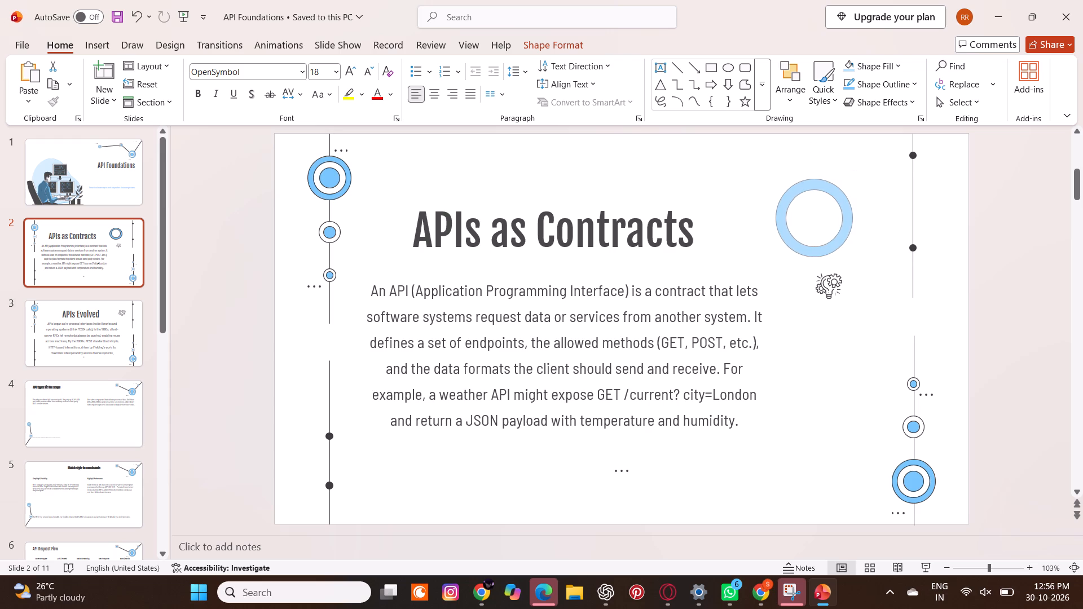
left_click_drag(853, 258, 860, 261)
Place the shrunken lightbulb-and-gears icon at the centre of the blue ring.
left_click_drag(837, 284, 835, 279)
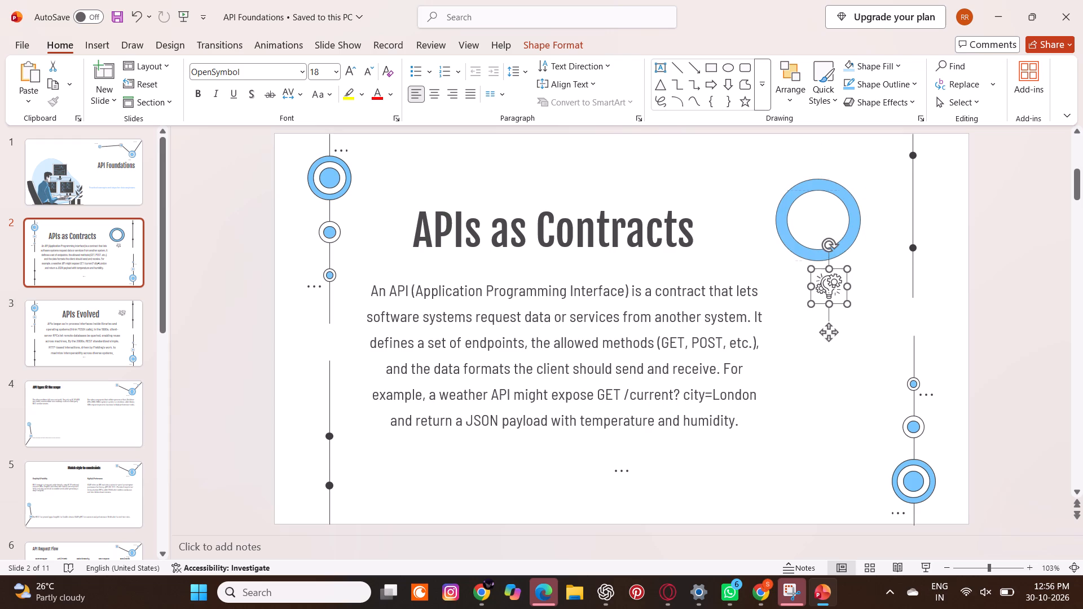
left_click_drag(835, 279, 824, 220)
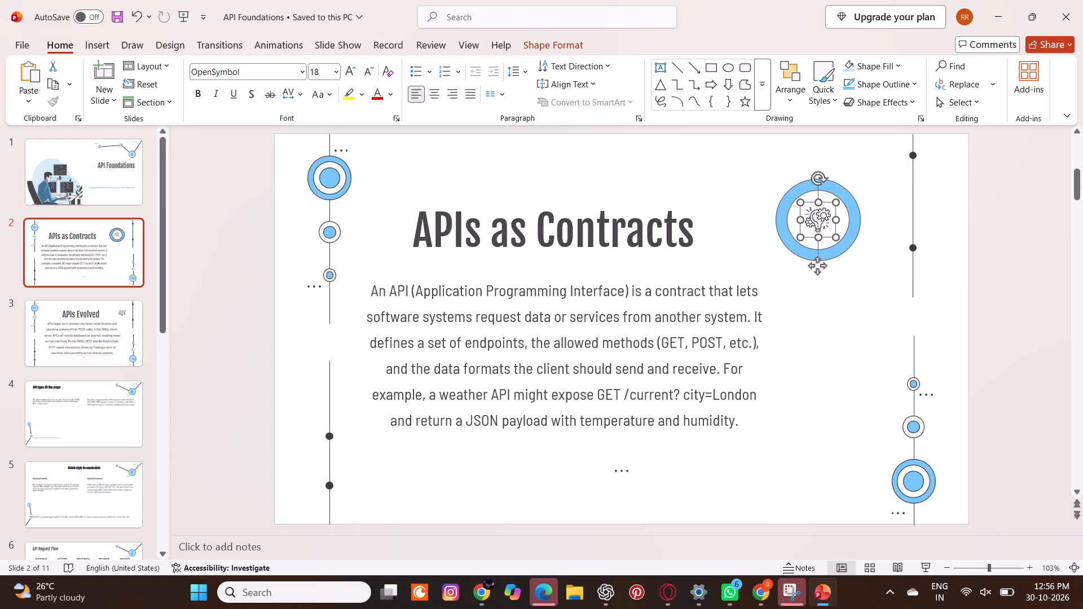
Fine-tune the blue ring's size so it evenly frames the lightbulb-and-gears icon on slide 2.
left_click(849, 244)
left_click_drag(865, 264, 860, 259)
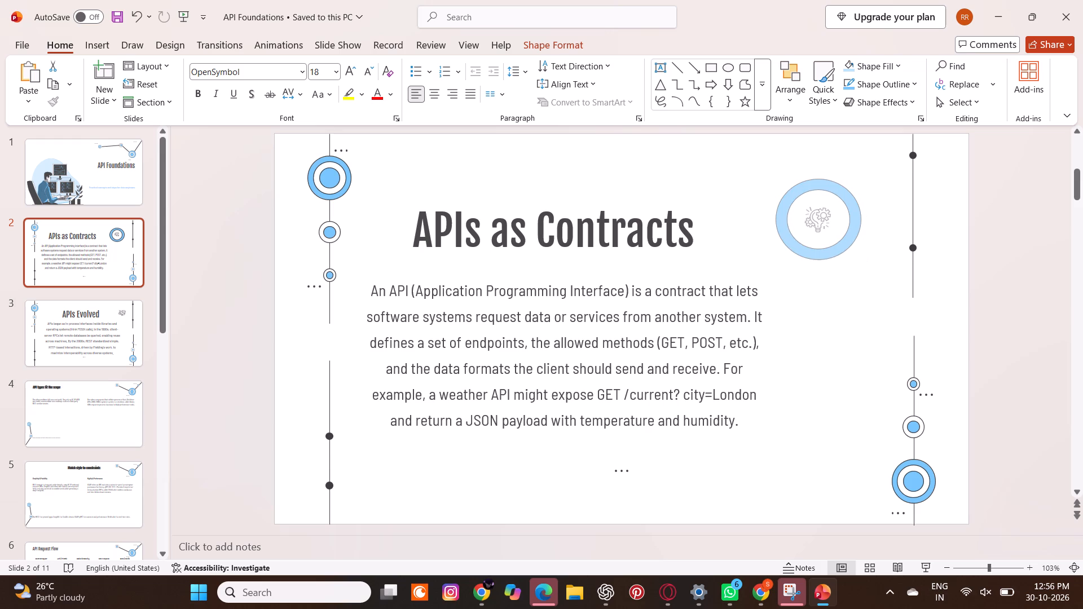
left_click_drag(860, 259, 855, 262)
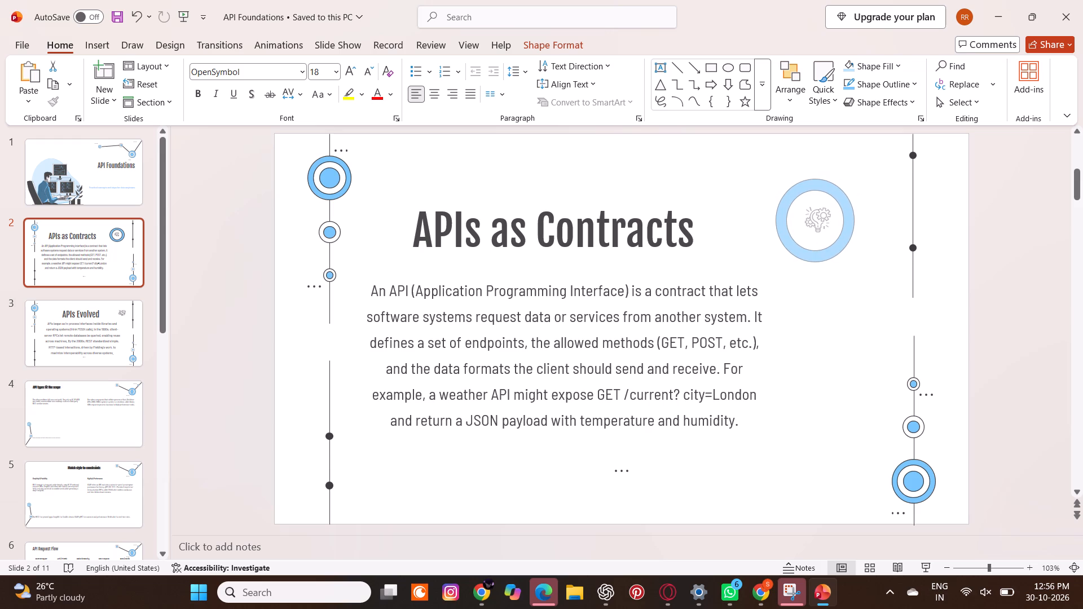
left_click_drag(855, 262, 859, 262)
left_click(893, 237)
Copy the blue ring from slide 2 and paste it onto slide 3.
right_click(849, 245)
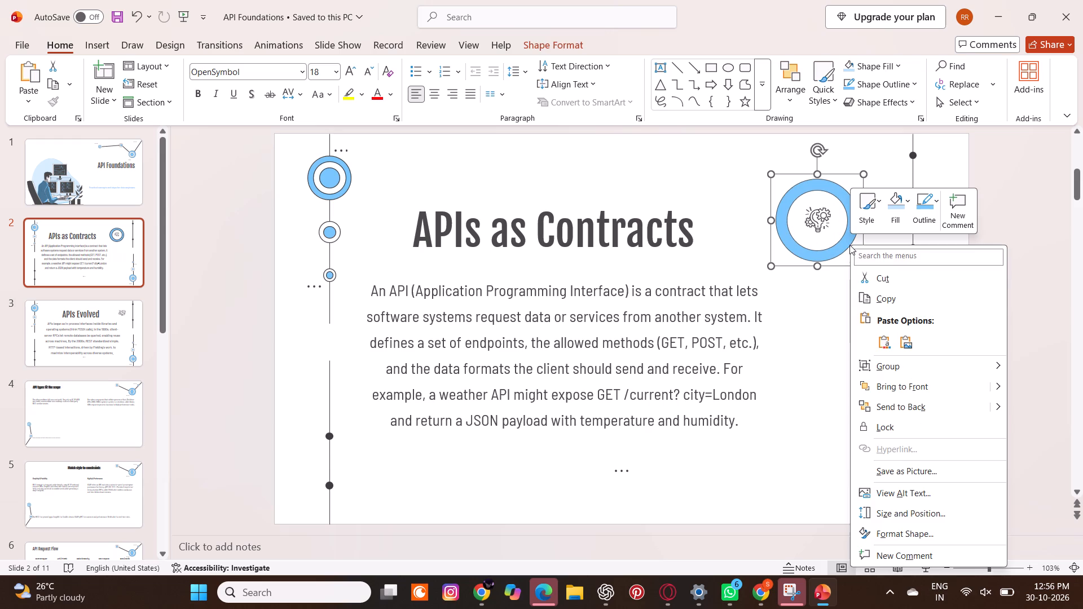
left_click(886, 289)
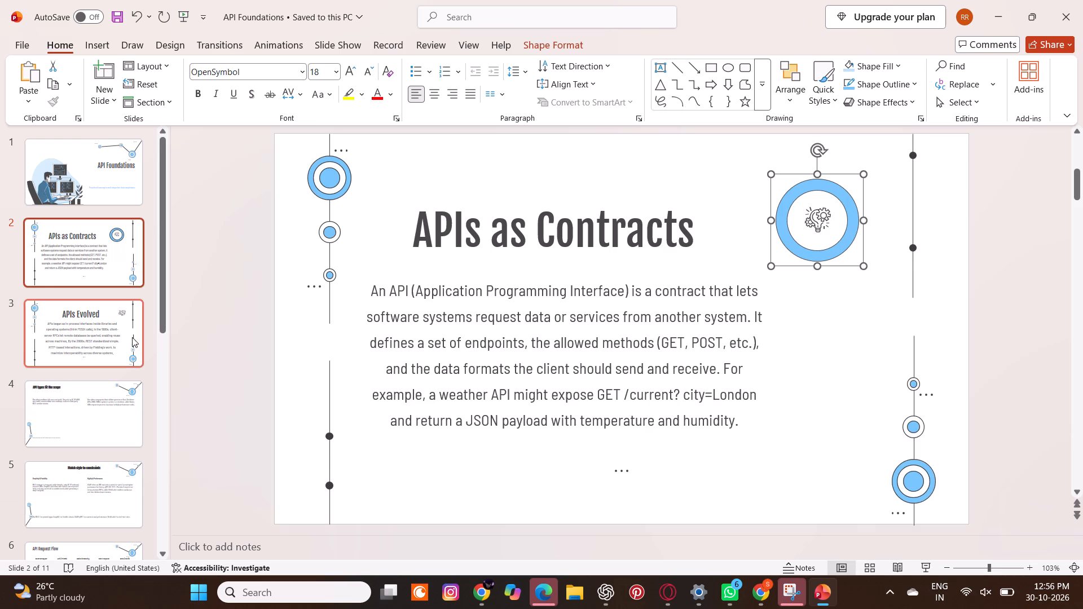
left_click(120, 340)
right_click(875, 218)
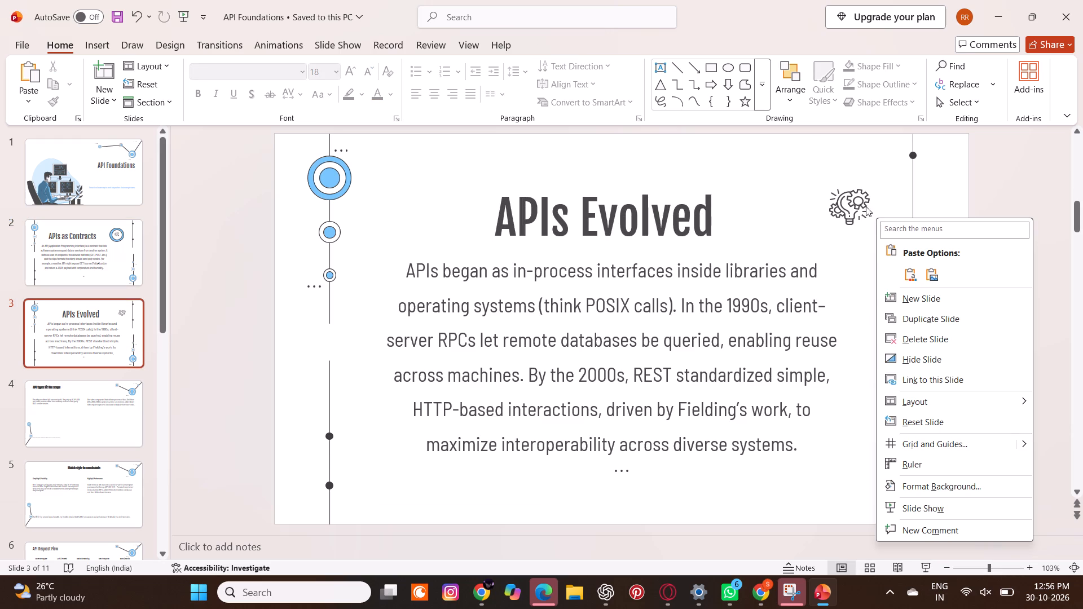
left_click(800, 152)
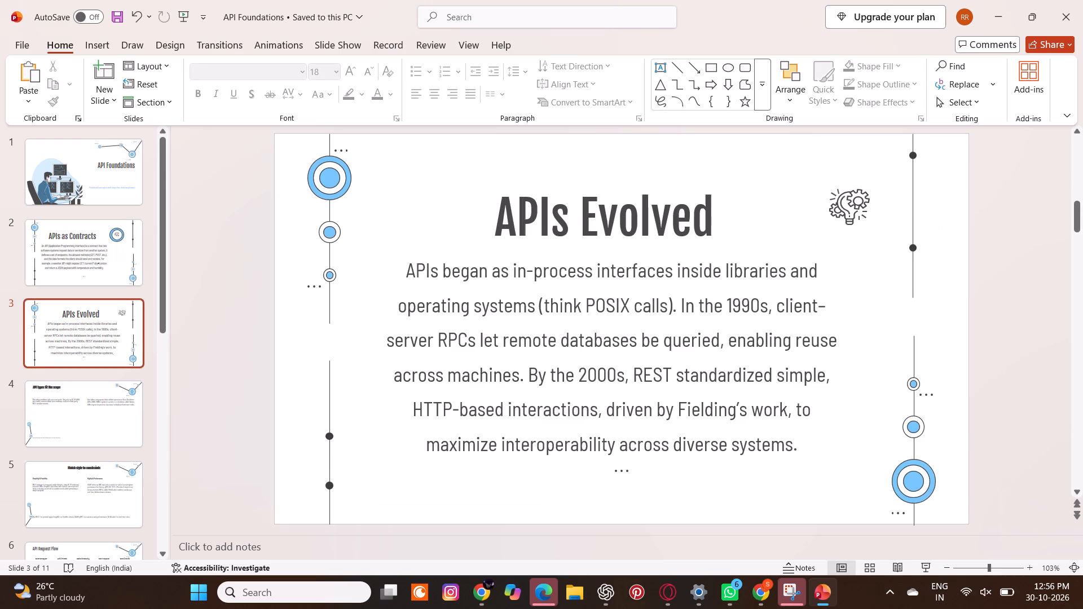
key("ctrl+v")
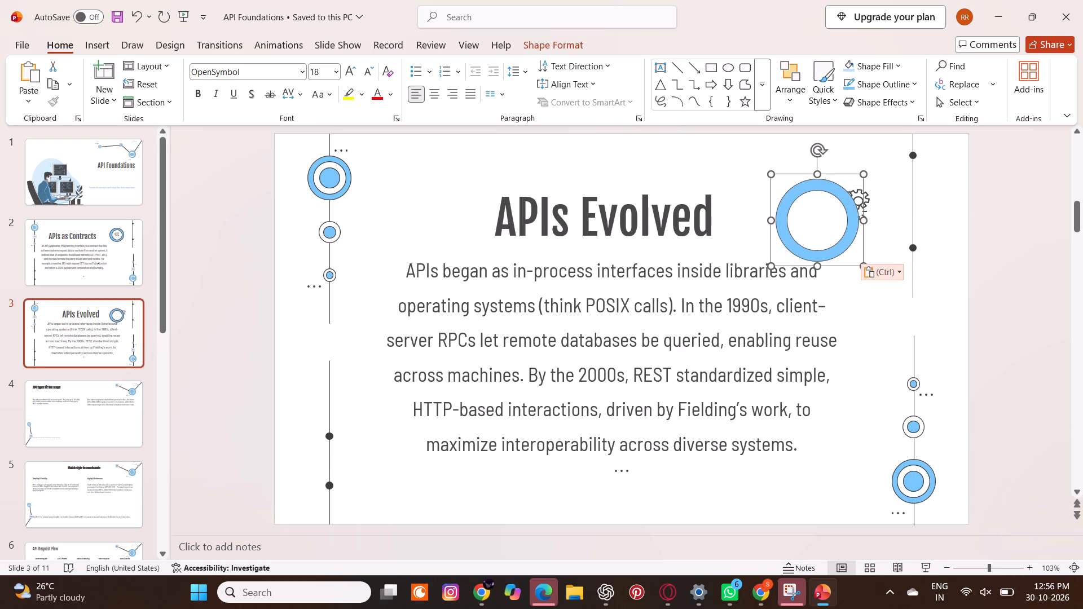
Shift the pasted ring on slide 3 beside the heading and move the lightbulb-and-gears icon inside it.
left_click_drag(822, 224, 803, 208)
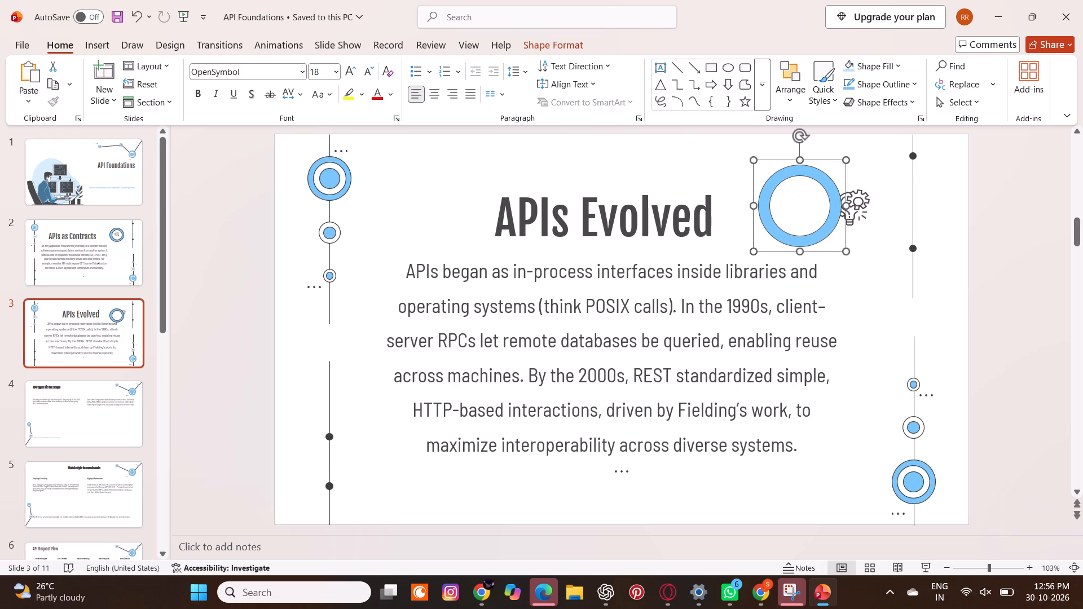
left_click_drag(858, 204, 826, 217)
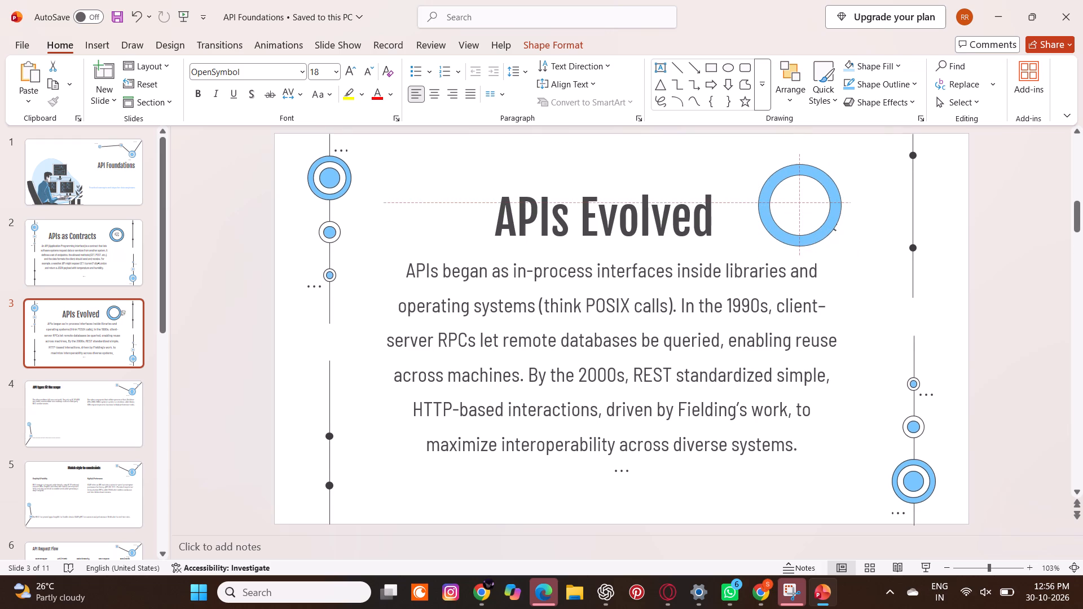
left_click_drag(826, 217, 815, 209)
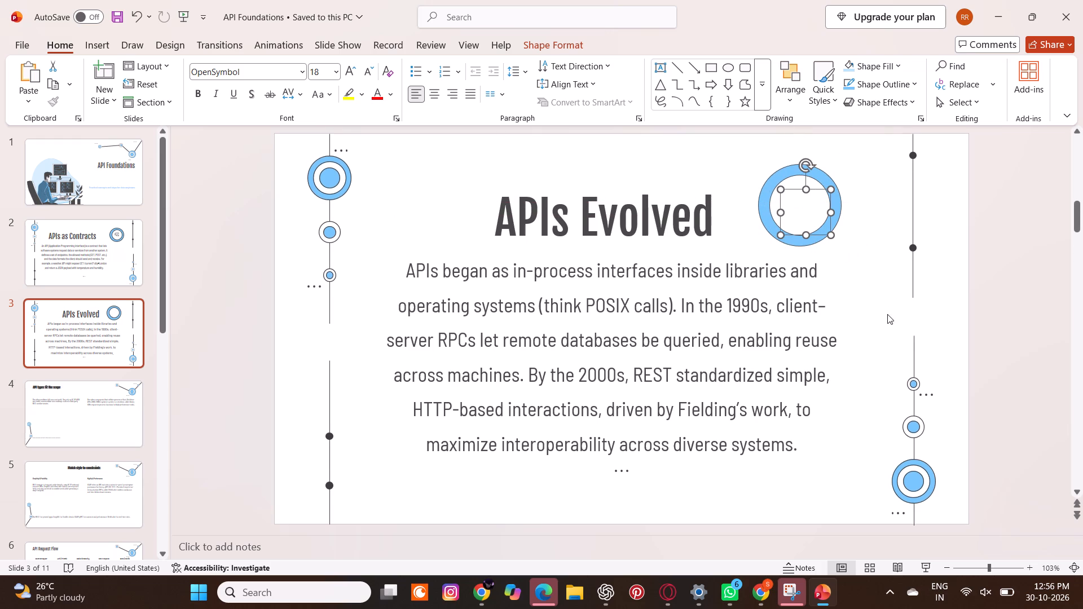
Undo all the layout changes made so far to the ring, icon, heading and body text on slides 2 and 3.
key("ctrl+z")
key("ctrl+z")
key("ctrl+z")
key("ctrl+z")
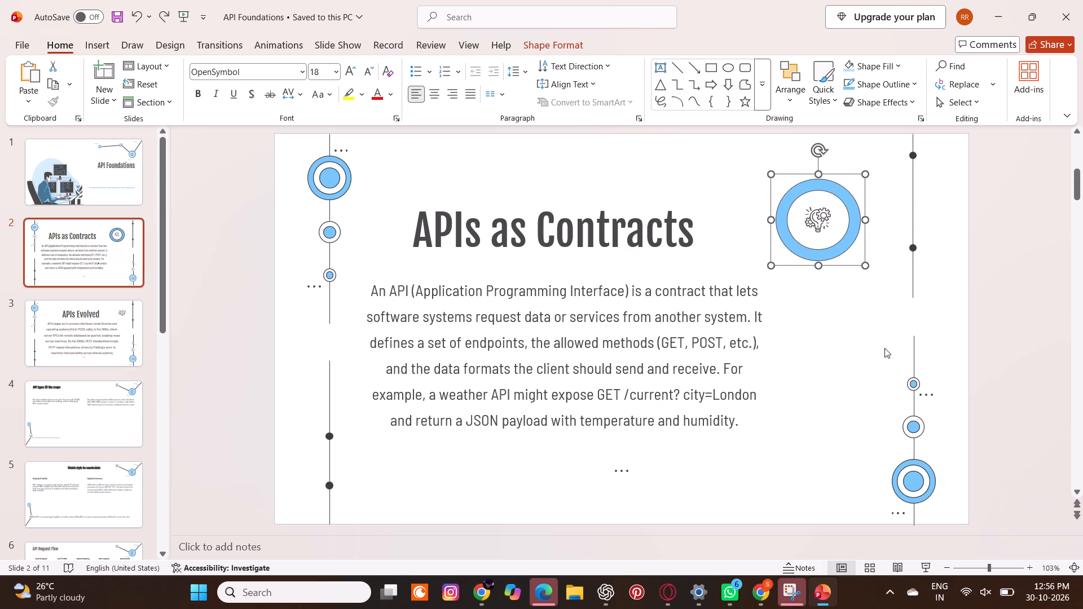
key("ctrl+z")
key("ctrl+z")
key("ctrl+z")
key("ctrl+z")
key("ctrl+z")
key("ctrl+z")
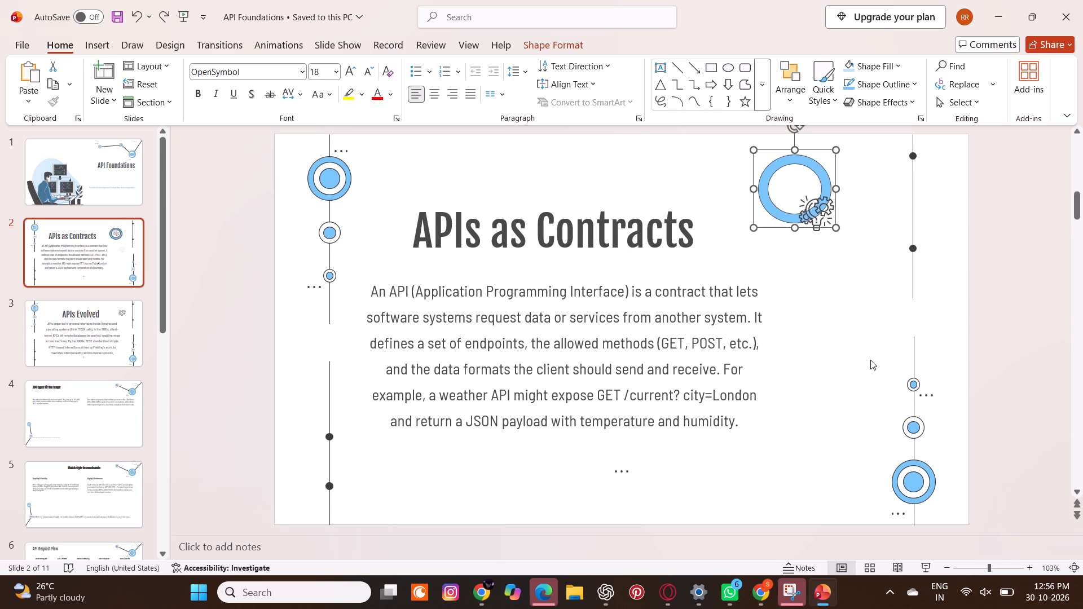
key("ctrl+z")
key("ctrl+z")
key("ctrl+z")
key("ctrl+z")
key("ctrl+z")
key("ctrl+z")
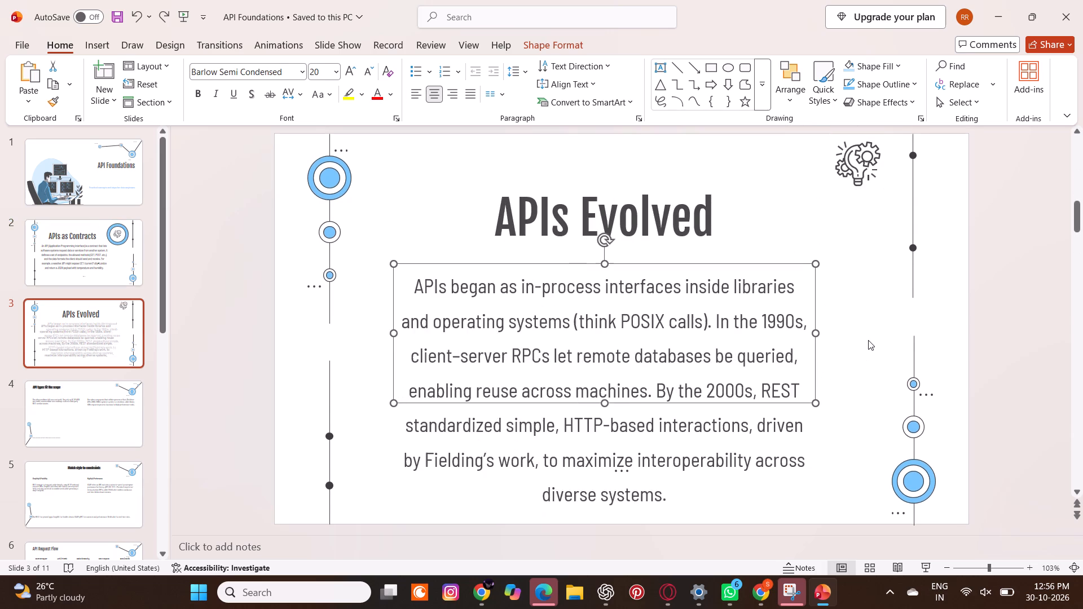
key("ctrl+z")
key("ctrl+z")
key("ctrl+z")
key("ctrl+z")
key("ctrl+z")
key("ctrl+z")
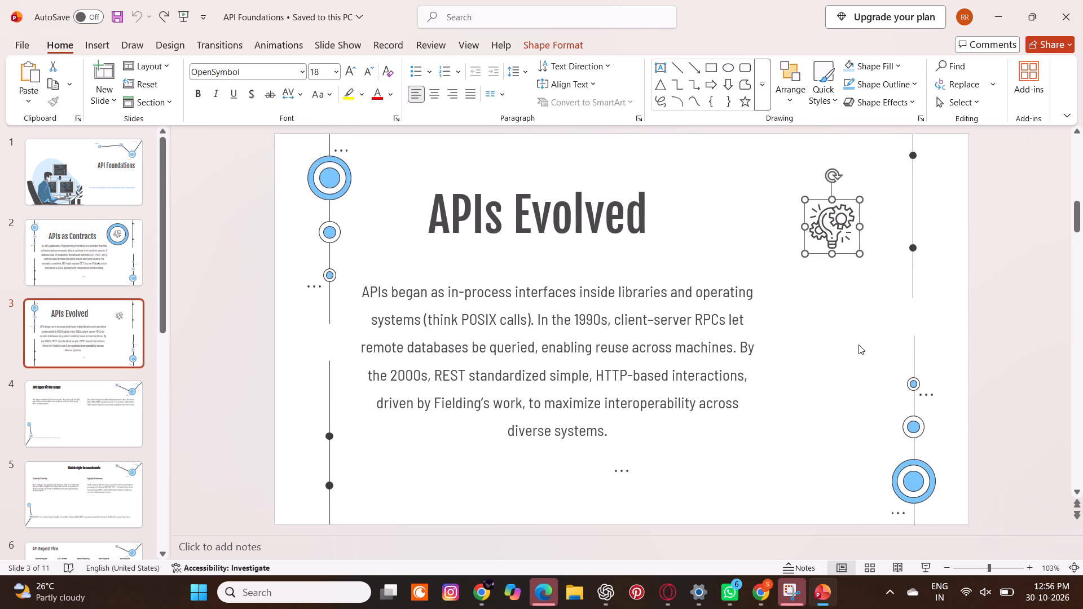
key("ctrl+z")
key("ctrl+z")
key("ctrl+z")
key("ctrl+z")
key("ctrl+z")
key("ctrl+z")
key("ctrl+z")
key("ctrl+z")
key("ctrl+z")
key("ctrl+z")
key("ctrl+z")
key("ctrl+z")
key("ctrl+z")
key("ctrl+z")
key("ctrl+z")
key("ctrl+z")
key("ctrl+z")
Cut the selected piece of the lightbulb-and-gears icon on slide 3.
left_click(837, 221)
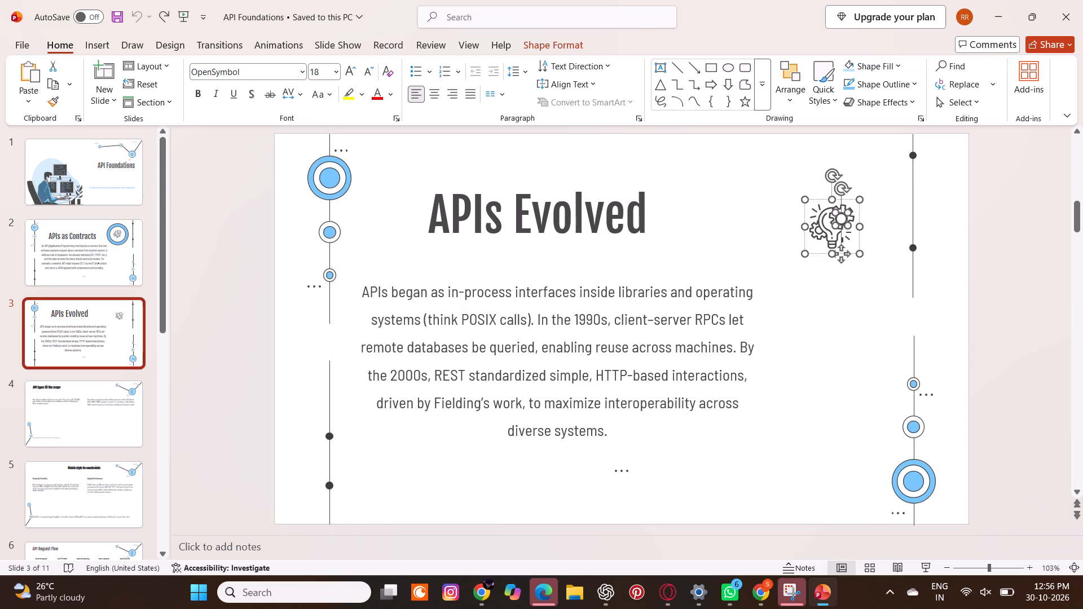
key("ctrl+x")
key("ctrl+x")
key("ctrl+x")
key("ctrl+x")
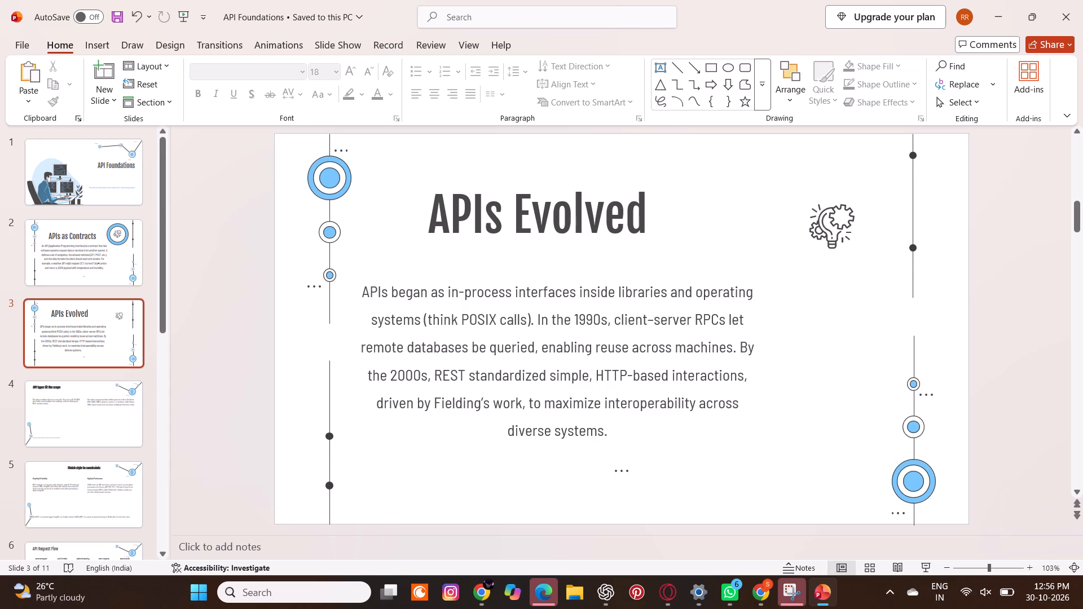
key("ctrl+x")
key("ctrl+x")
key("ctrl+x")
key("ctrl+x")
key("ctrl+x")
key("ctrl+x")
Set the font size of the APIs Evolved body text on slide 3 to 18.
left_click_drag(364, 290, 965, 508)
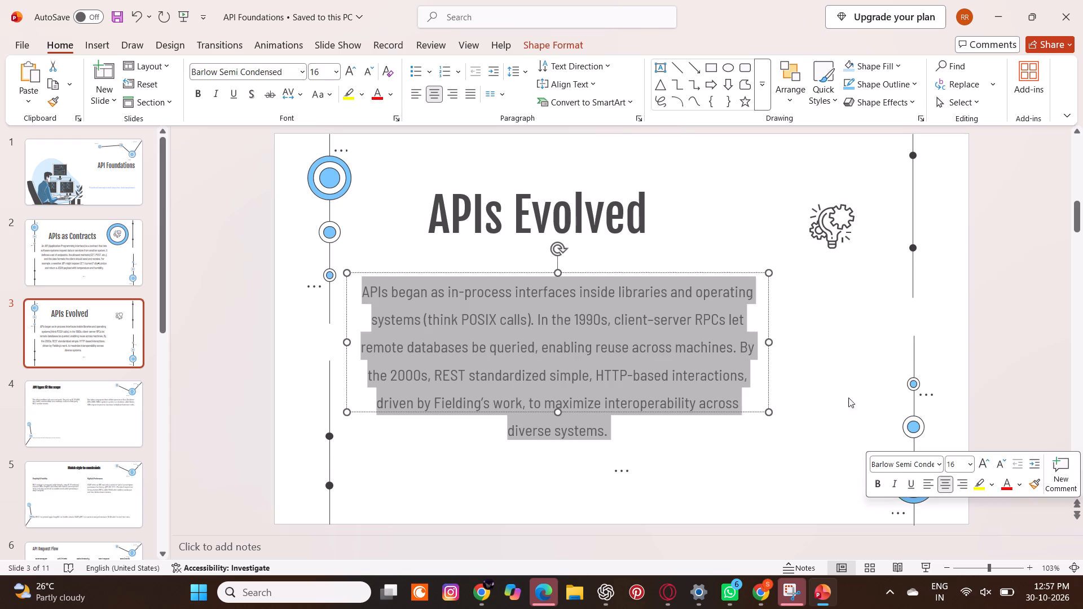
left_click(340, 75)
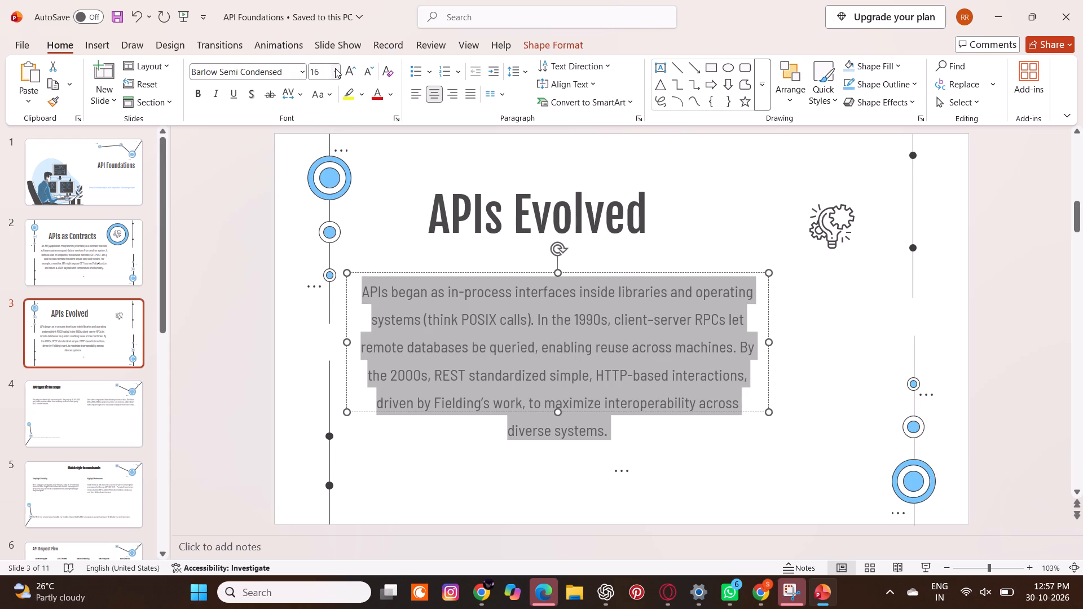
left_click(335, 68)
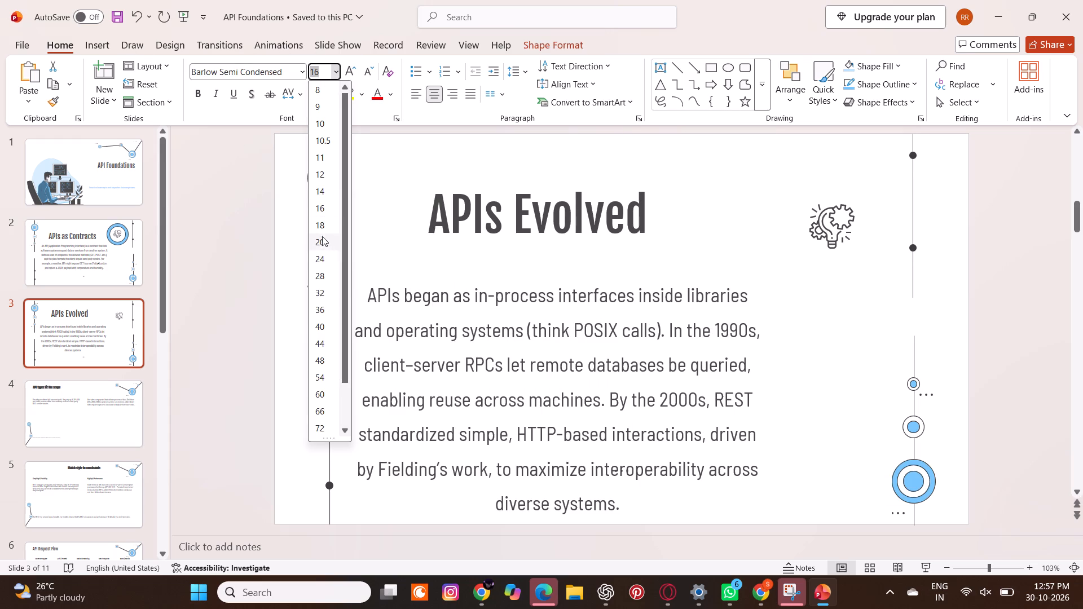
left_click(316, 224)
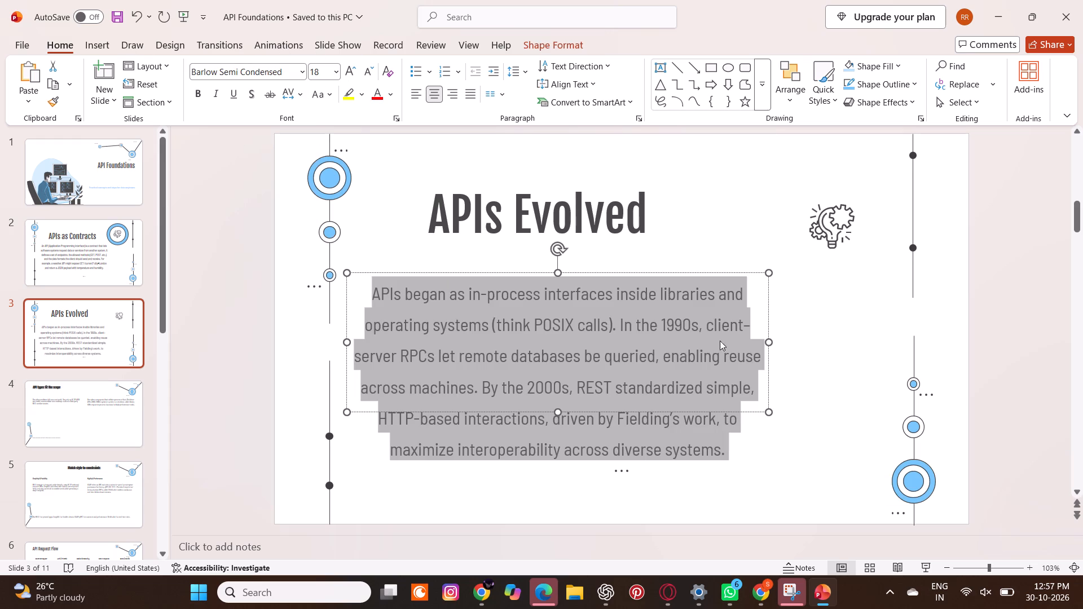
Widen the body text box on slide 3 so the paragraph fits on five lines, and shift it slightly right and down.
left_click_drag(767, 342, 864, 365)
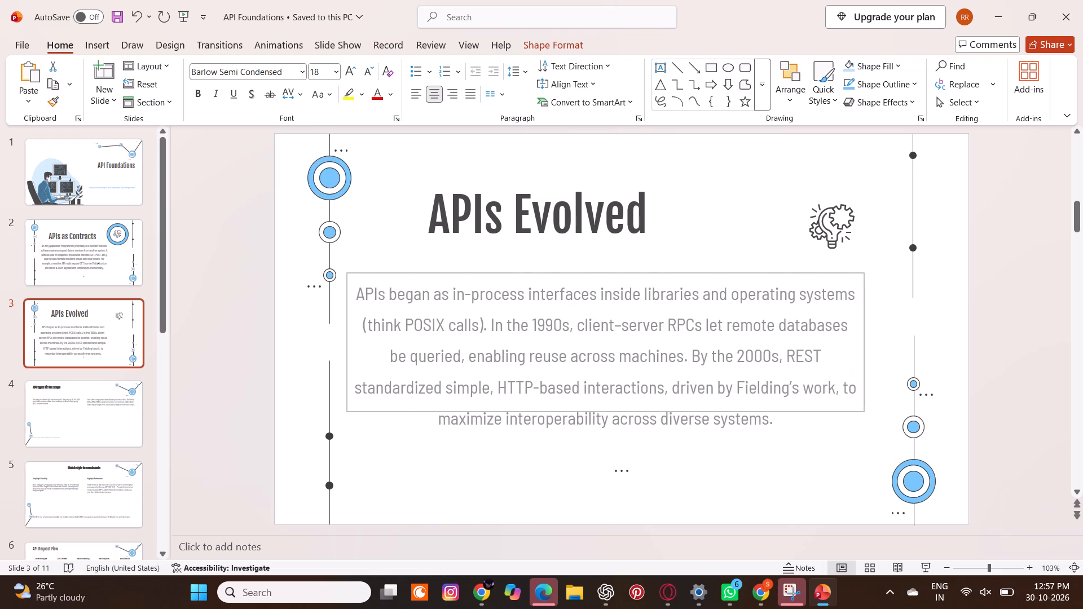
left_click_drag(864, 365, 865, 365)
left_click_drag(679, 273, 694, 284)
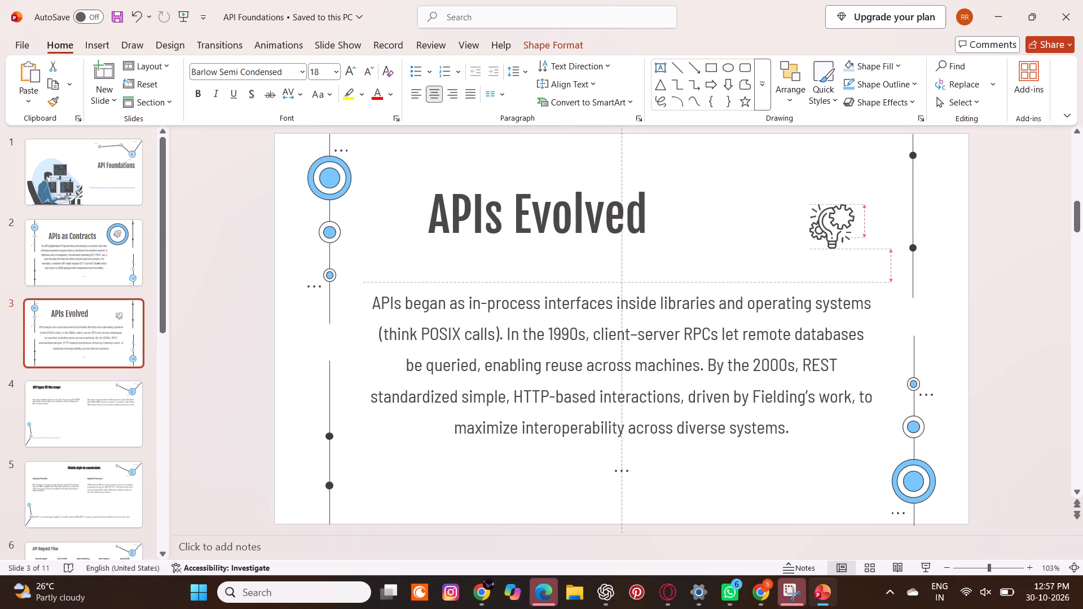
left_click_drag(694, 284, 706, 293)
Raise the APIs Evolved heading and body text on slide 3, centring the body on the slide and offsetting the heading left.
left_click(576, 216)
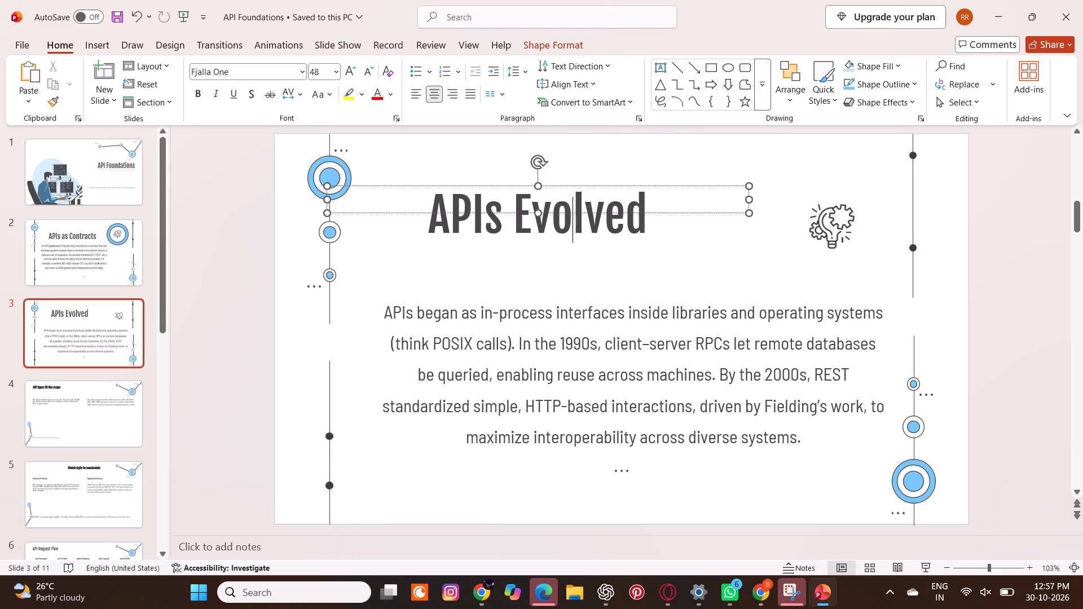
left_click_drag(573, 185, 566, 192)
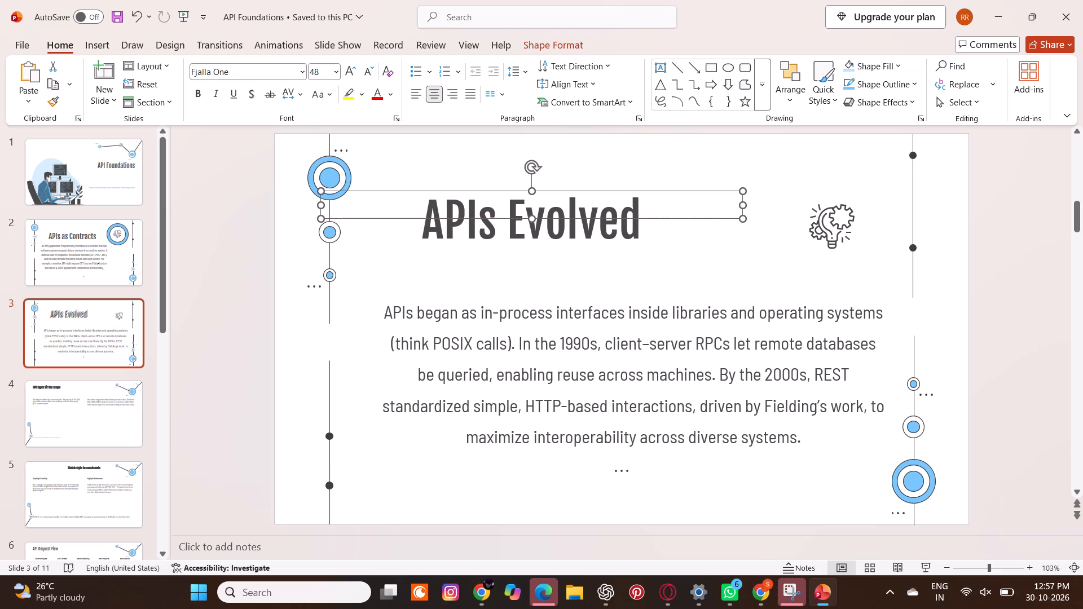
left_click(646, 302)
left_click_drag(650, 291, 631, 267)
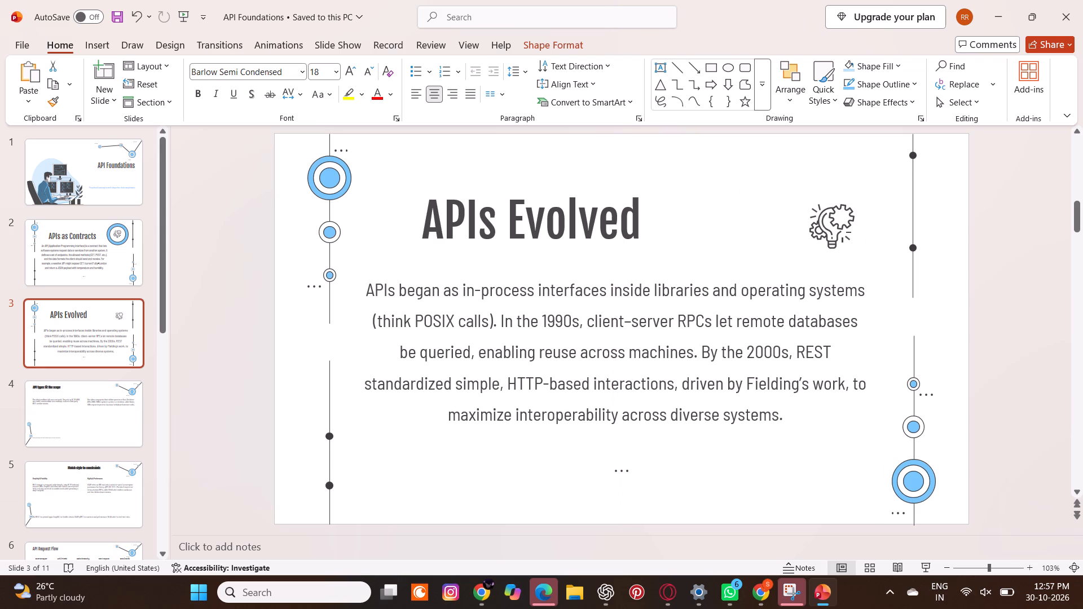
left_click_drag(631, 267, 636, 259)
left_click(603, 218)
left_click_drag(587, 191, 575, 170)
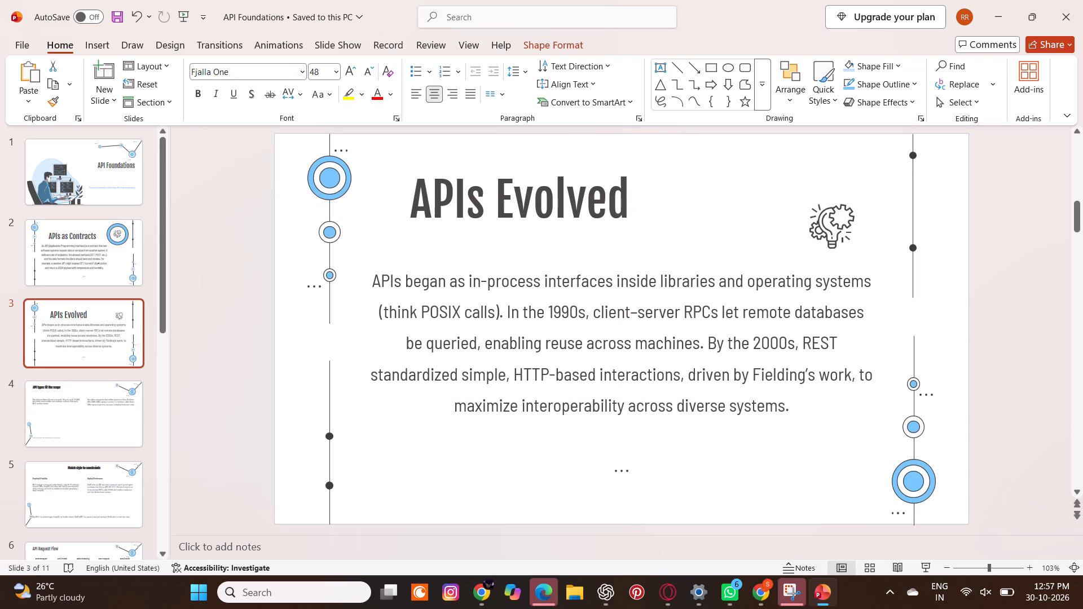
left_click_drag(575, 170, 564, 169)
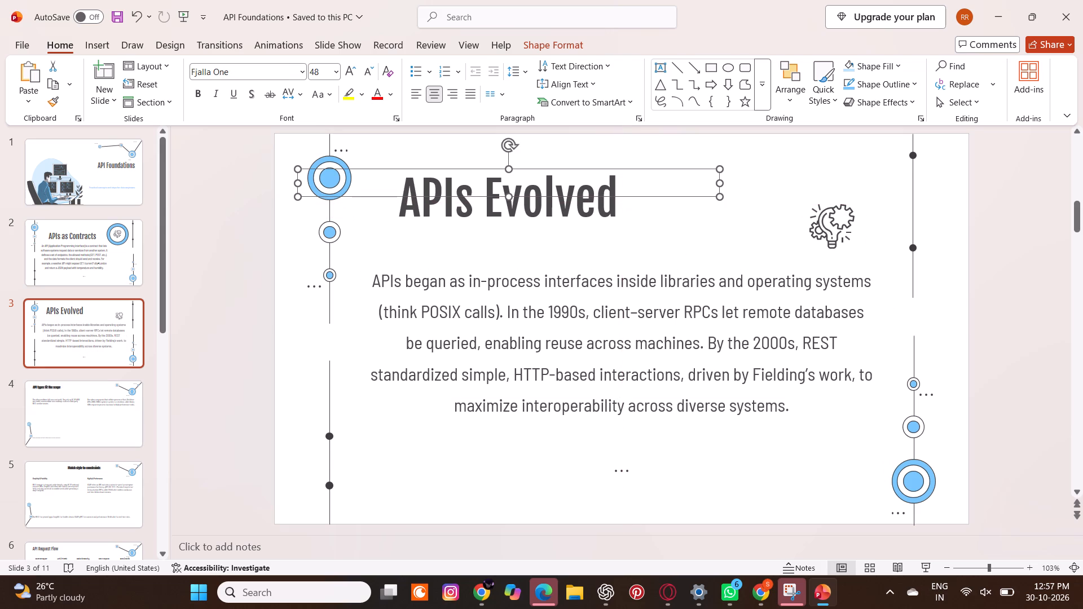
Copy the large blue ring from slide 2 and paste it onto slide 3.
left_click(838, 233)
left_click(91, 233)
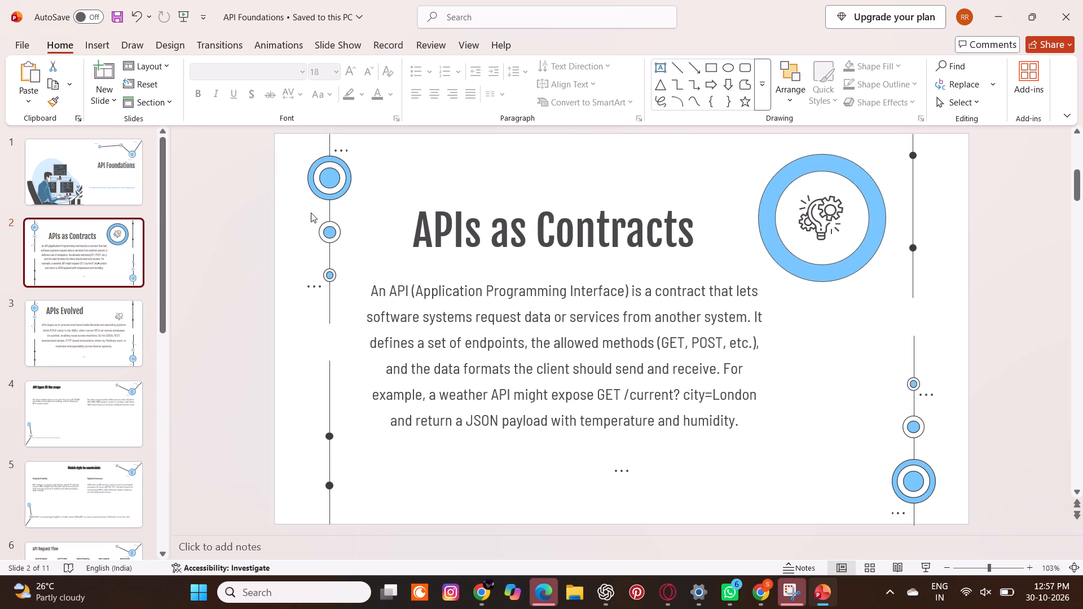
right_click(777, 193)
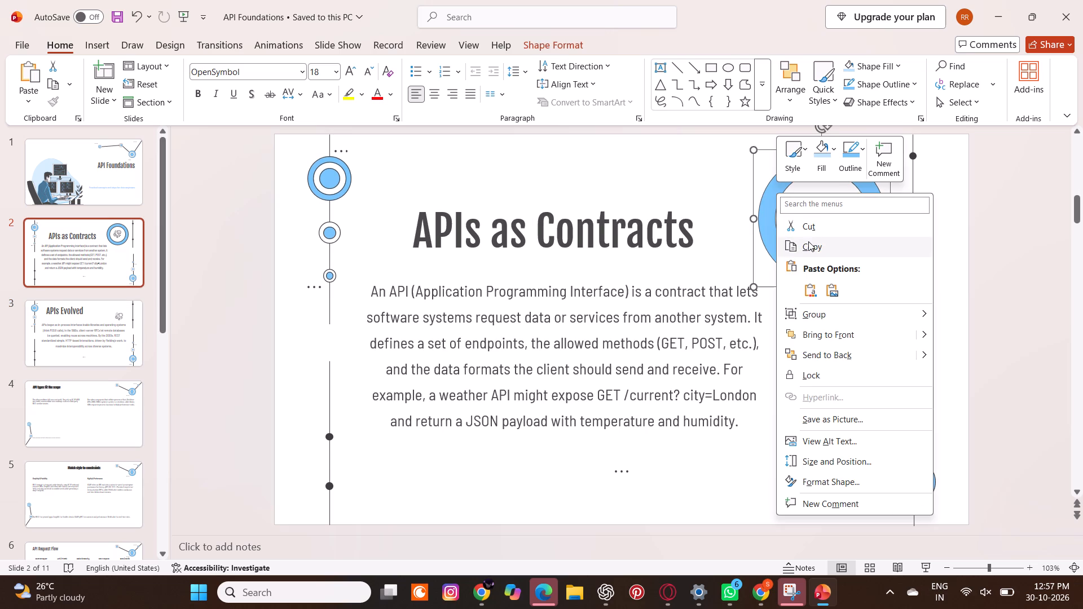
left_click(809, 244)
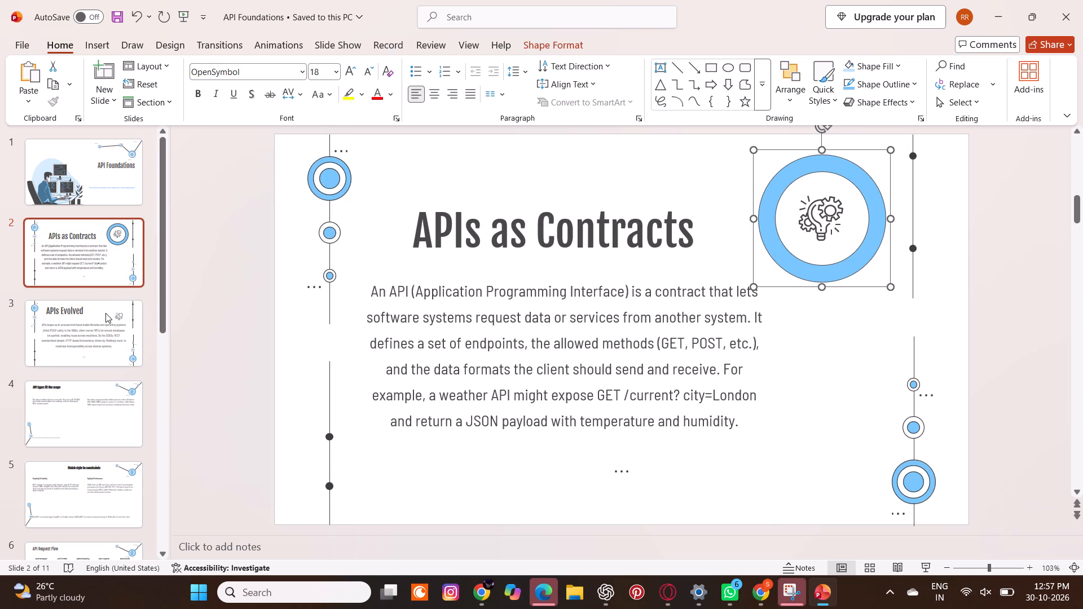
left_click(105, 313)
key("ctrl+v")
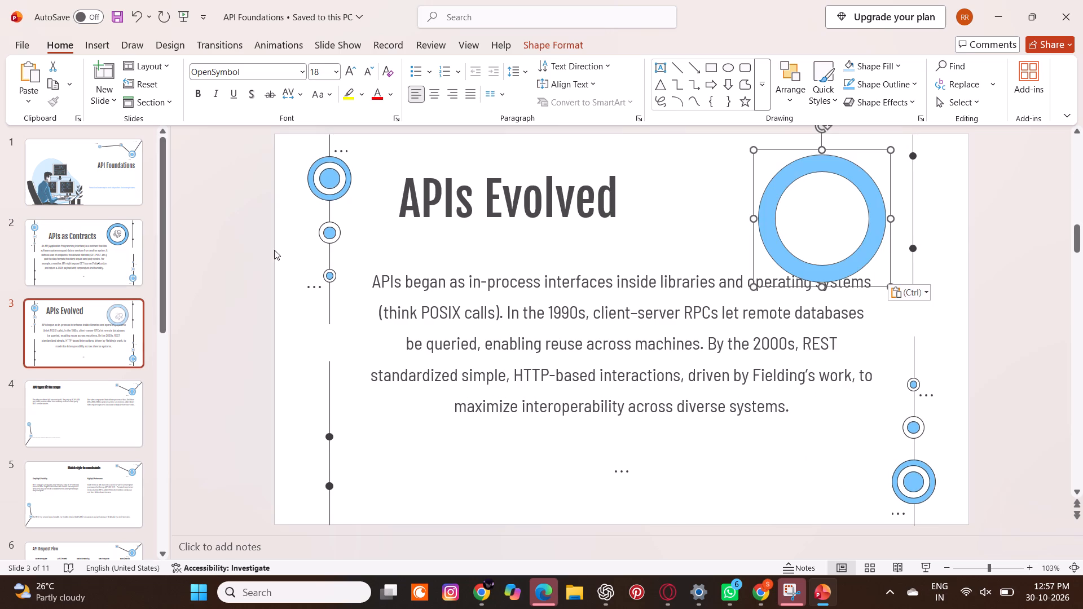
Copy the lightbulb-and-gears icon from slide 2 and paste it inside the blue ring on slide 3.
left_click(87, 241)
left_click(813, 218)
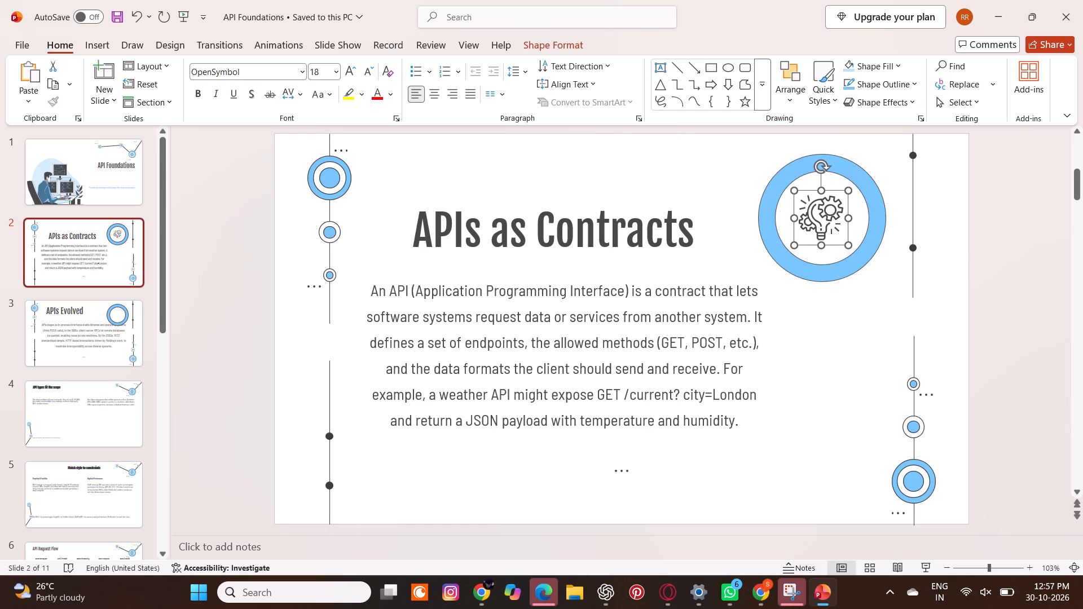
right_click(809, 216)
left_click(694, 189)
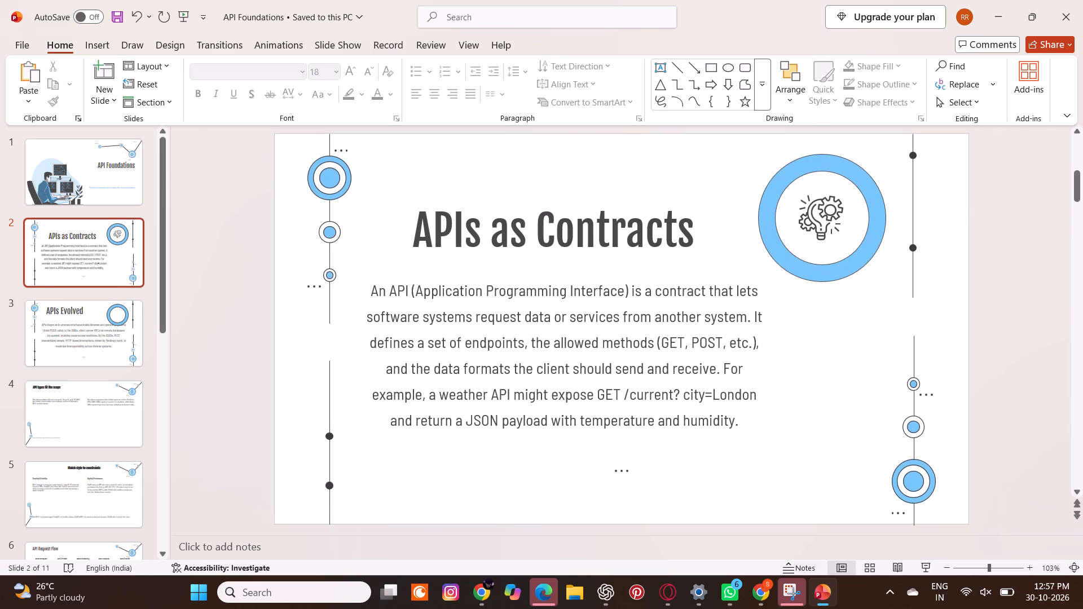
right_click(812, 215)
left_click(843, 266)
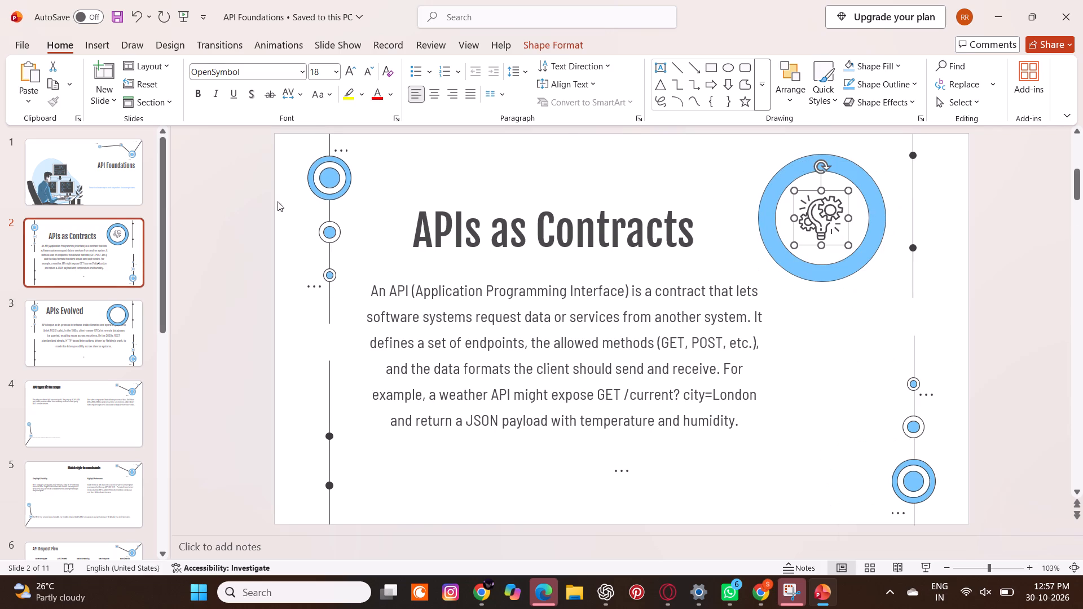
left_click(125, 310)
left_click(123, 305)
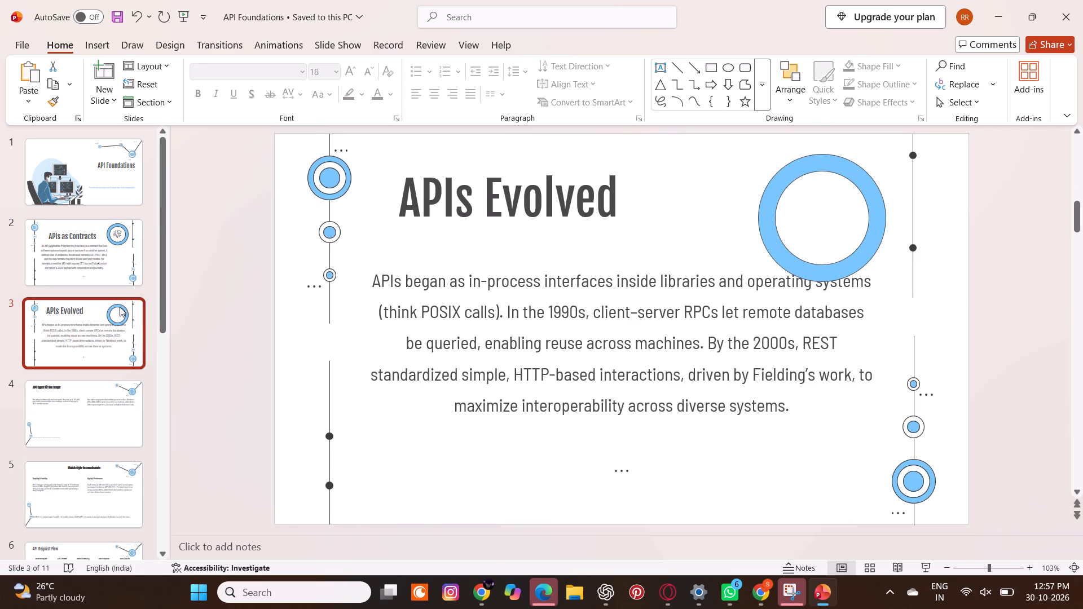
key("ctrl+v")
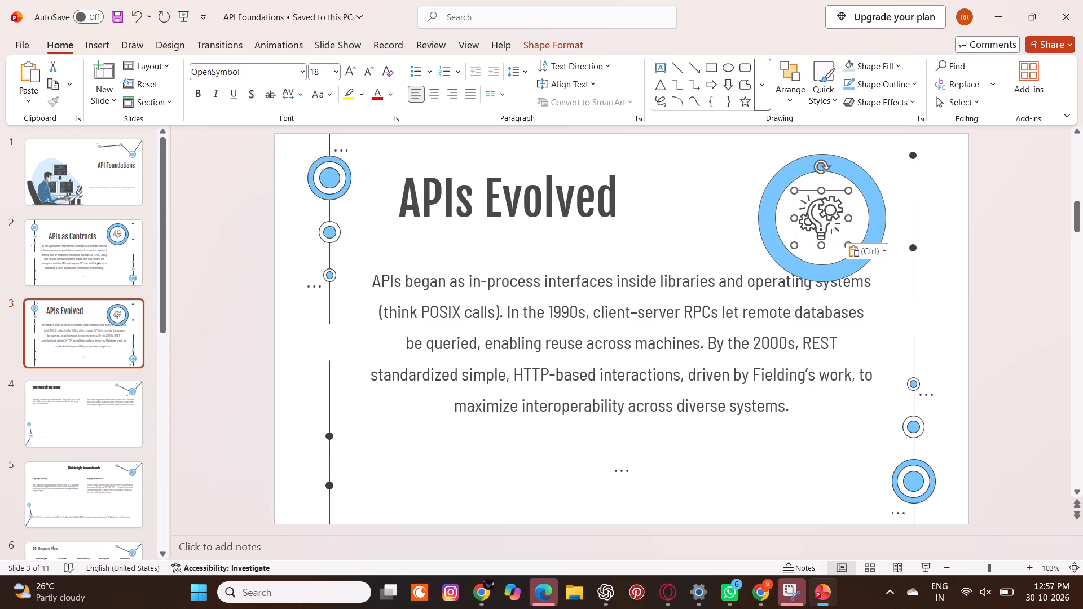
left_click_drag(847, 244, 837, 245)
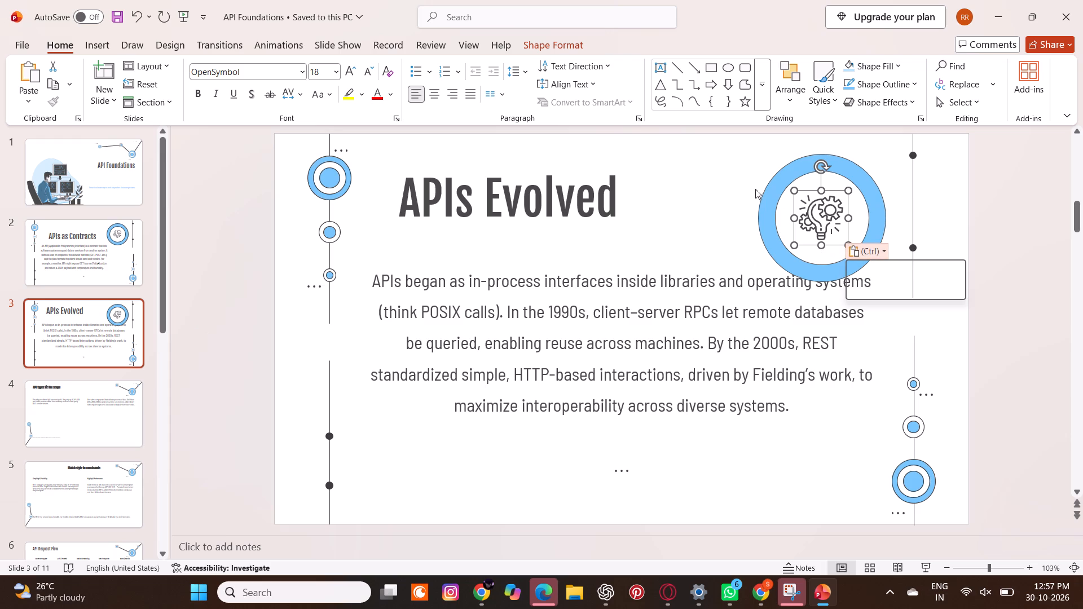
left_click(901, 185)
left_click(894, 192)
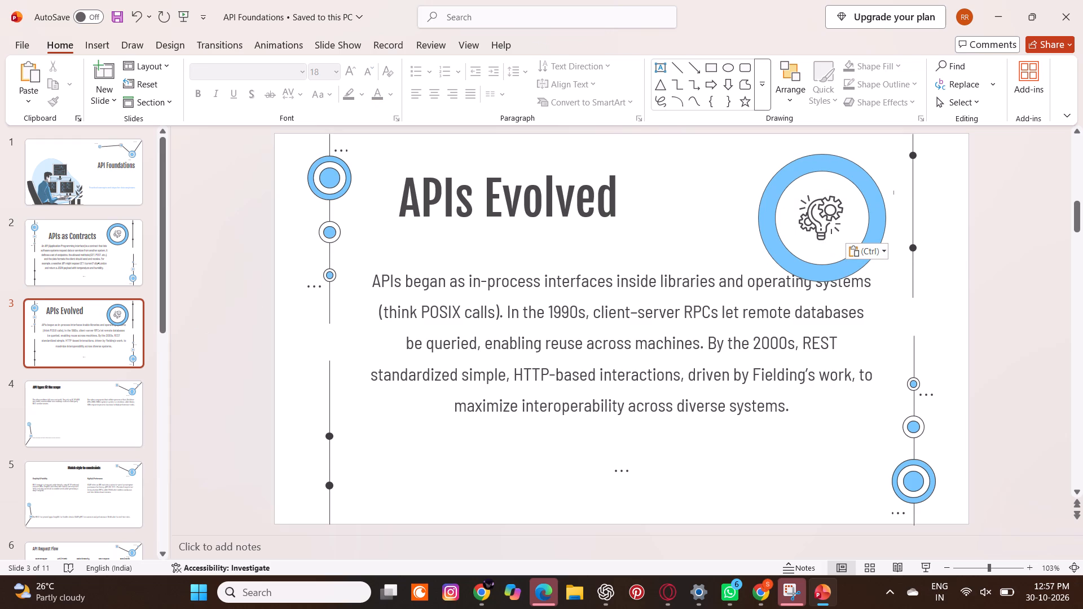
Shrink the blue ring on slide 3 to roughly half its size, keeping its upper-left corner in place.
left_click(879, 233)
left_click_drag(891, 285, 851, 246)
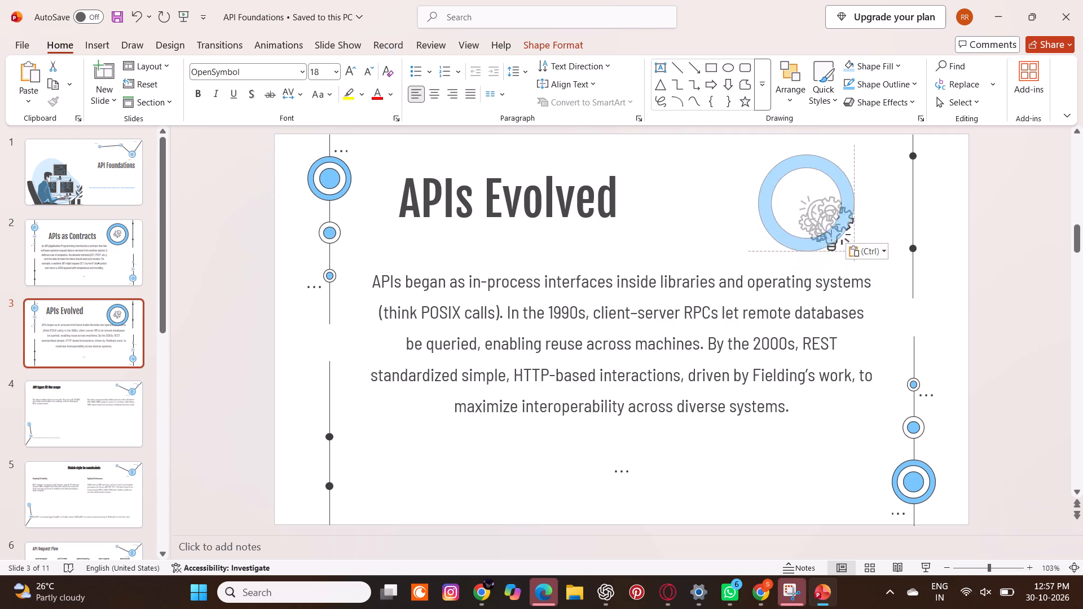
left_click_drag(851, 246, 817, 214)
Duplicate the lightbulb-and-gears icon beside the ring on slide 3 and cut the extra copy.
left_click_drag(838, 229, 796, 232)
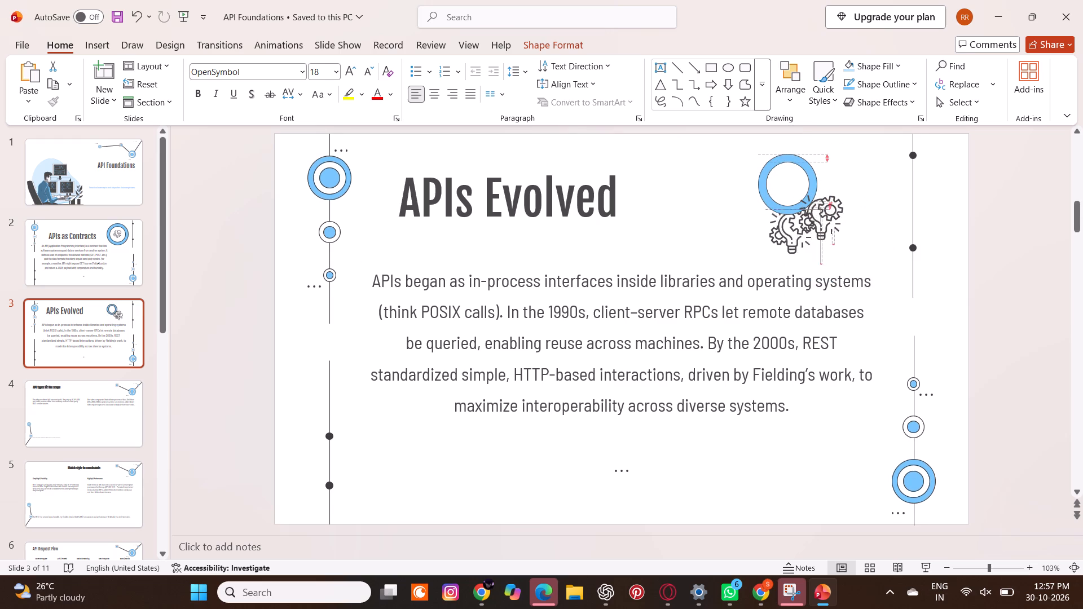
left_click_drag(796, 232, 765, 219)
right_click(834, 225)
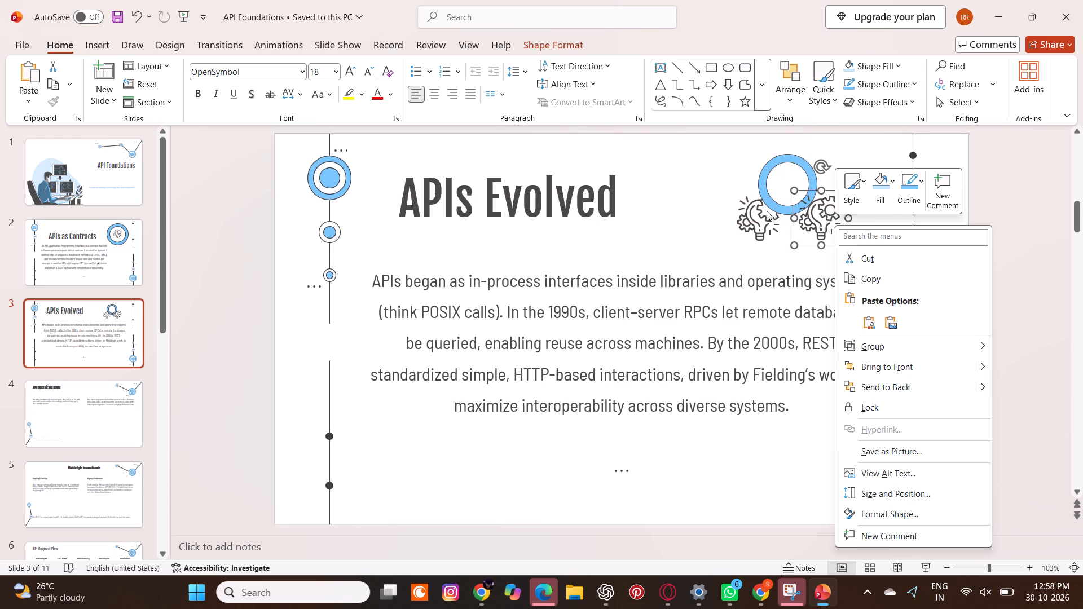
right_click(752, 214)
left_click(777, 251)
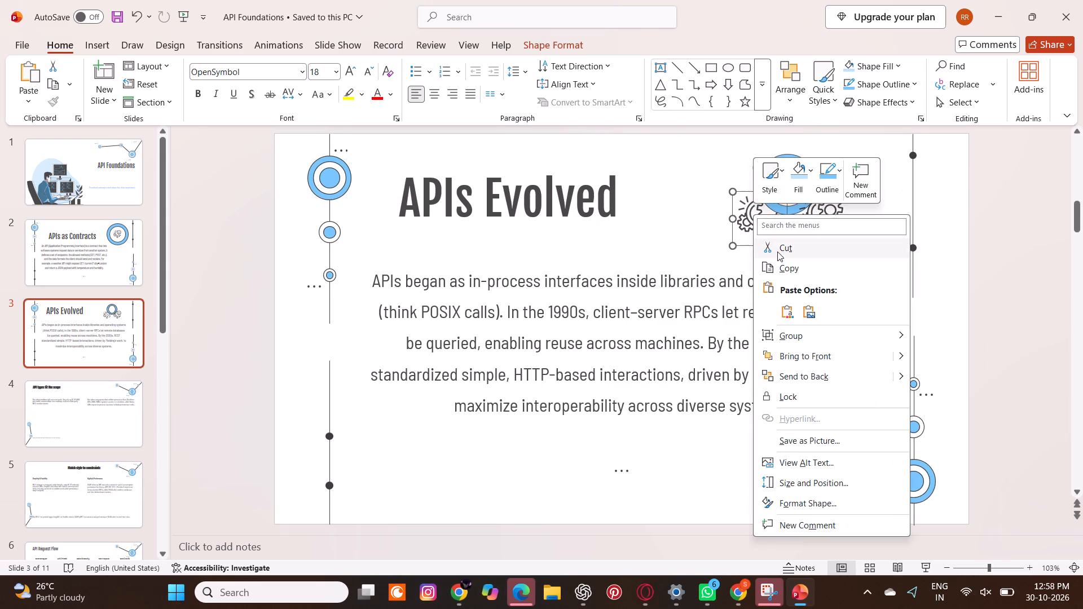
Shift the lightbulb-and-gears icon slightly on slide 3 and shrink it to about two thirds of its size.
left_click_drag(809, 231, 802, 231)
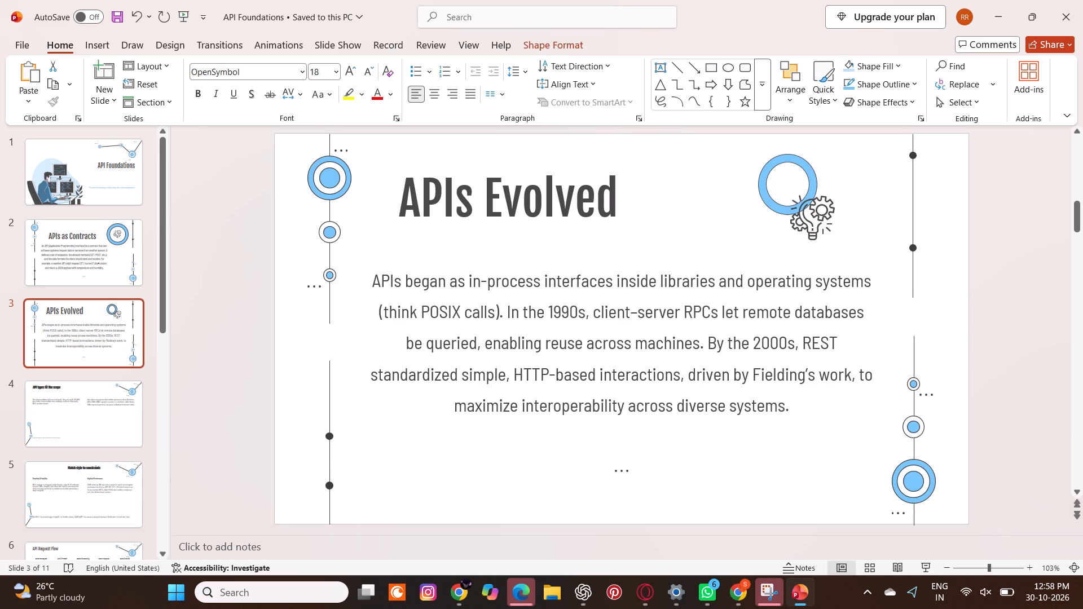
left_click_drag(802, 231, 810, 237)
left_click_drag(850, 253, 827, 234)
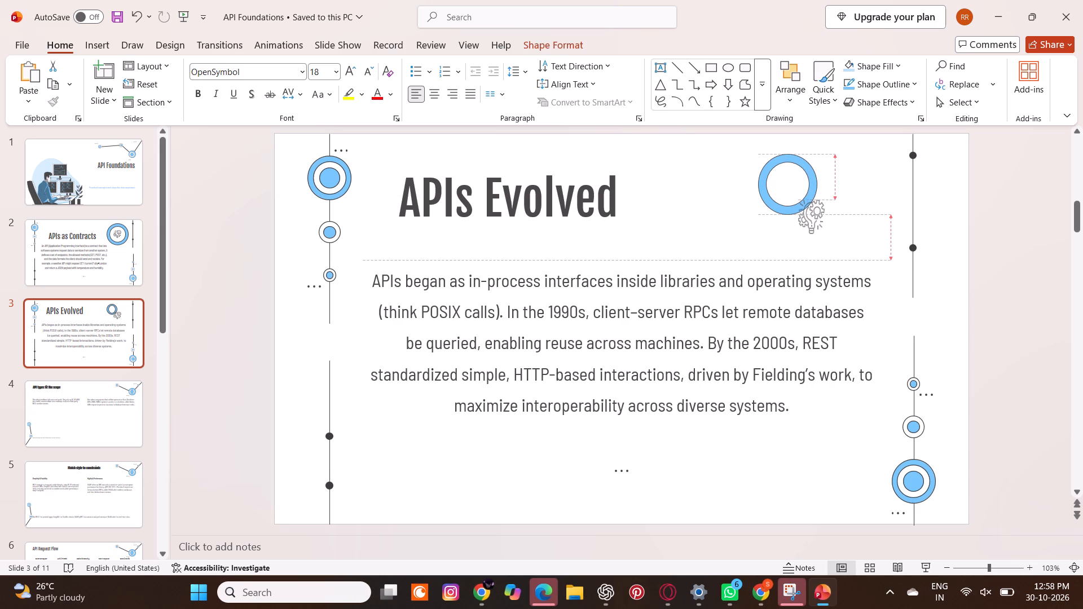
left_click_drag(827, 234, 827, 224)
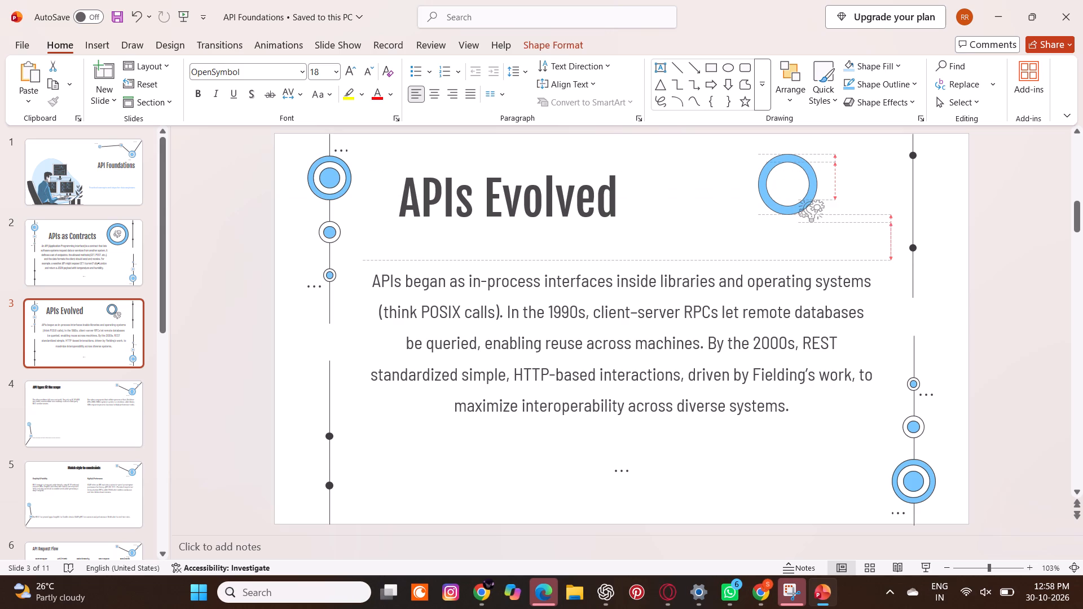
left_click_drag(827, 224, 830, 227)
Enlarge the blue ring on slide 3 and centre it around the lightbulb-and-gears icon.
left_click(780, 174)
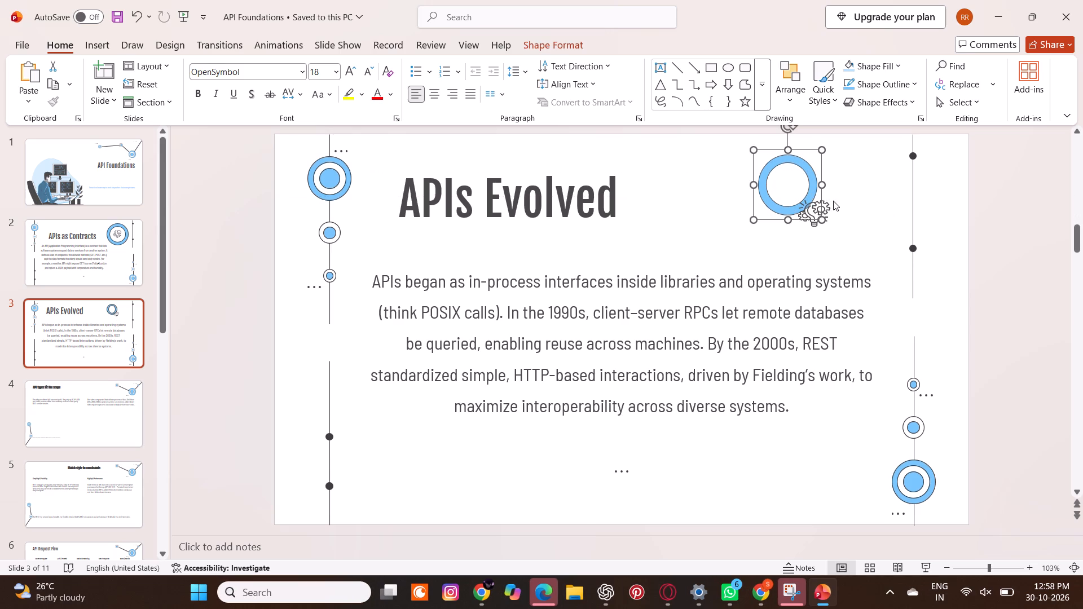
left_click_drag(824, 222, 843, 241)
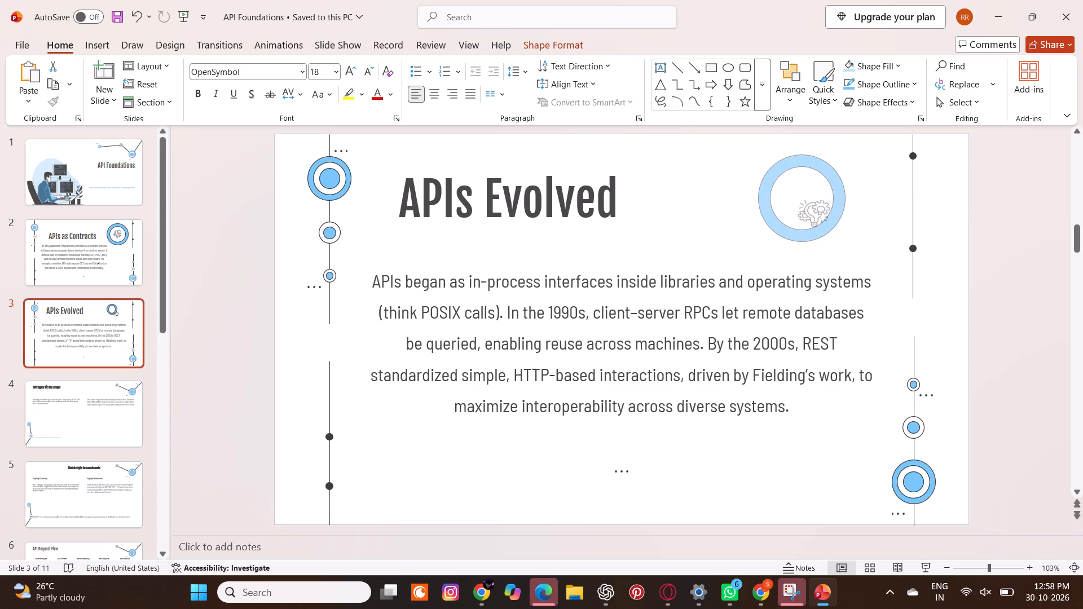
left_click_drag(843, 241, 838, 240)
left_click_drag(789, 184, 805, 196)
left_click_drag(862, 253, 868, 253)
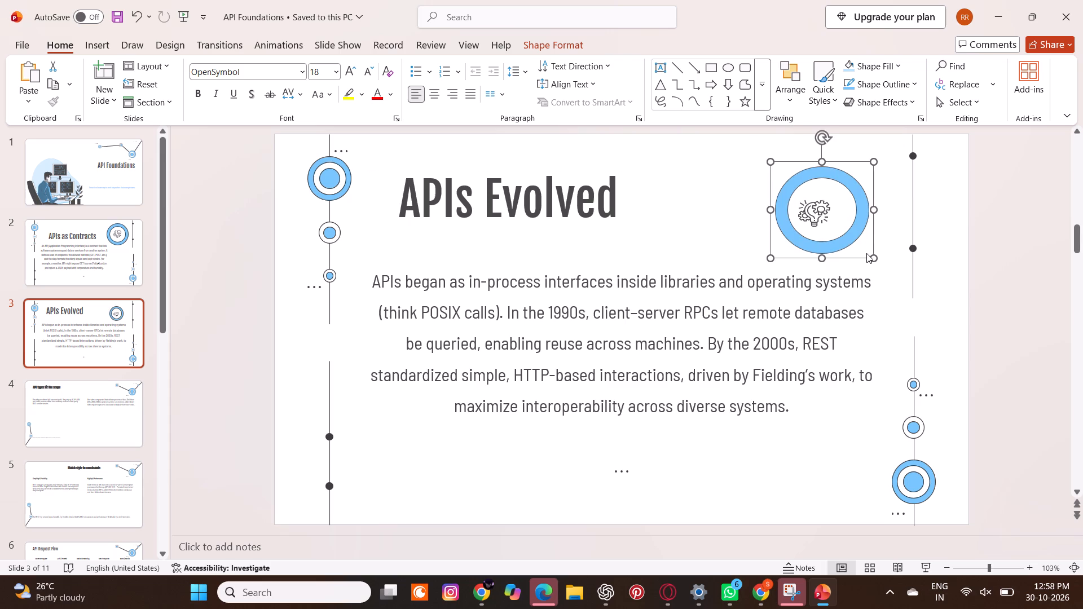
left_click_drag(822, 215, 810, 219)
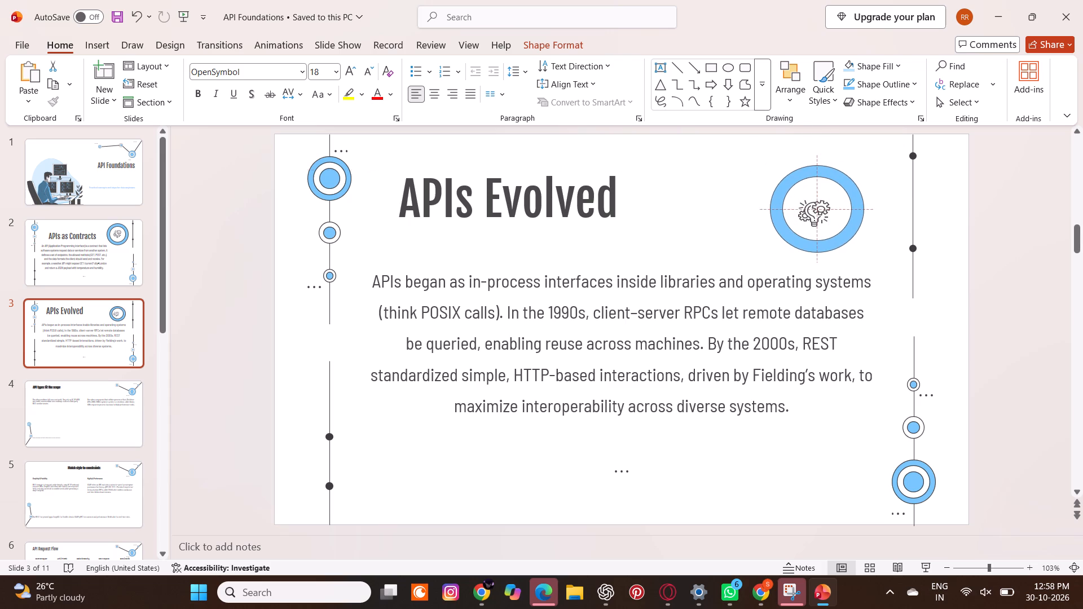
left_click_drag(810, 219, 814, 219)
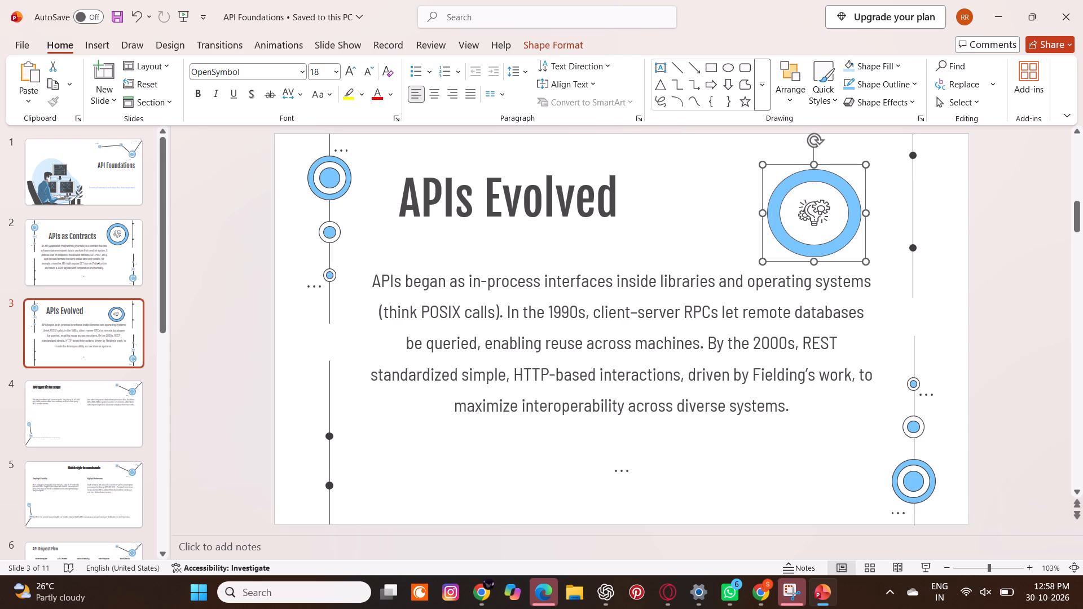
Move the blue ring on slide 3 closer to the APIs Evolved heading and make it somewhat smaller.
left_click_drag(778, 203, 701, 191)
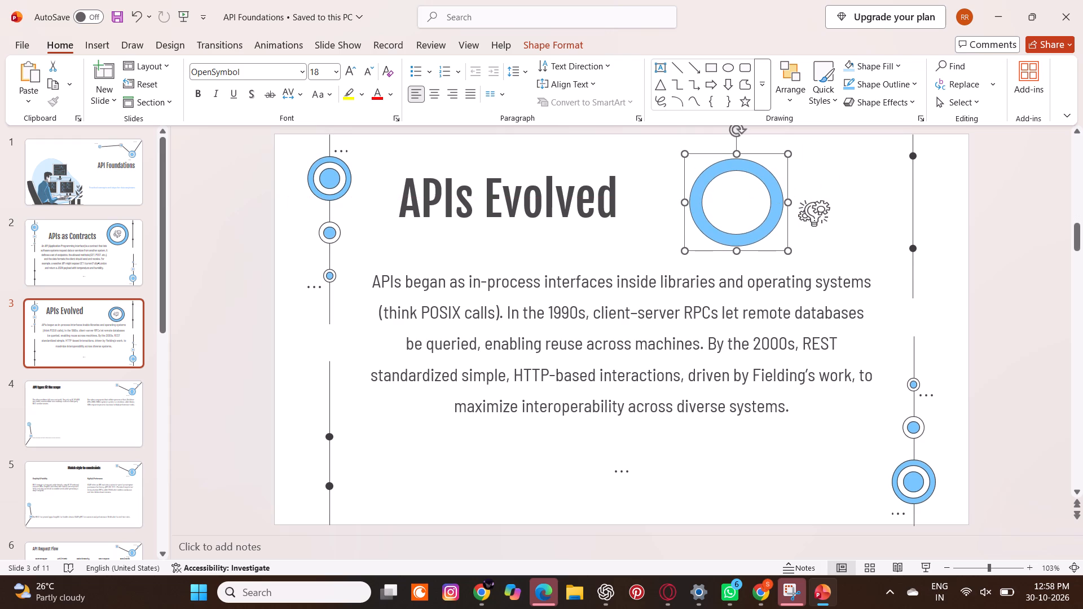
left_click_drag(787, 251, 792, 257)
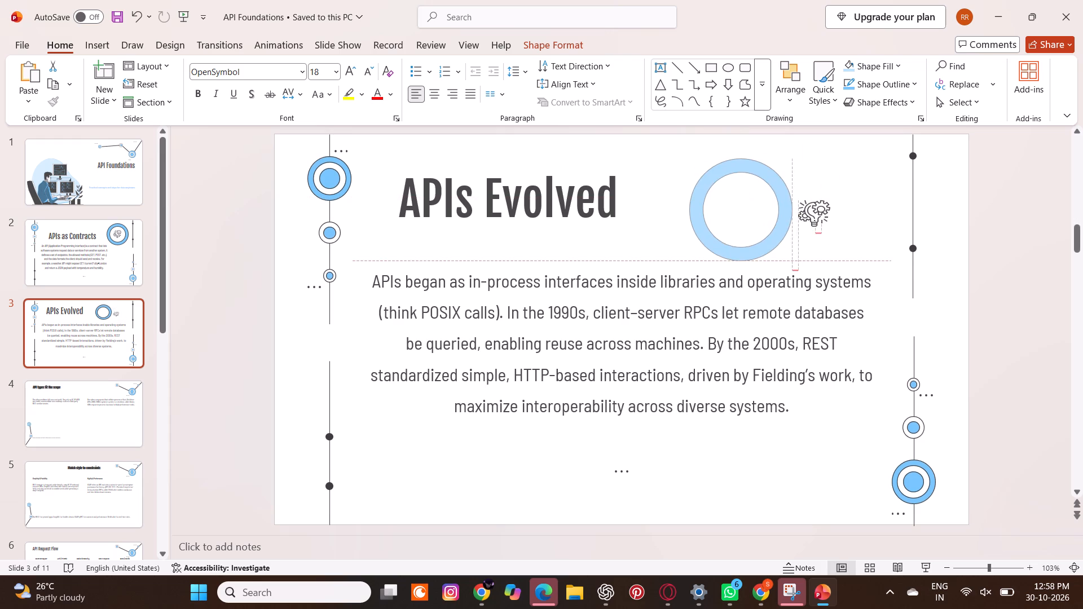
left_click_drag(792, 257, 778, 242)
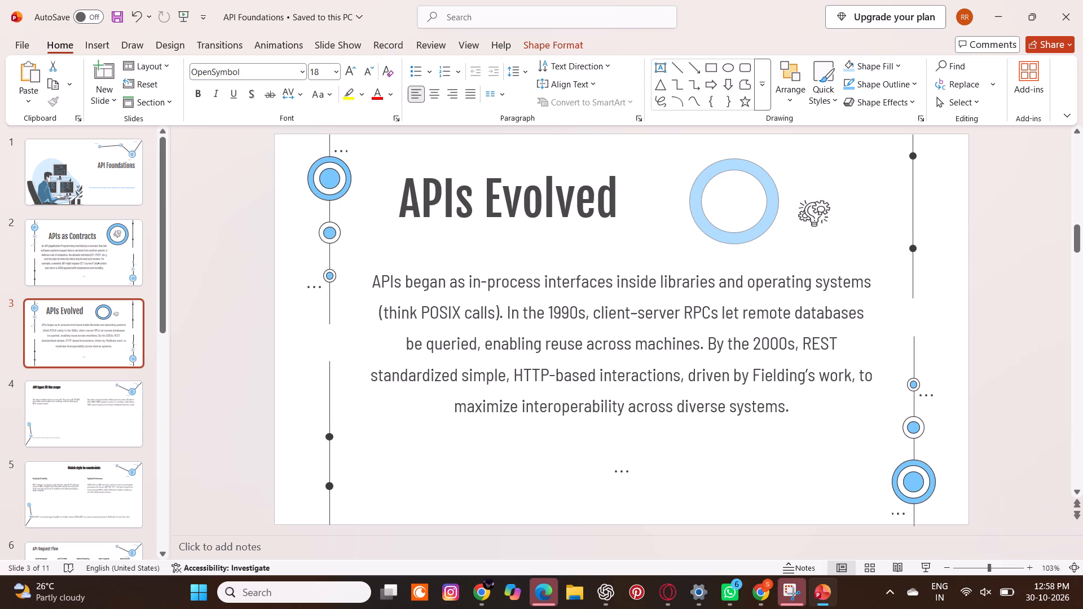
left_click_drag(778, 242, 767, 235)
Move the lightbulb-and-gears icon into the ring and nudge the ring so both are centred level with the APIs Evolved heading.
left_click_drag(812, 214, 765, 200)
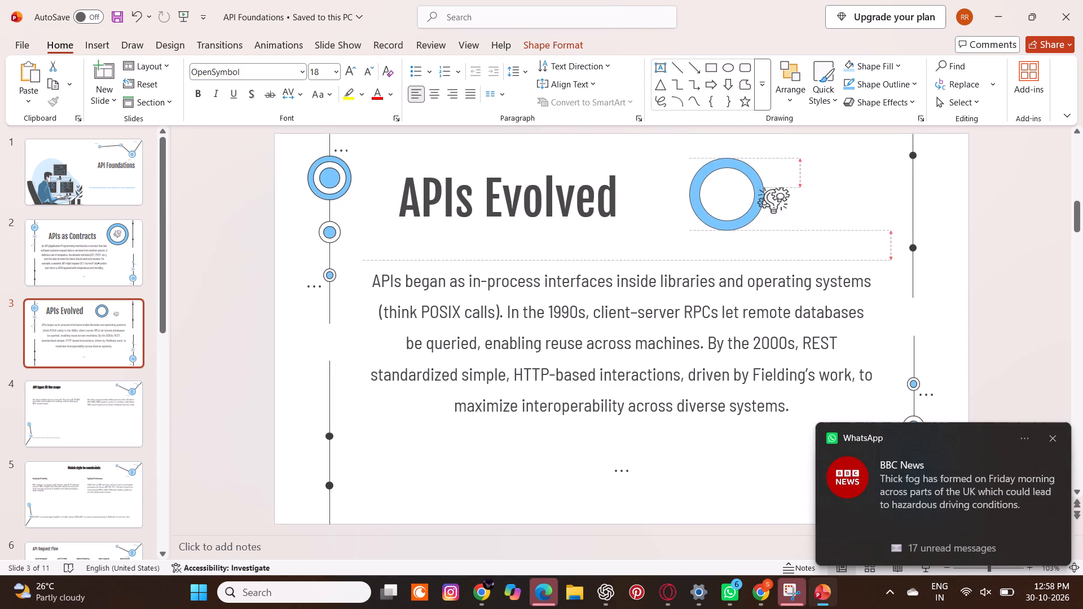
left_click_drag(765, 200, 728, 198)
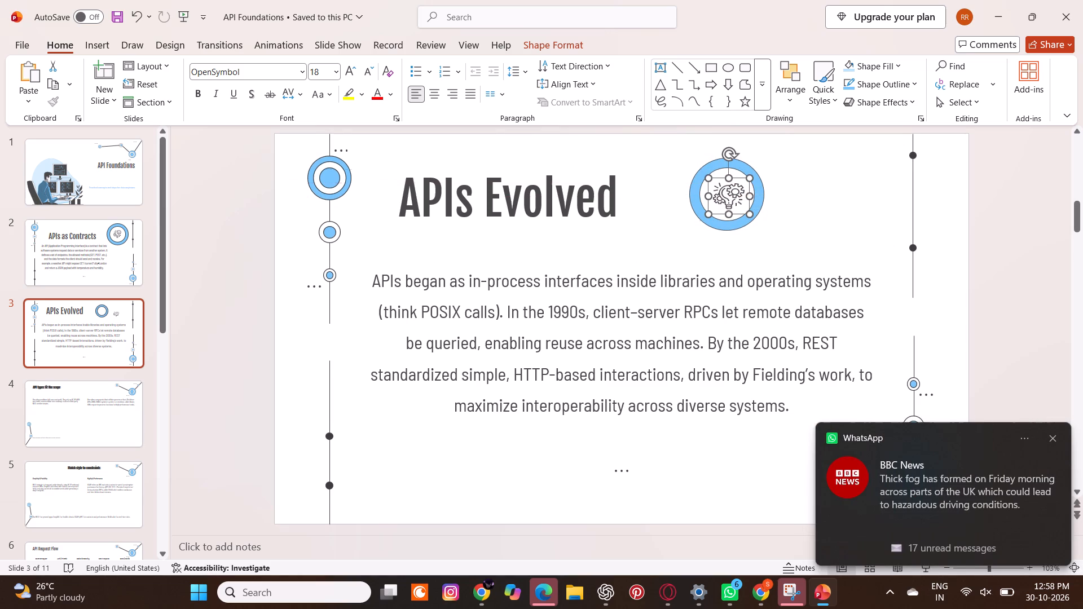
left_click(789, 188)
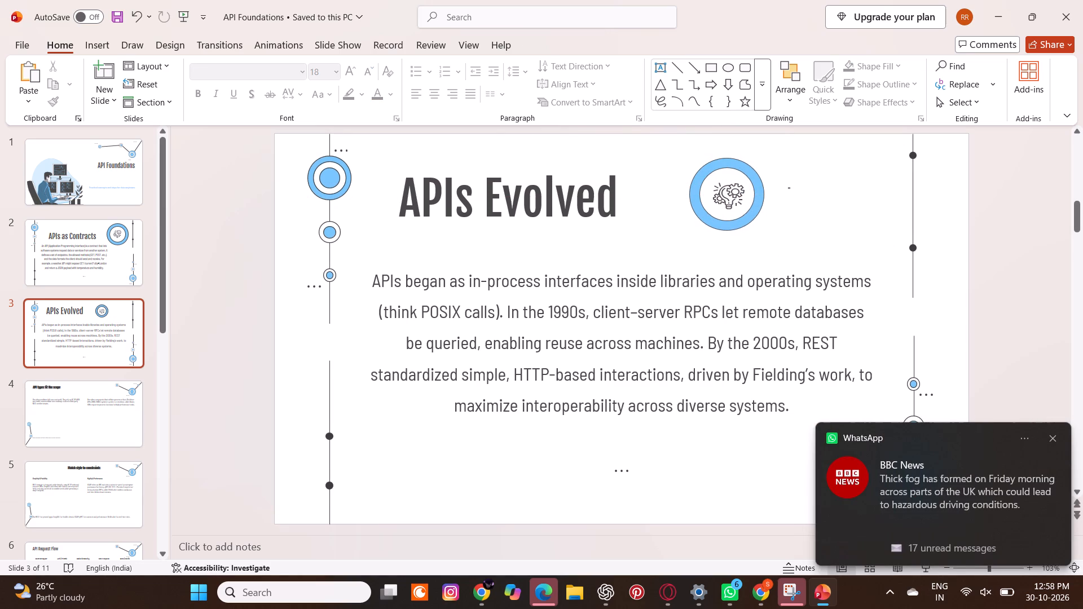
left_click(724, 198)
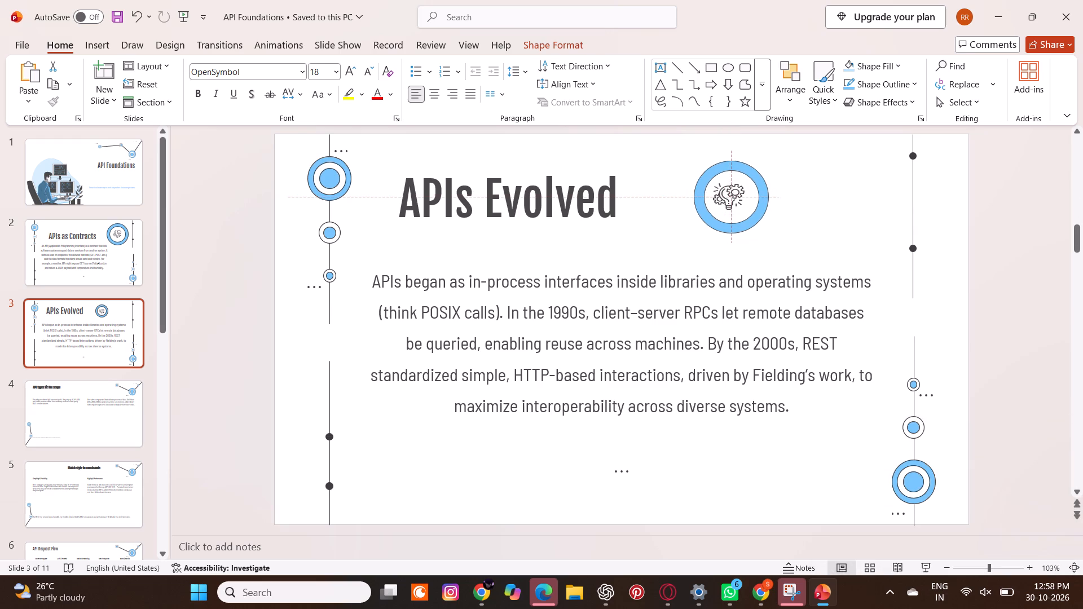
left_click(807, 197)
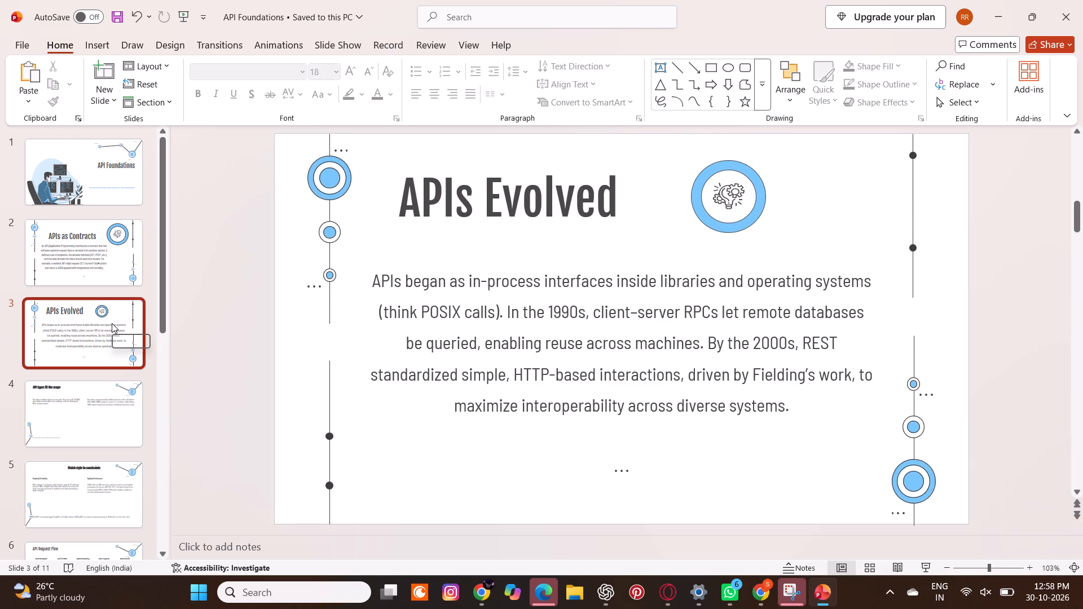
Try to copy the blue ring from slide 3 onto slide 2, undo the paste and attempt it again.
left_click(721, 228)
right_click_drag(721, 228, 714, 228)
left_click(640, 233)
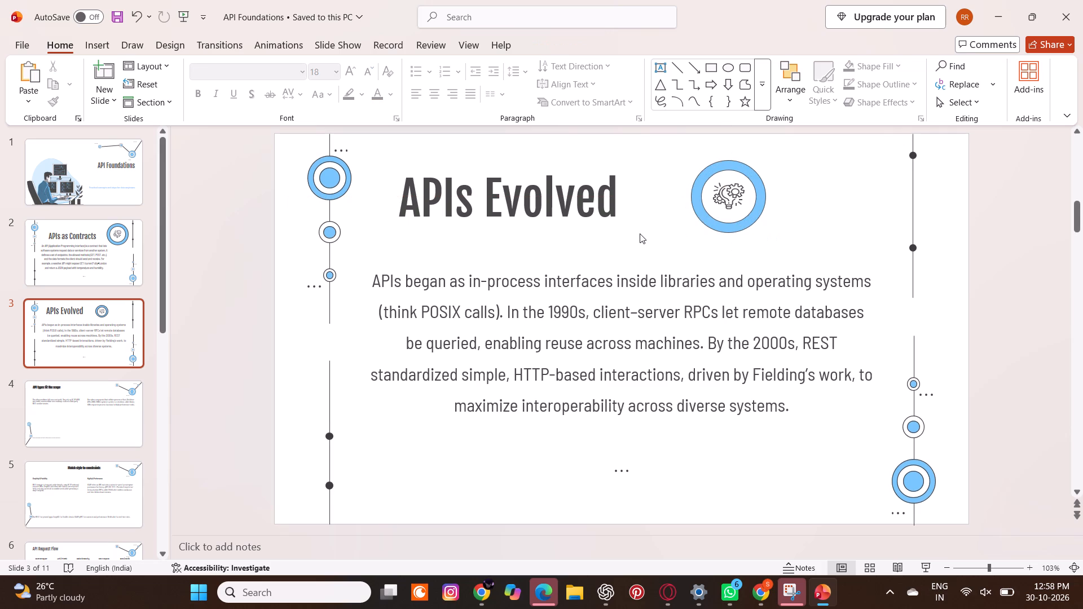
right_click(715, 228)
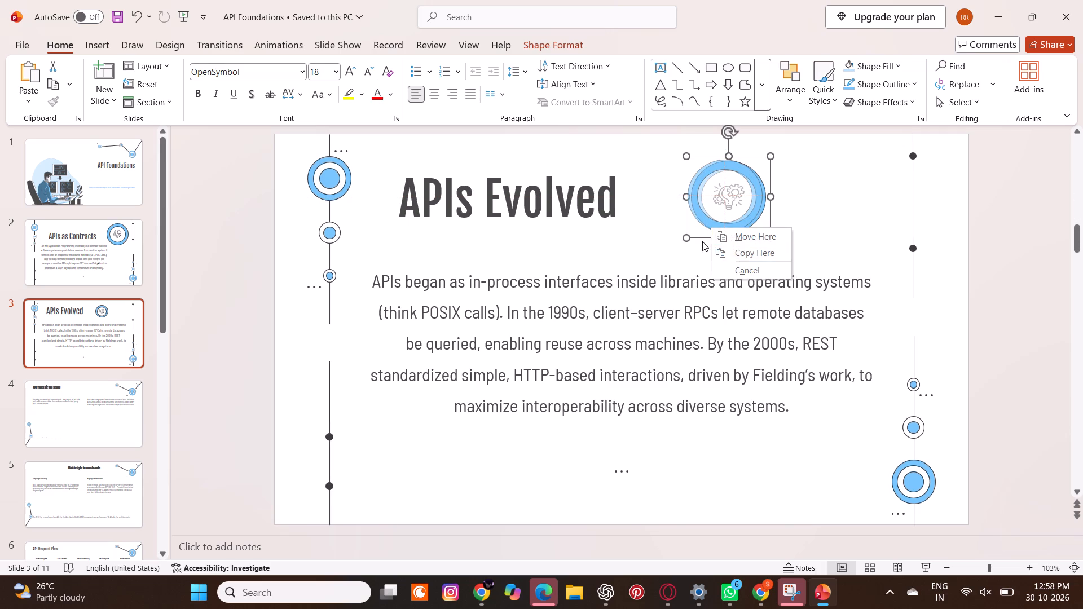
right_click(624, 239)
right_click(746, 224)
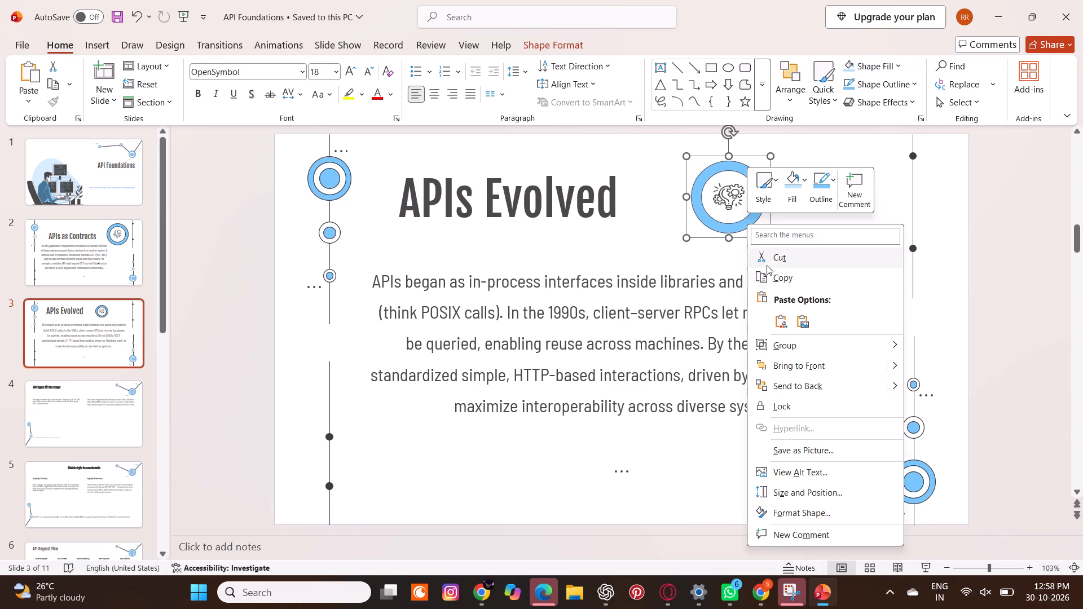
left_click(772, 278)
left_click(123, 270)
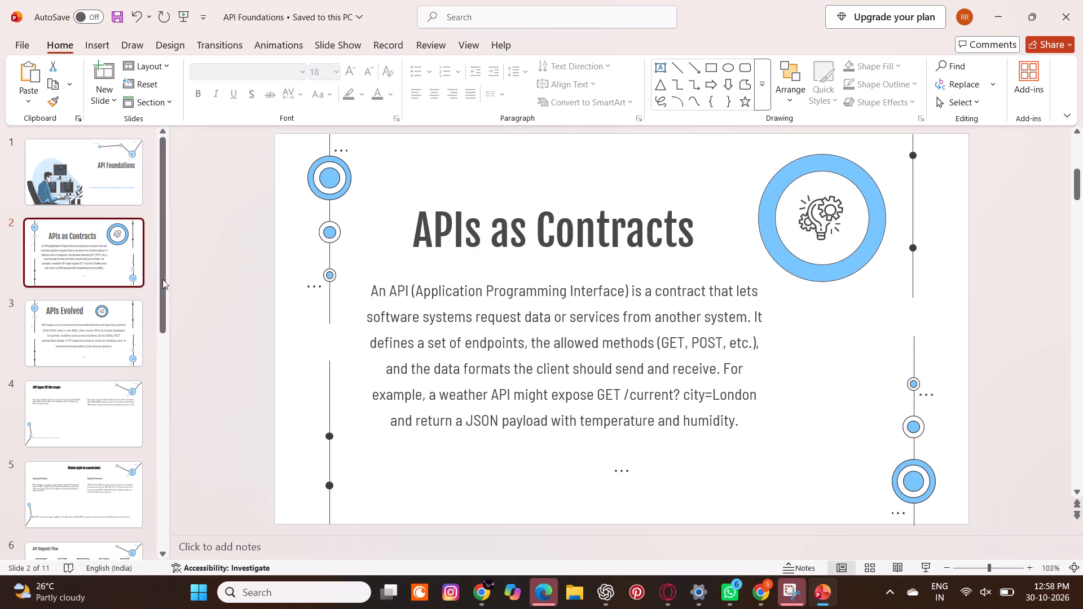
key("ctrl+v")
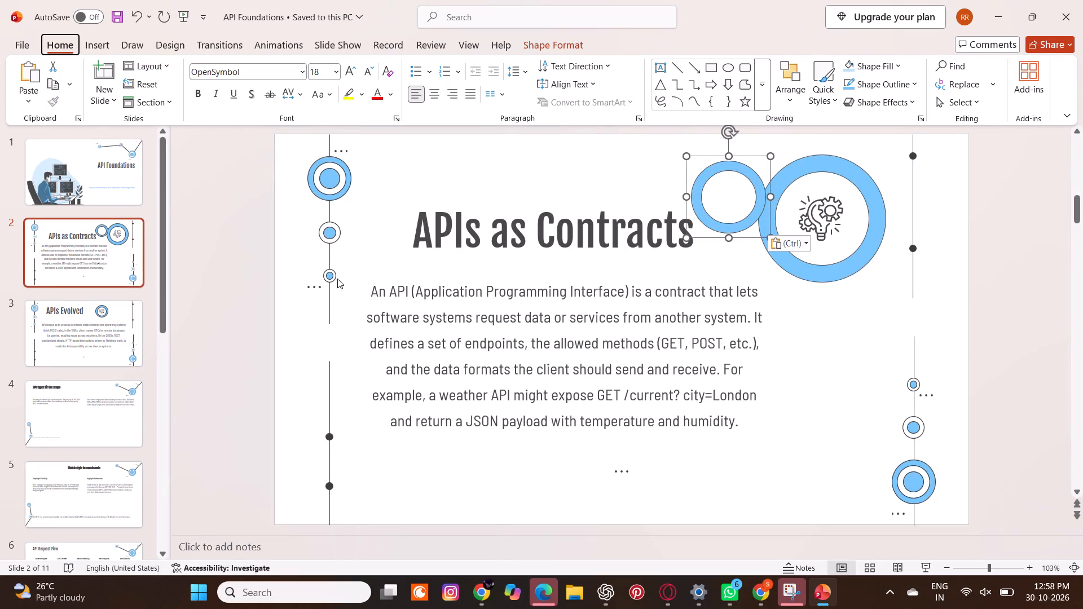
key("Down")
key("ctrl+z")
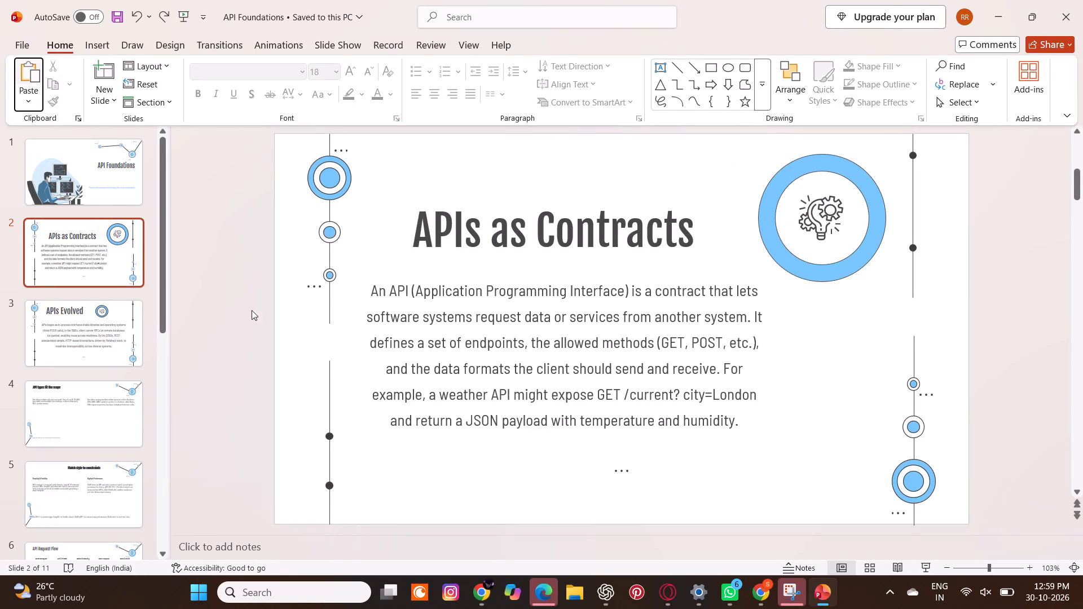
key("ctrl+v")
Copy the blue ring beside the APIs Evolved heading on slide 3 and paste it onto slide 2.
left_click(60, 328)
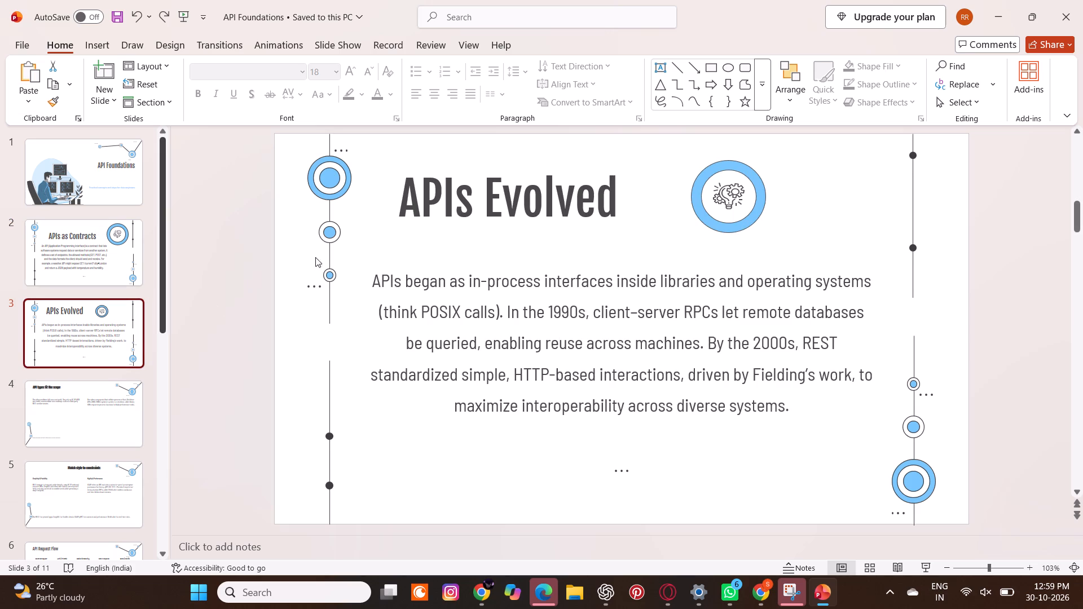
left_click(733, 228)
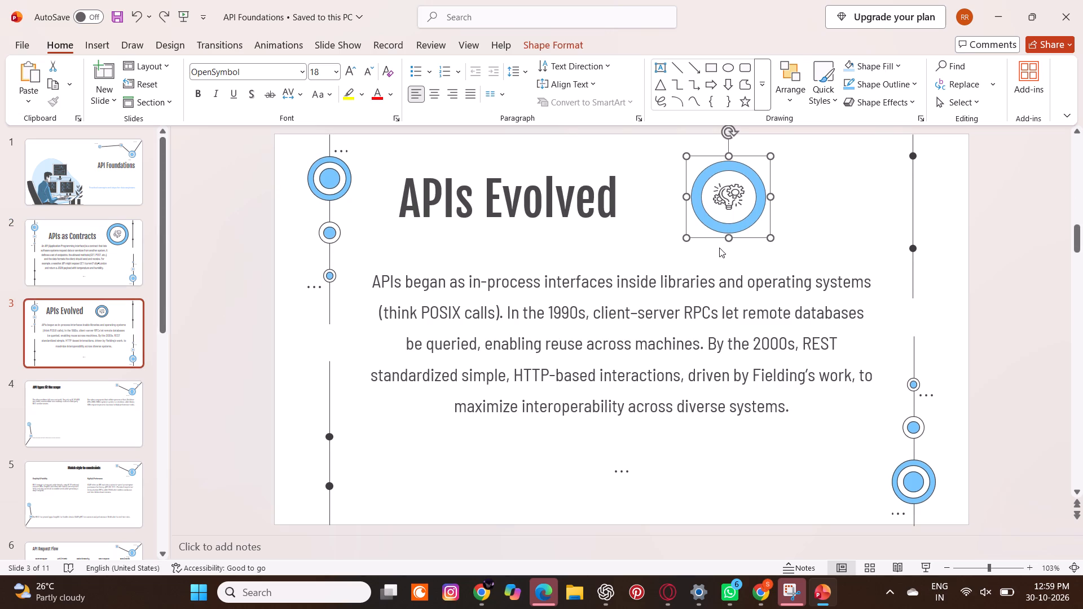
key("ctrl+c")
left_click(112, 258)
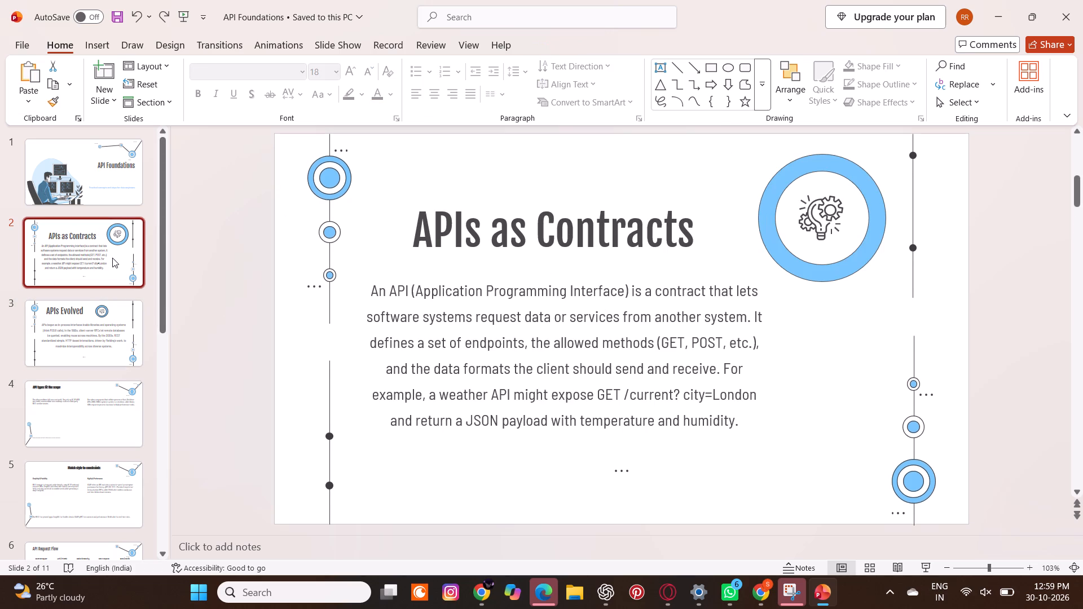
key("ctrl+v")
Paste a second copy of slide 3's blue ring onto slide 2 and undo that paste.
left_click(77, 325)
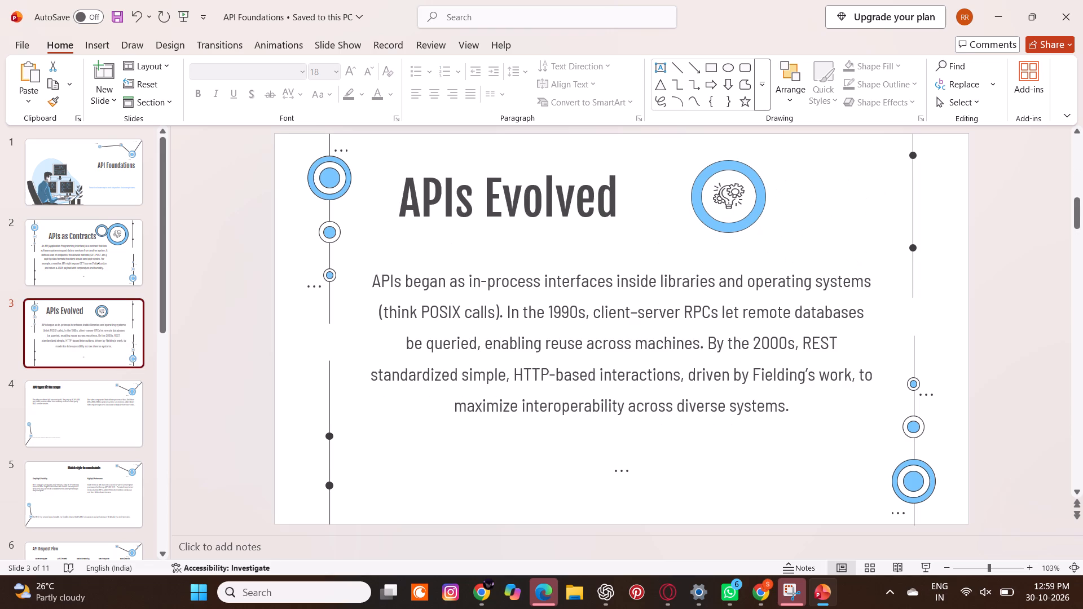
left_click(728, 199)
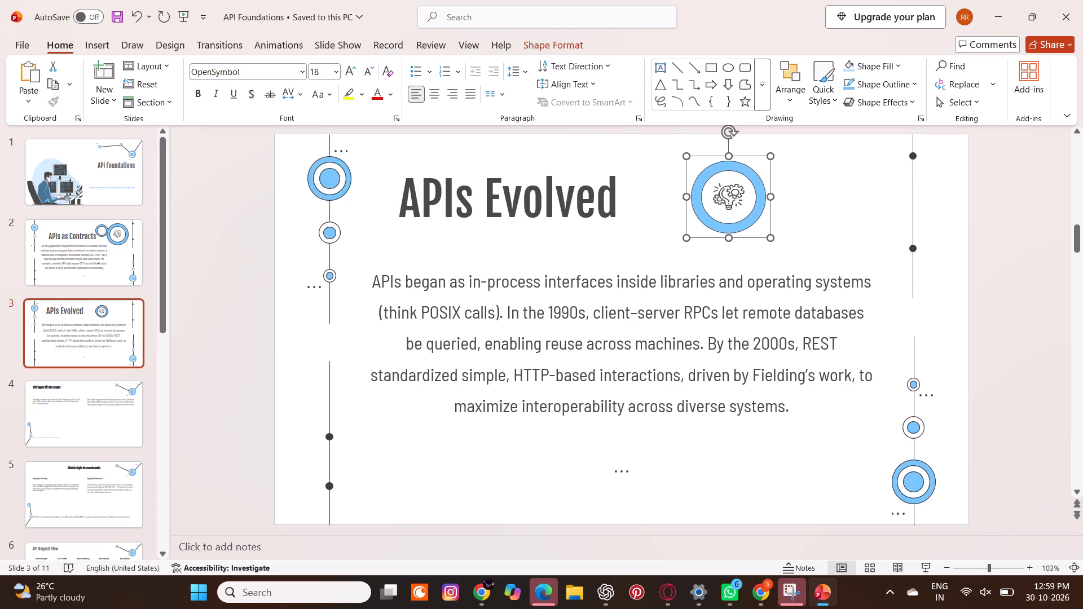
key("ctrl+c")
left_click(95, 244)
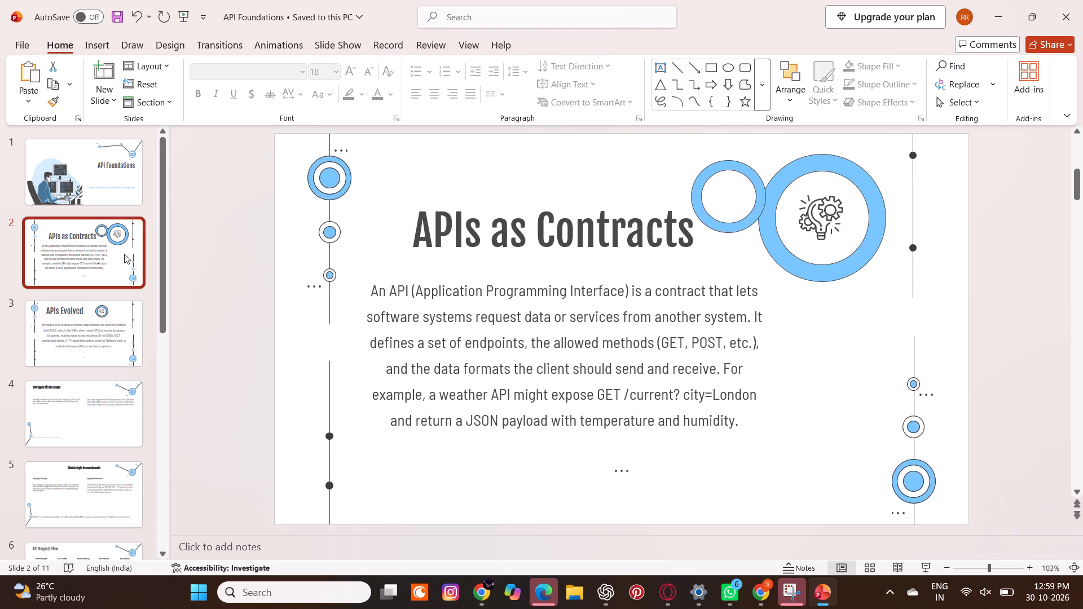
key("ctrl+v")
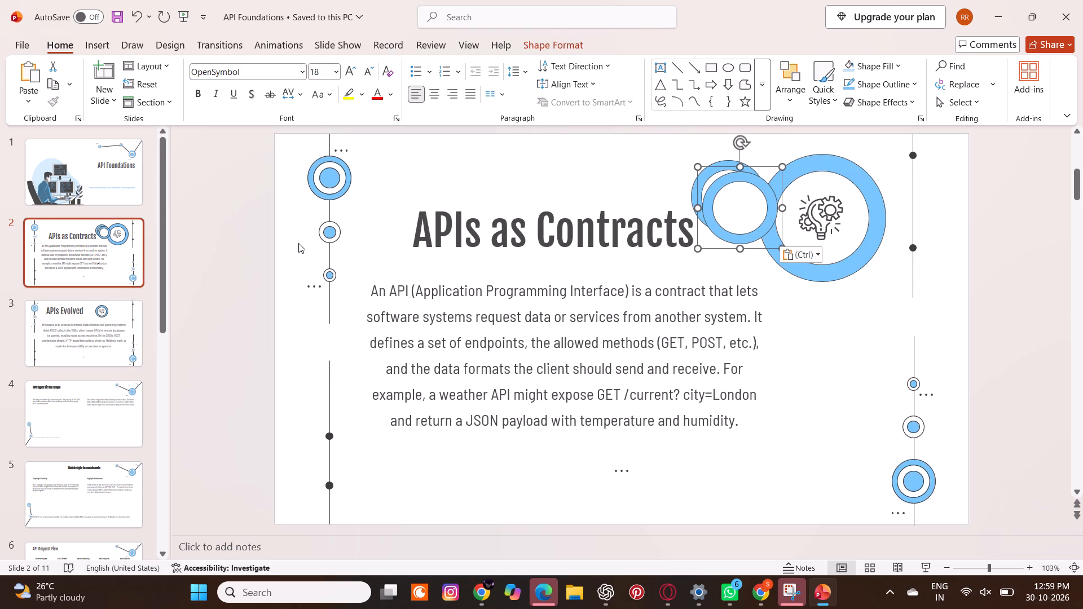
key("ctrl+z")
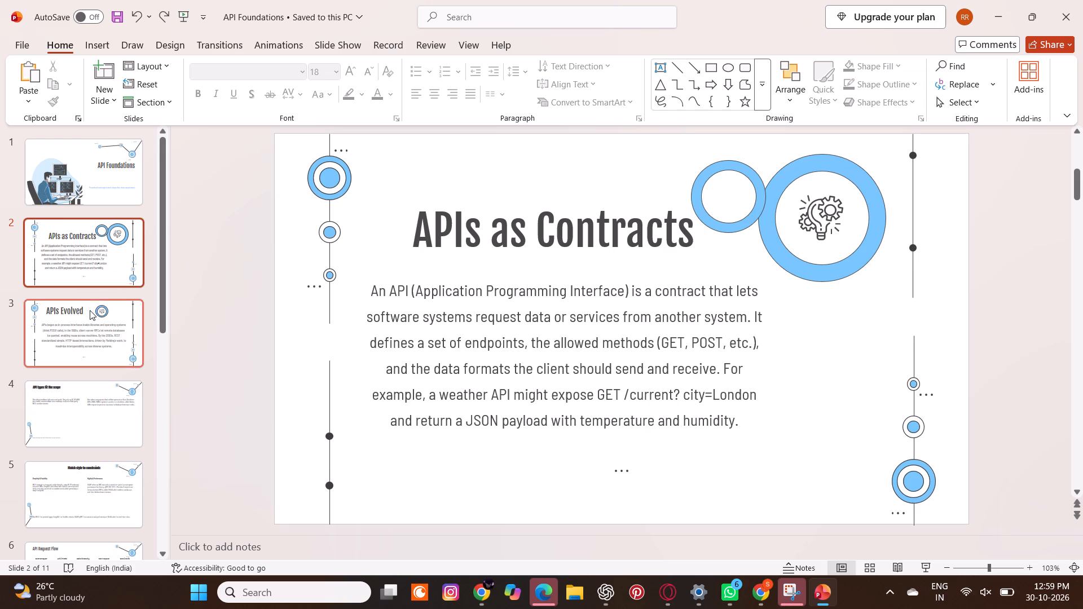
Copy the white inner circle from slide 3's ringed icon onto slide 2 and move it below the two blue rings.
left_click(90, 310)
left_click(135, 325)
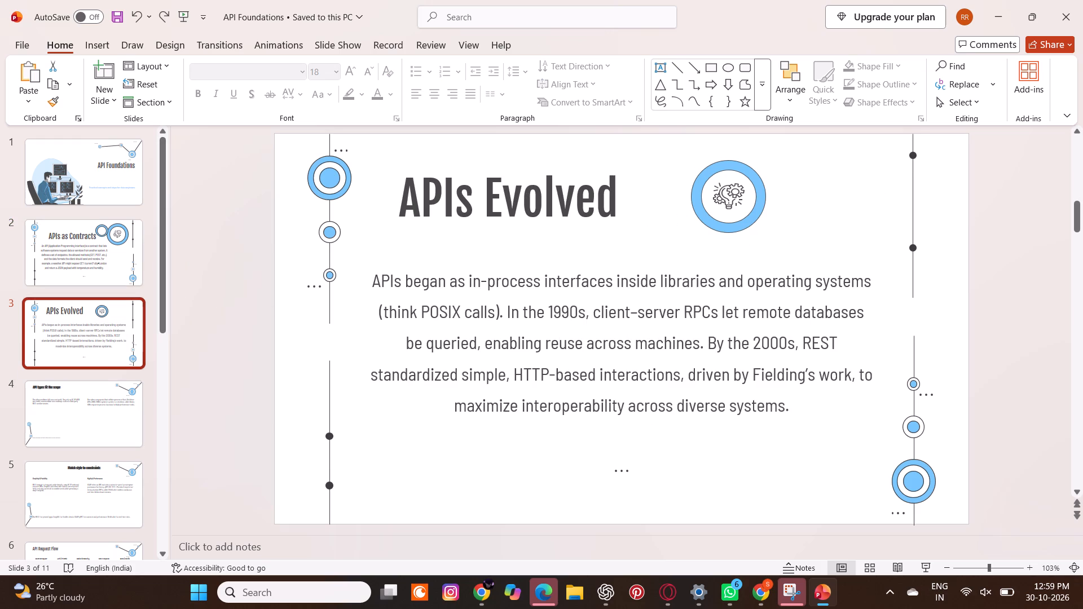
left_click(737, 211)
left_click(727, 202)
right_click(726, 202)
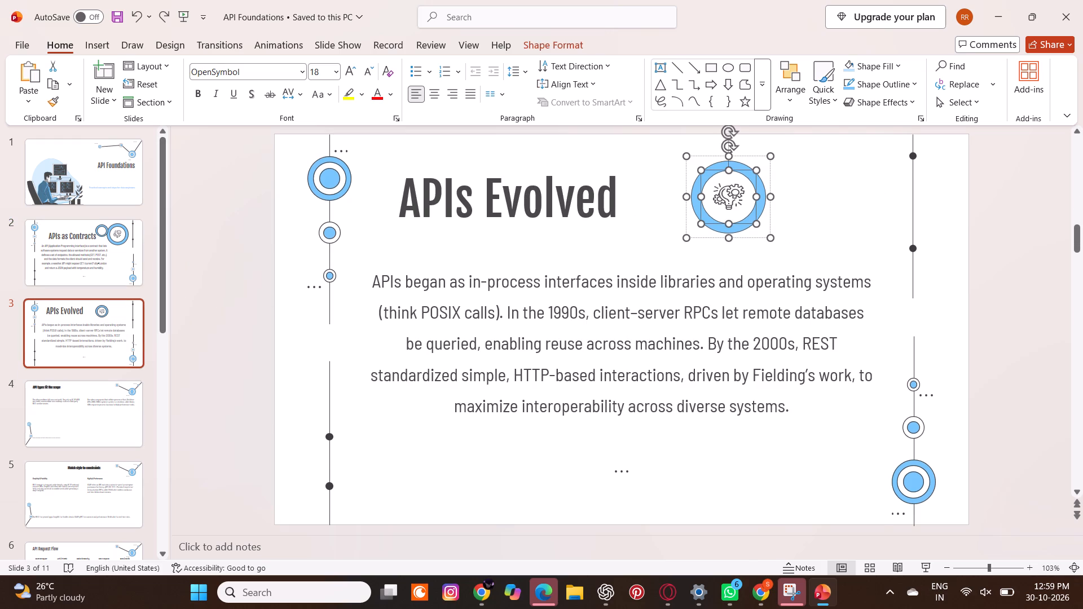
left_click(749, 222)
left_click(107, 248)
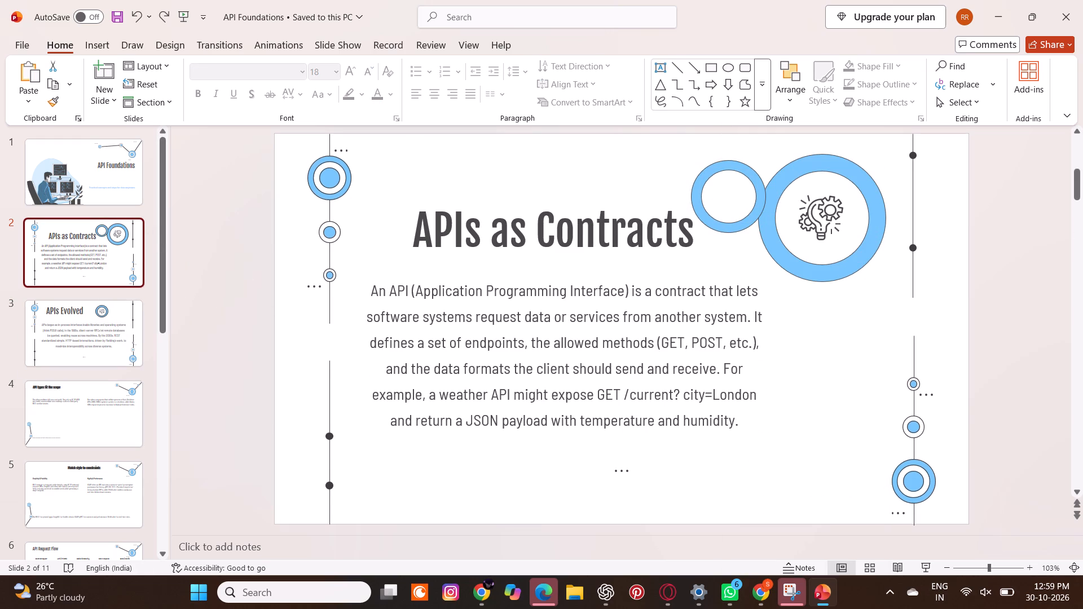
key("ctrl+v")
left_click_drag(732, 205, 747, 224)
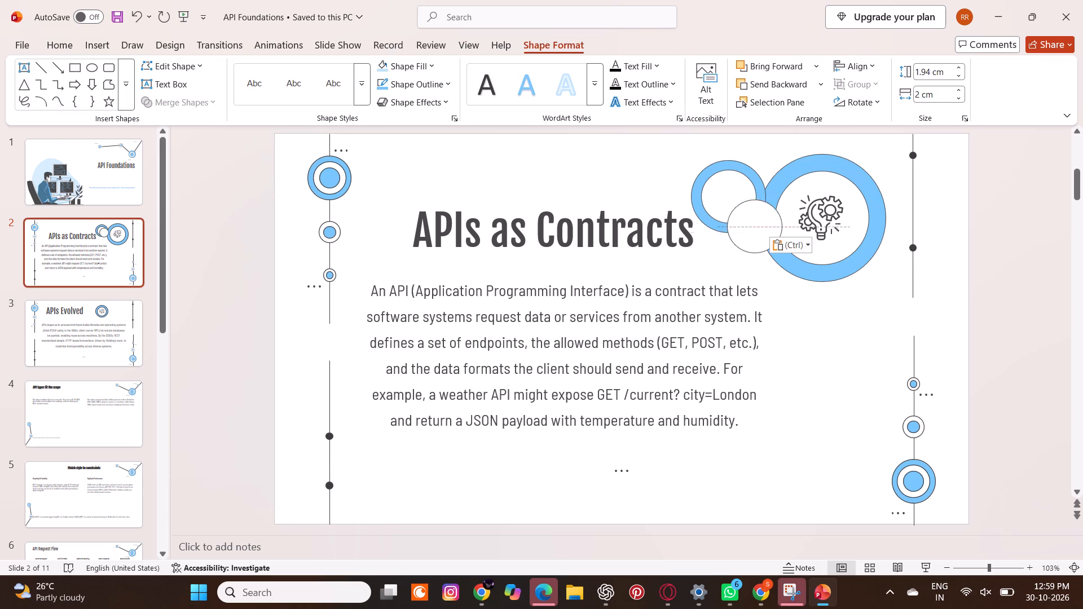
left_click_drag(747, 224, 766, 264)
Shift the small ring, large ring and lightbulb-and-gears icon on slide 2 so the icon sits outside both rings.
left_click_drag(725, 201, 707, 209)
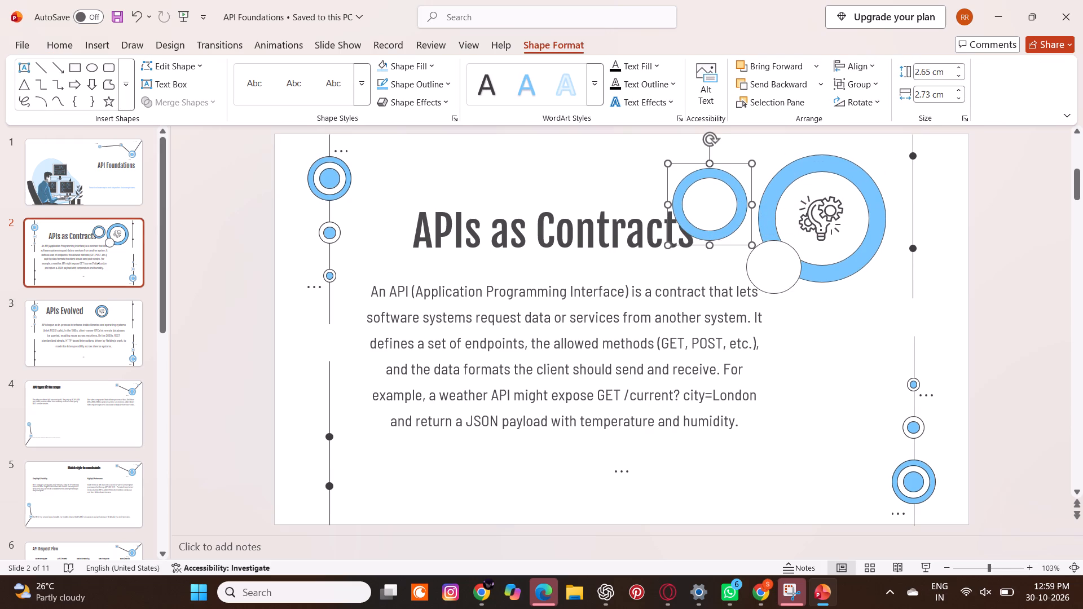
left_click_drag(814, 214, 698, 208)
left_click_drag(827, 218, 827, 217)
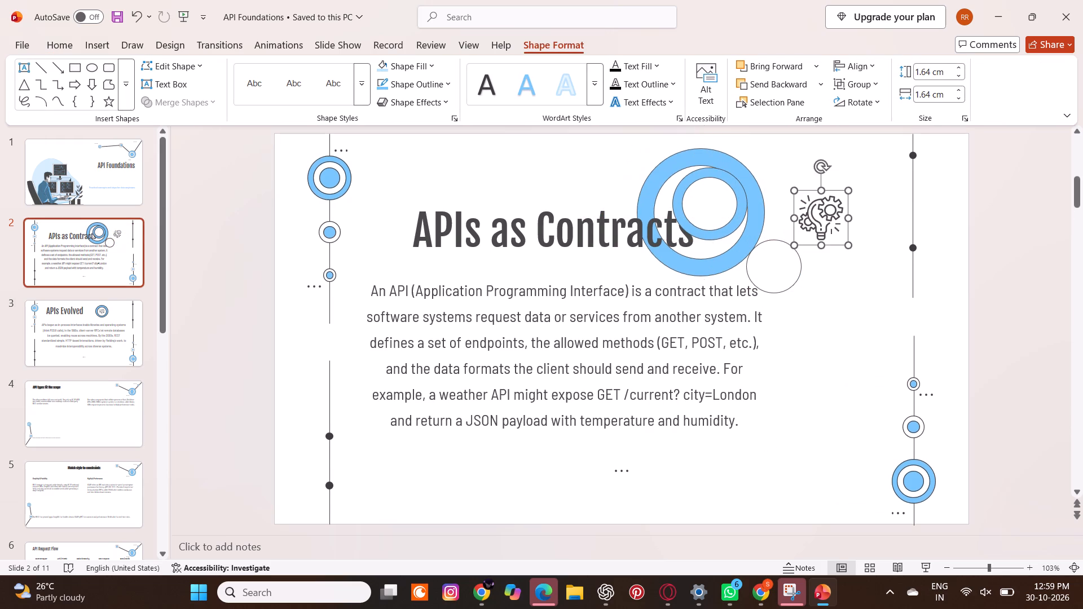
left_click_drag(827, 217, 808, 215)
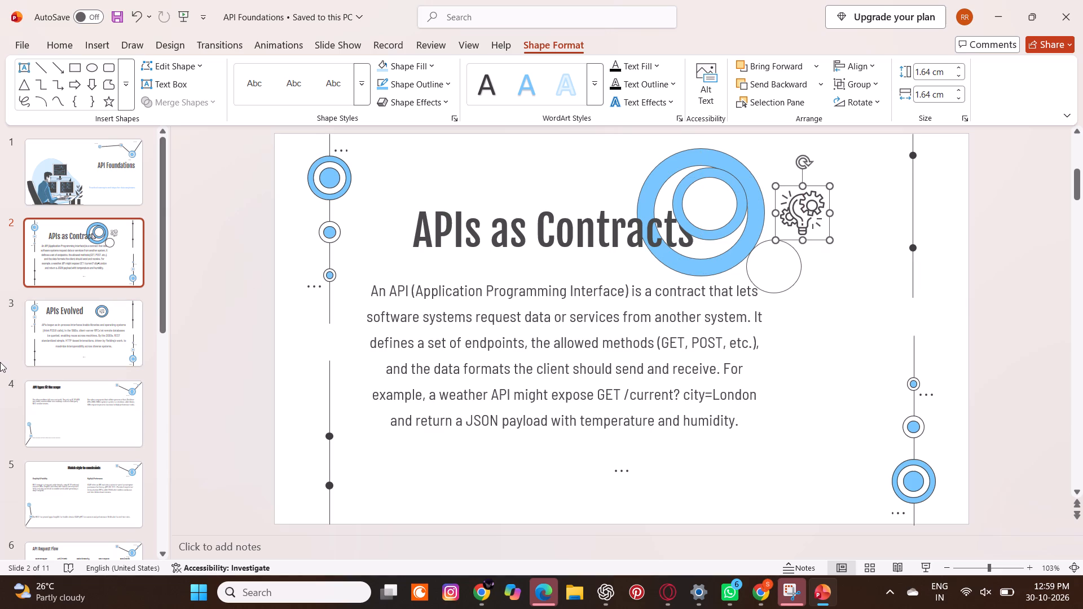
Separate slide 3's ringed icon, moving the blue ring away from the APIs Evolved heading and the lightbulb-and-gears icon towards it.
left_click(137, 304)
left_click(728, 196)
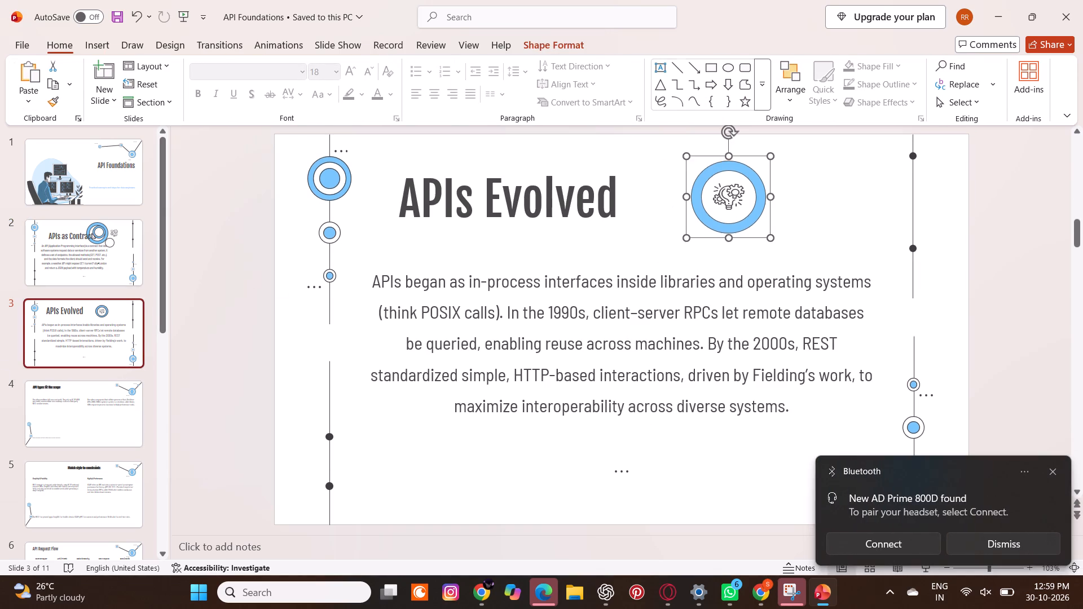
left_click(729, 196)
left_click(733, 200)
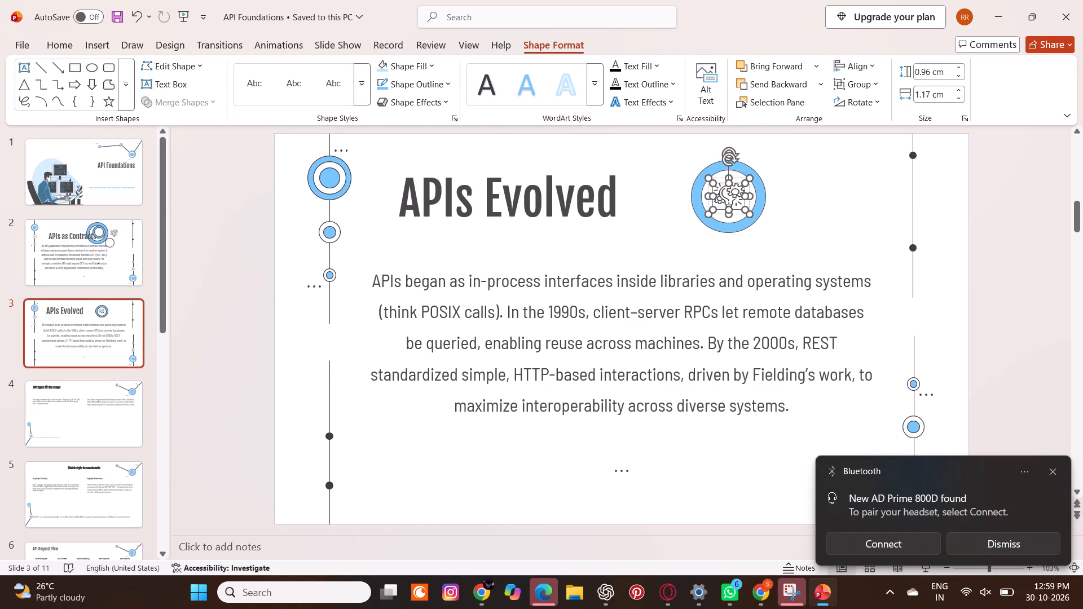
left_click(783, 198)
left_click_drag(729, 203, 730, 203)
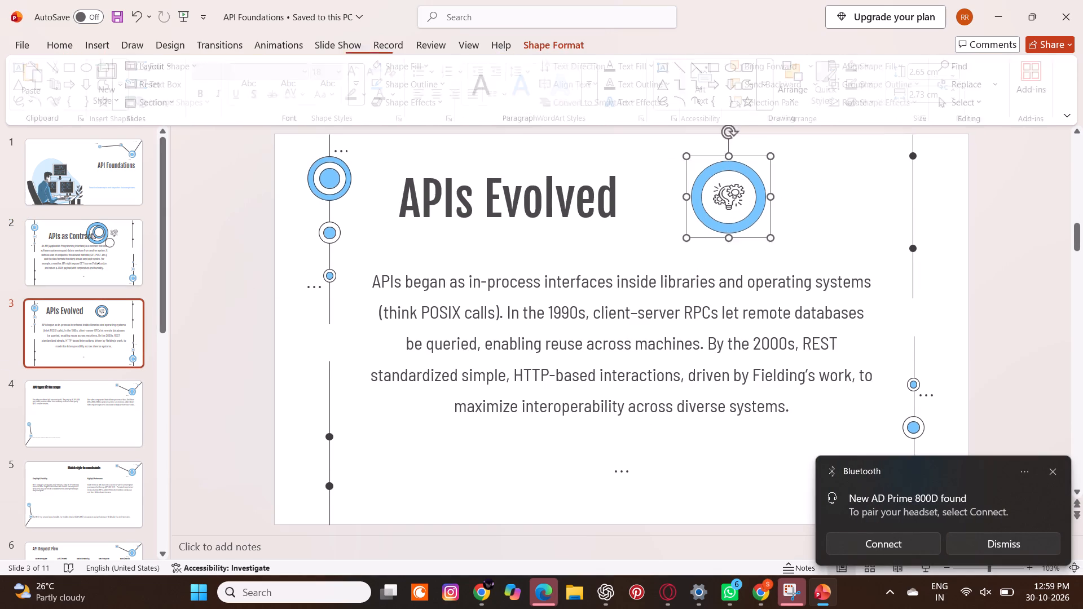
left_click_drag(730, 203, 791, 201)
left_click_drag(728, 197, 695, 203)
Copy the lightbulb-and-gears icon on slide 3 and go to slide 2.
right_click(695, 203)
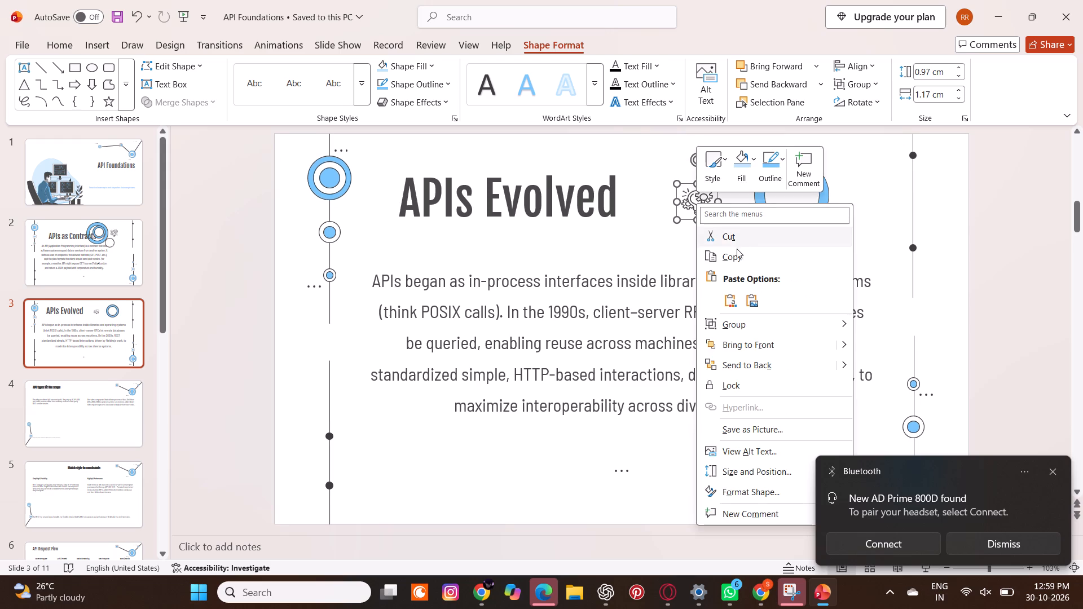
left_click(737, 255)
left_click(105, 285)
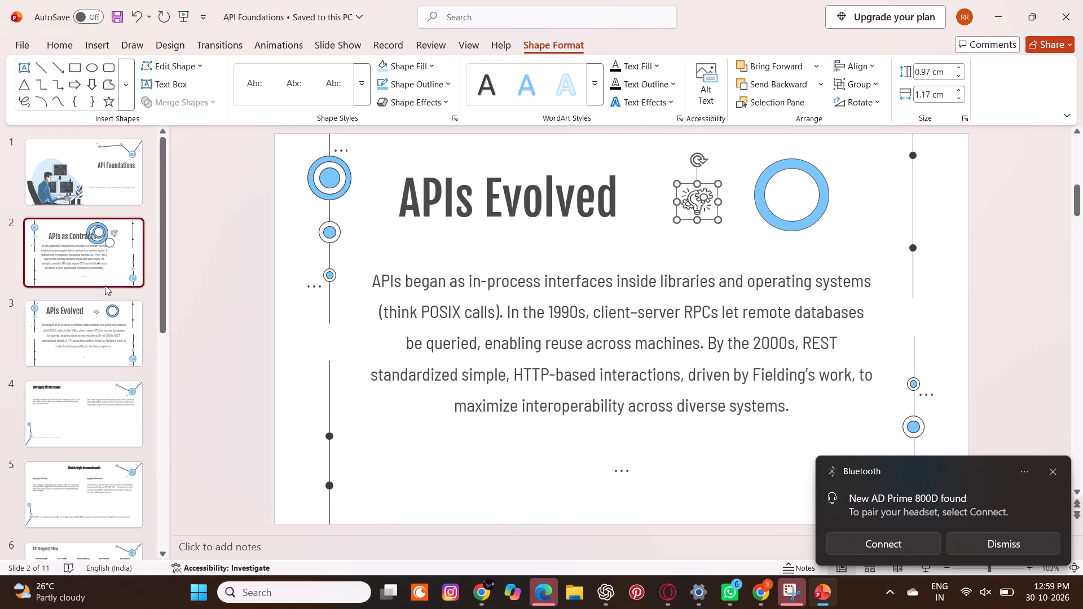
Cut the large blue ring from slide 2.
right_click(727, 253)
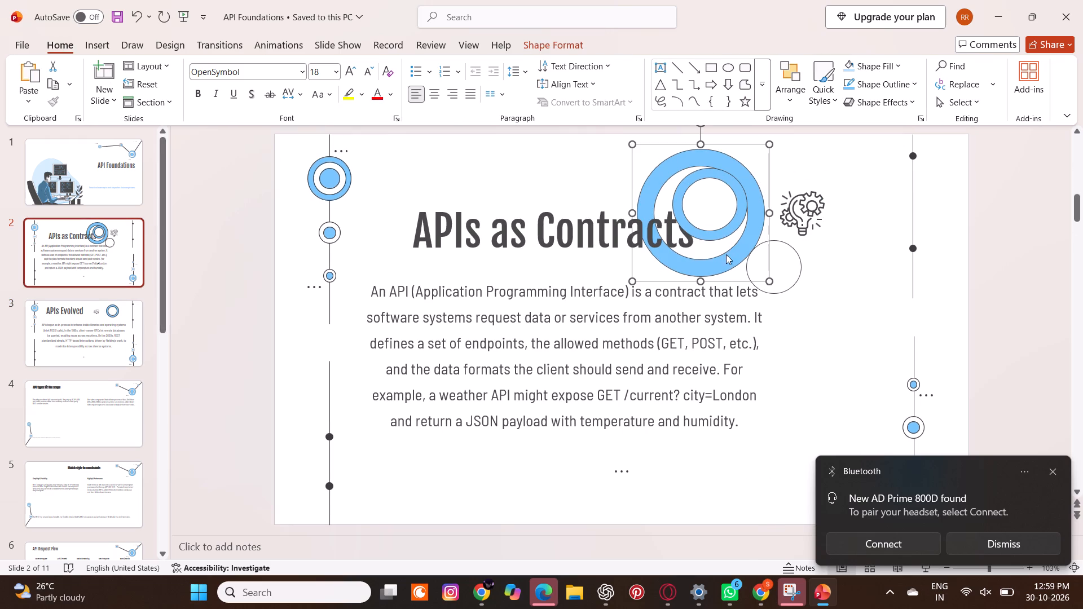
left_click(765, 276)
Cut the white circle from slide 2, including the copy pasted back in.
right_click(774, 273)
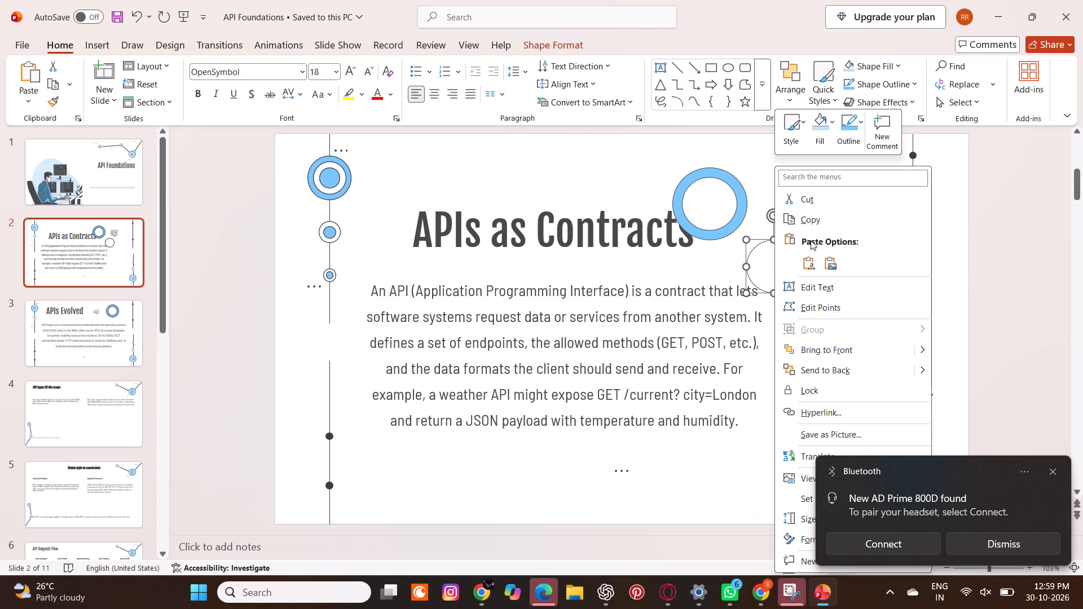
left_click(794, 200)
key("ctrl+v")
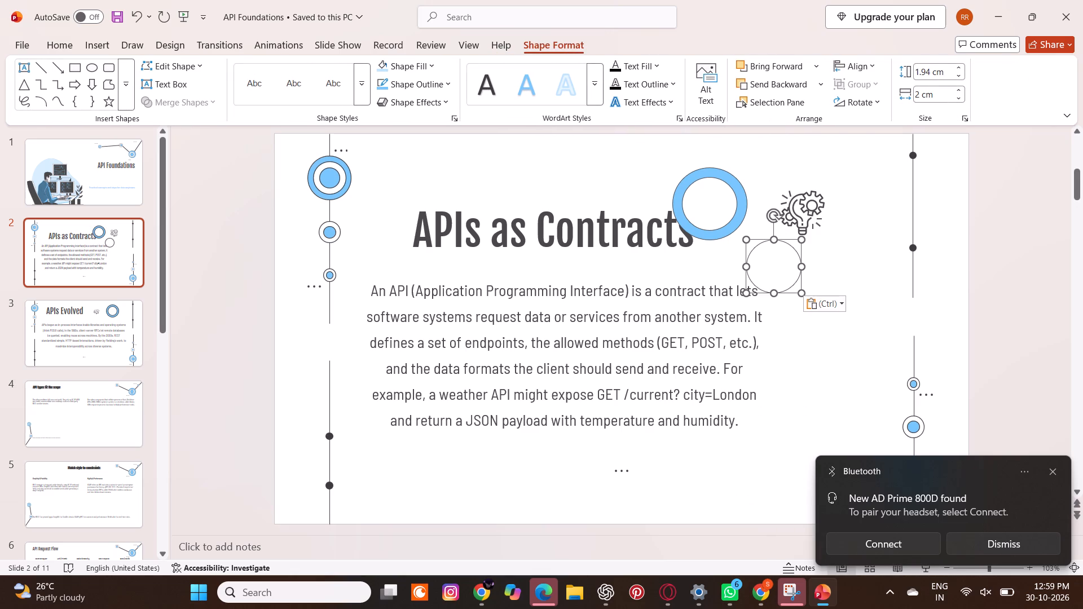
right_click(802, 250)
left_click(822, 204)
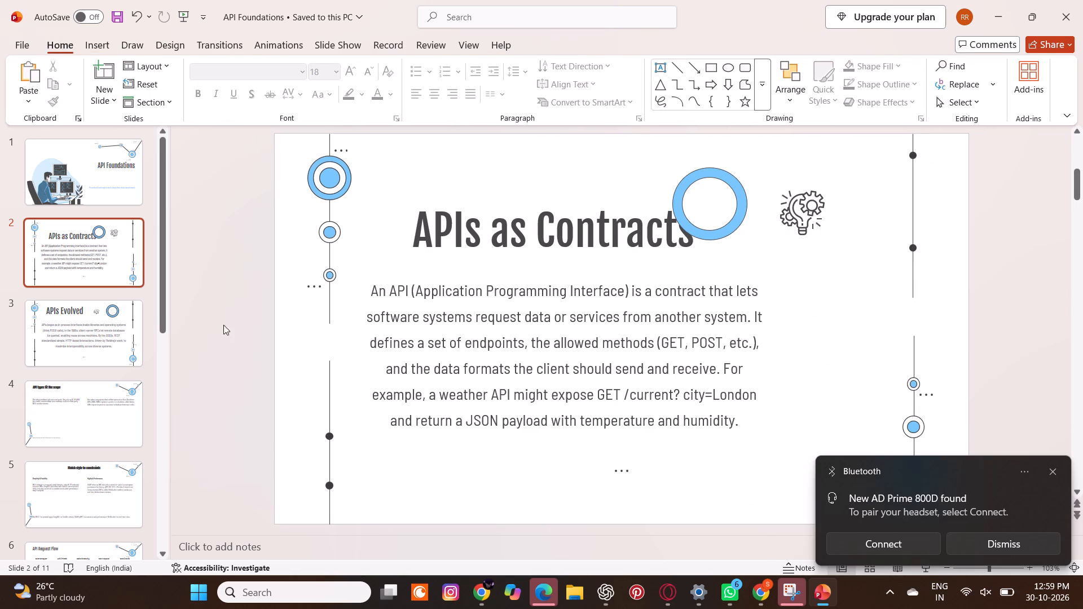
Copy the small lightbulb-and-gears icon from slide 3 and paste it onto slide 2.
left_click(125, 339)
right_click(704, 205)
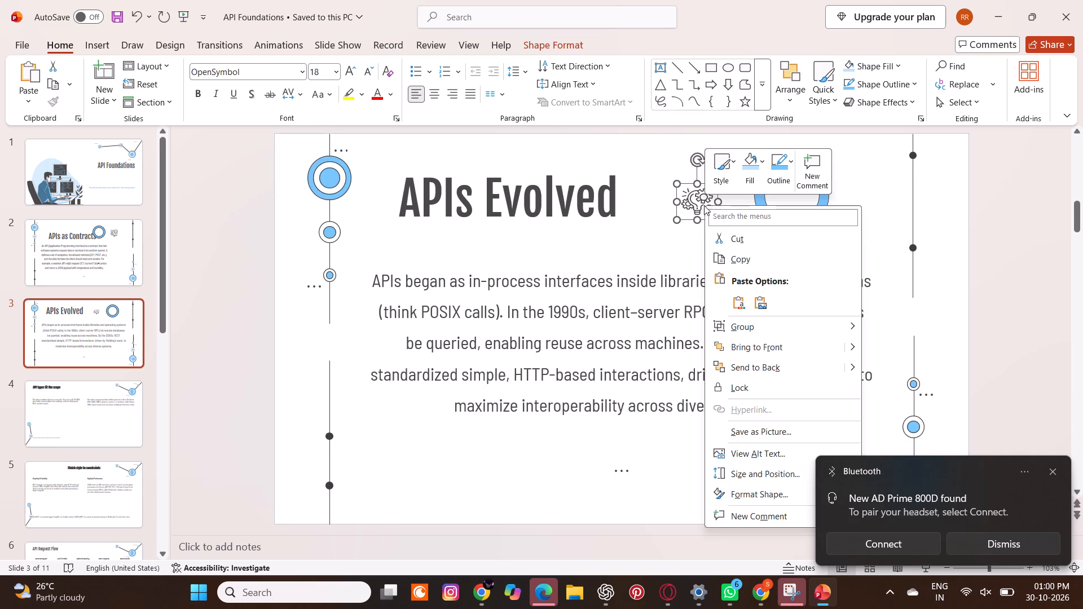
left_click(736, 259)
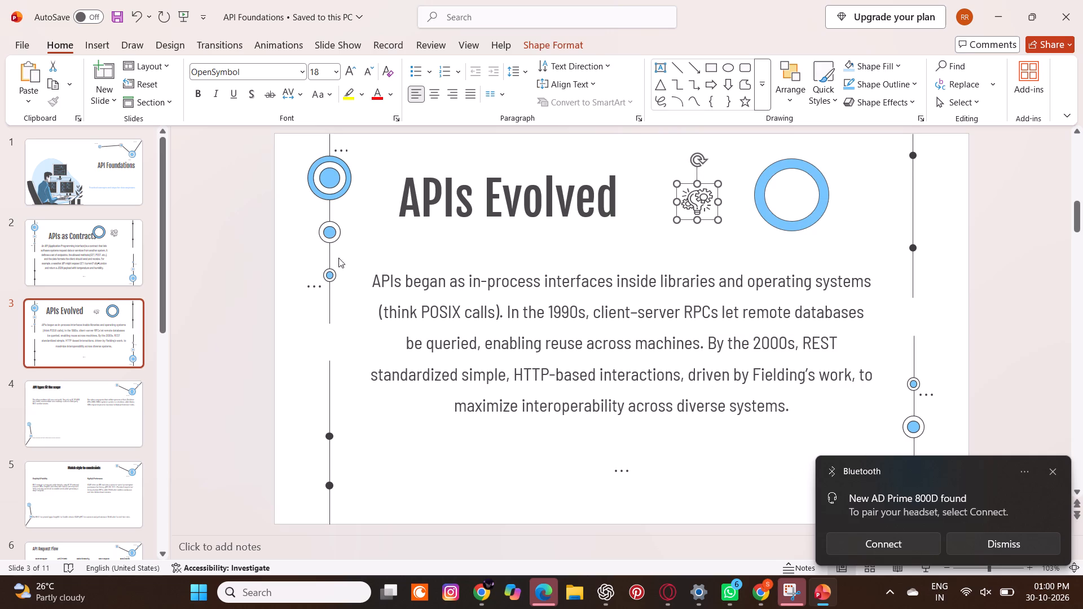
left_click(108, 240)
key("ctrl+v")
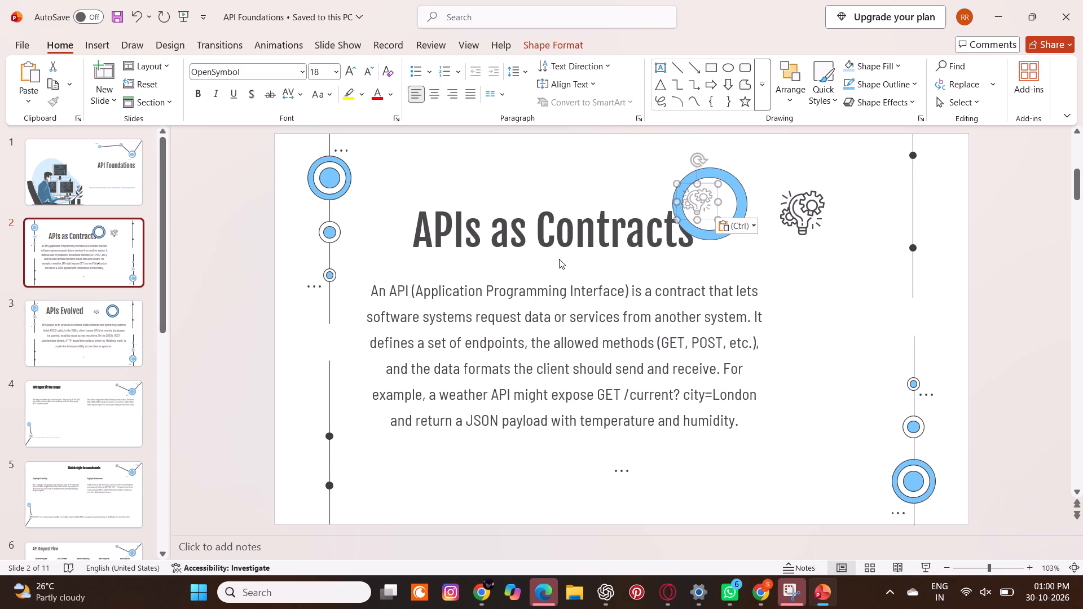
On slide 3, move the blue ring so it is centred around the small lightbulb-and-gears icon beside the title.
left_click(100, 318)
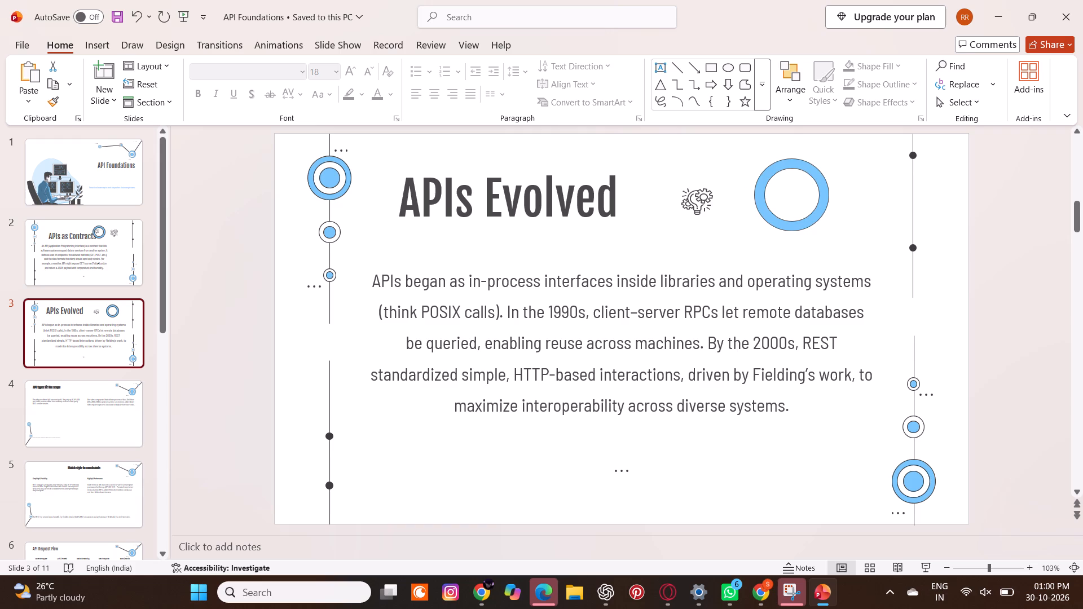
left_click_drag(797, 195, 706, 206)
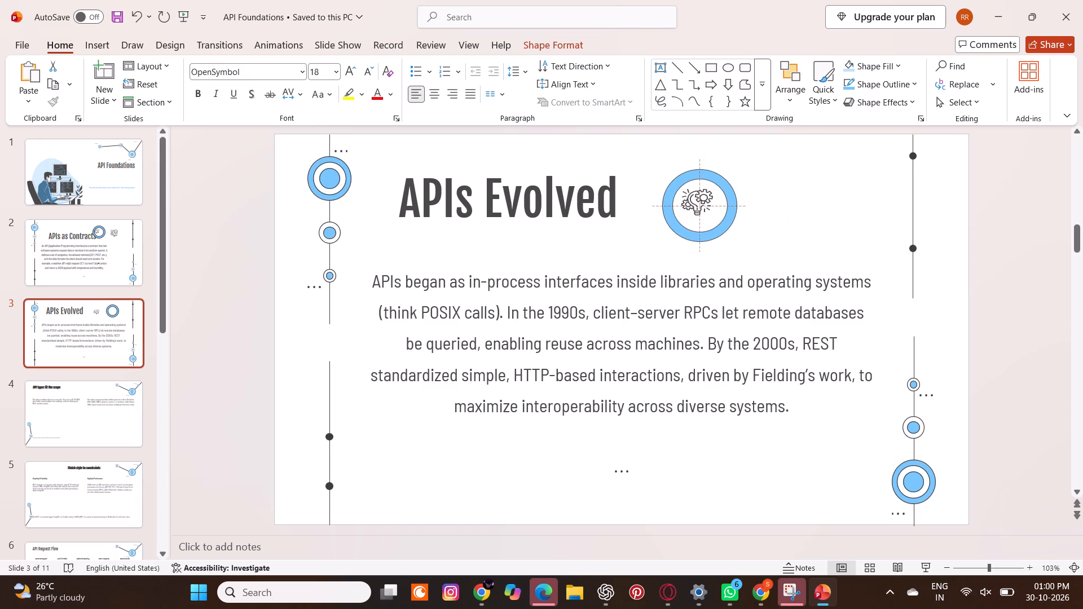
left_click_drag(706, 206, 705, 202)
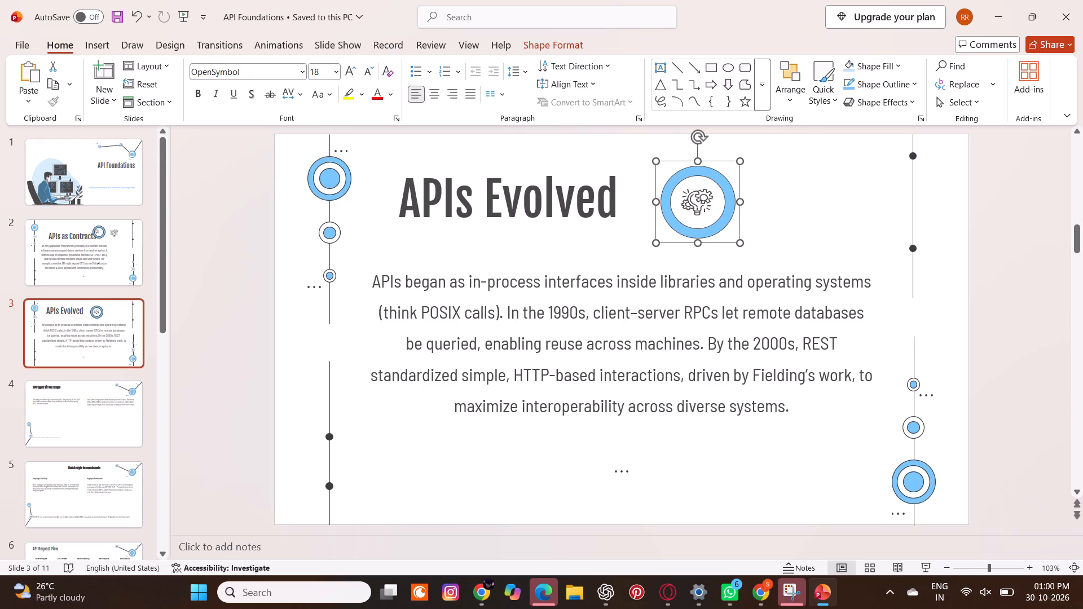
left_click(697, 202)
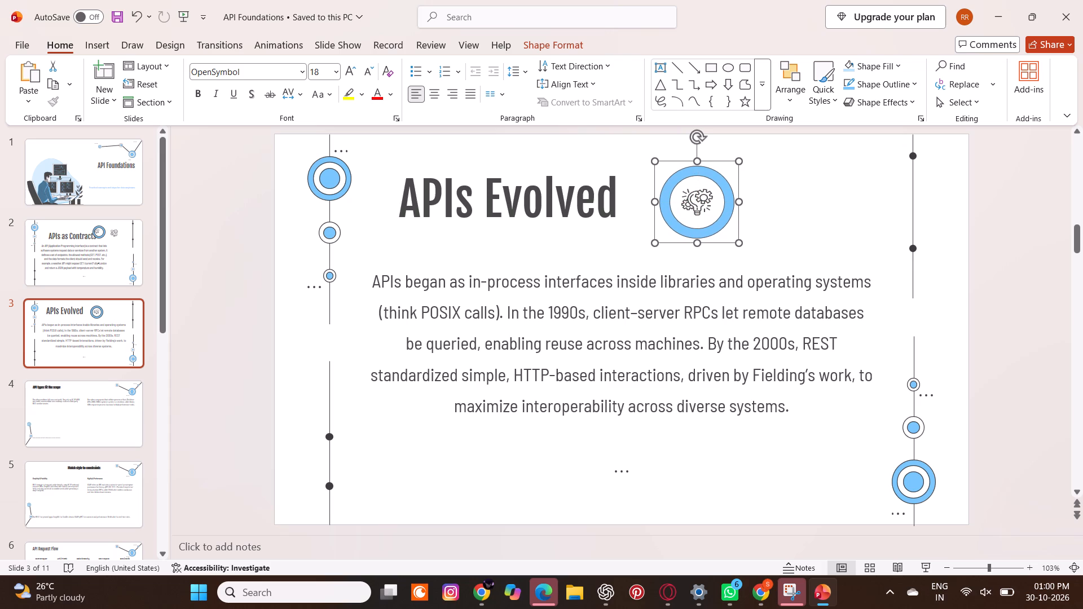
On slide 2, move the "APIs as Contracts" title up and to the left, clear of the blue ring.
left_click(105, 262)
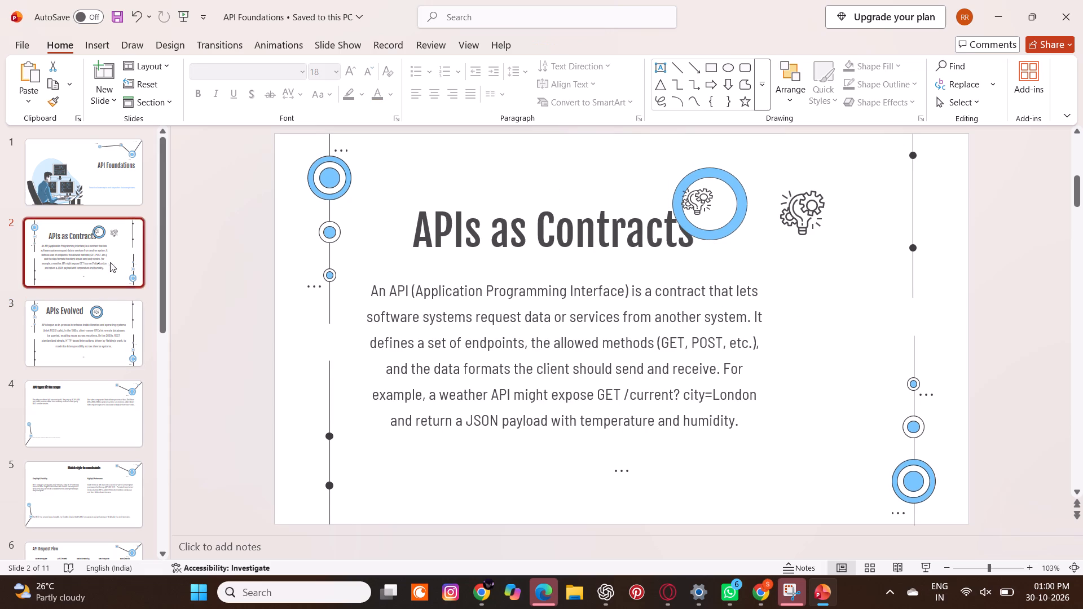
left_click(643, 233)
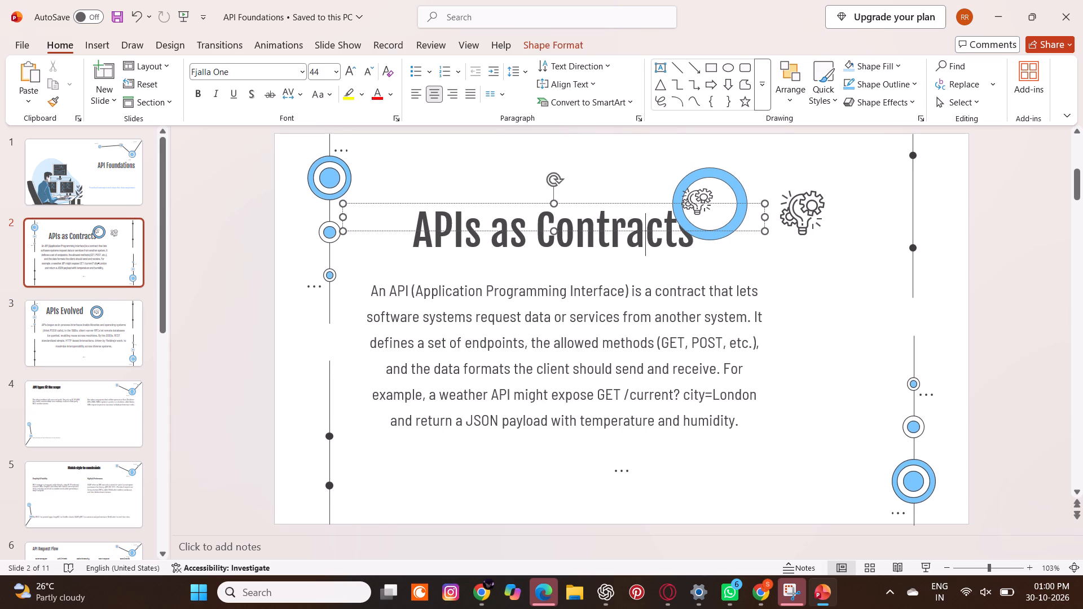
left_click_drag(597, 204, 567, 183)
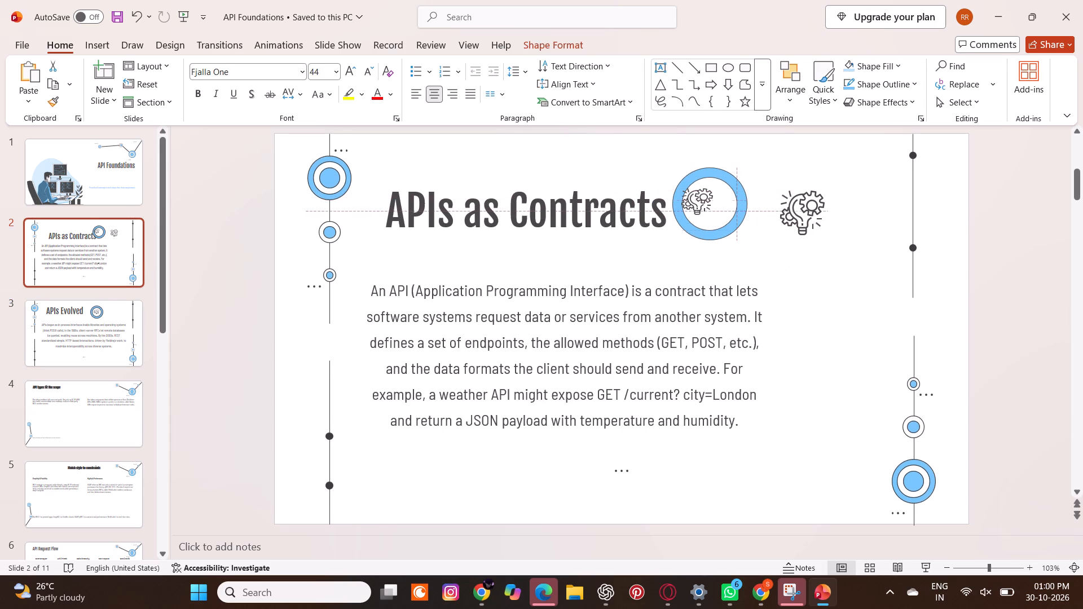
left_click_drag(567, 183, 563, 176)
Cut the larger lightbulb-and-gears icon from slide 2.
right_click(805, 214)
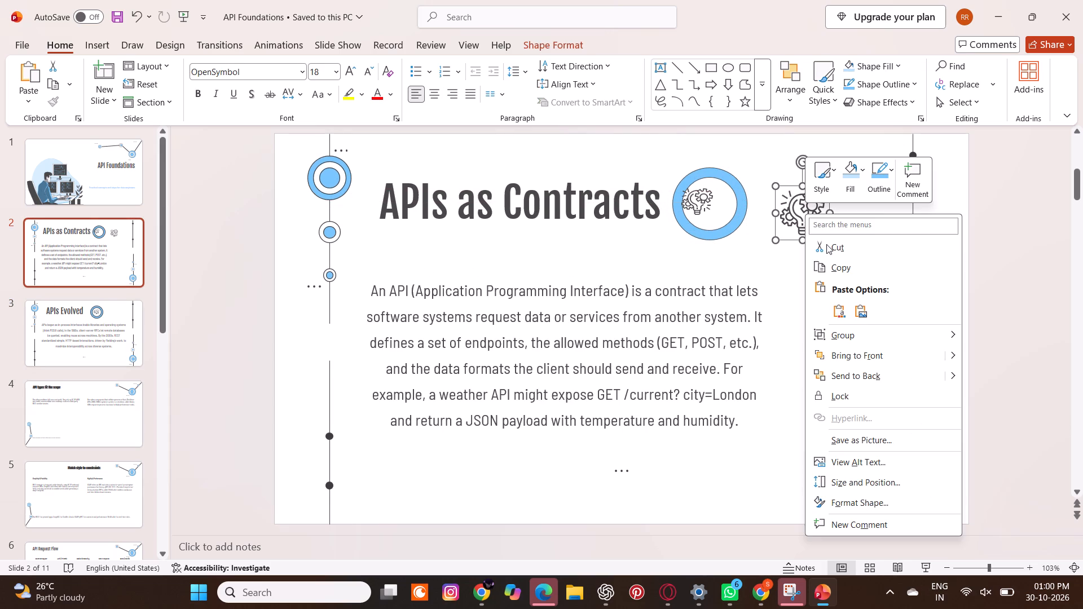
left_click(828, 246)
Move slide 2's blue ring farther right of the title and centre the small lightbulb-and-gears icon inside it.
left_click_drag(705, 205, 718, 206)
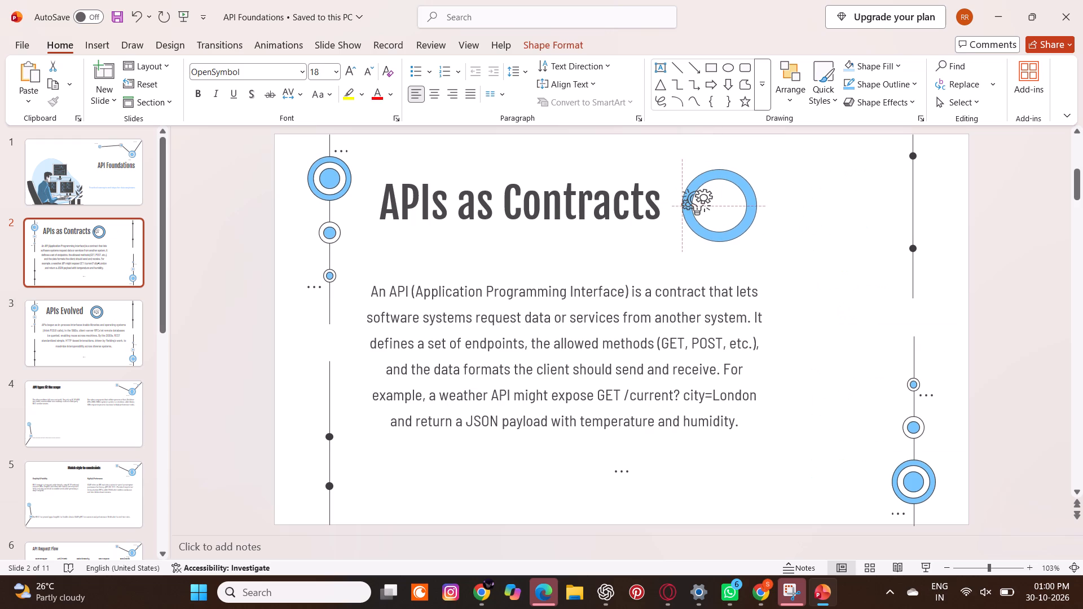
left_click_drag(718, 206, 765, 208)
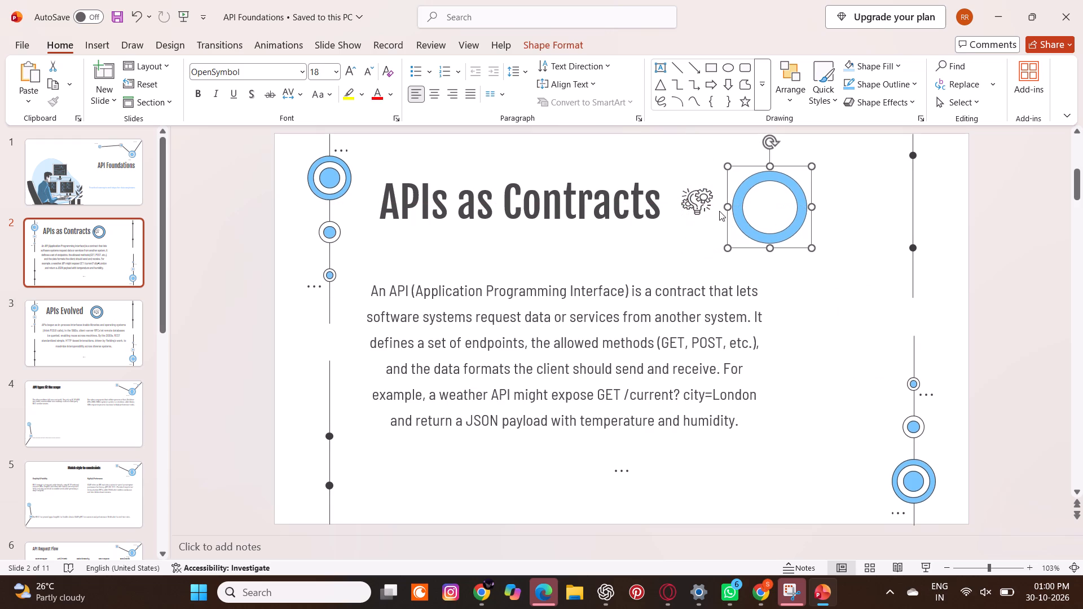
left_click_drag(688, 203, 763, 208)
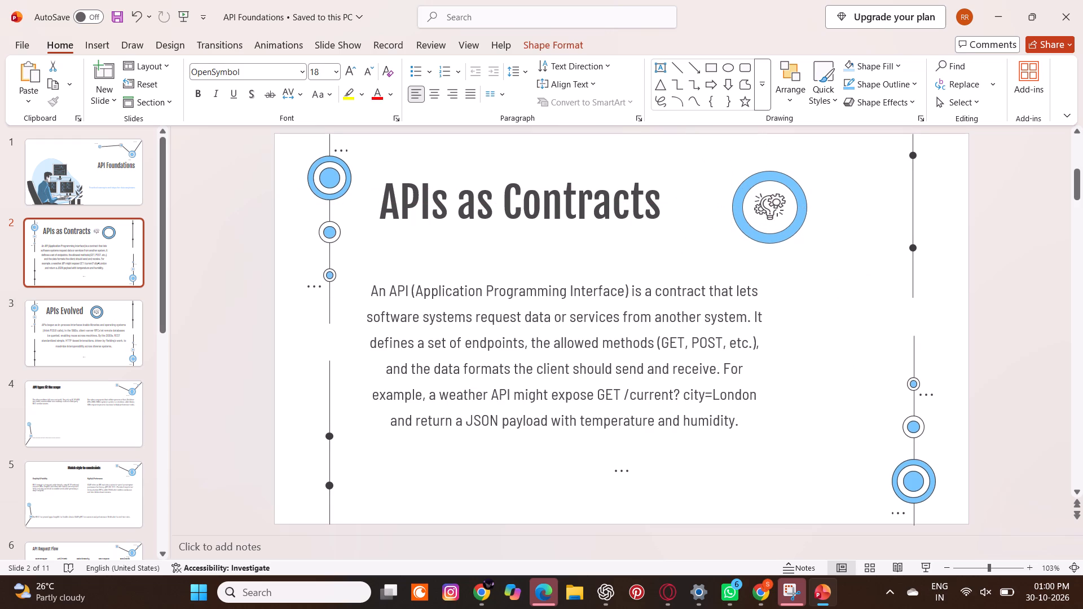
left_click_drag(763, 208, 762, 208)
Shift the "APIs as Contracts" title slightly right and down toward the ringed icon.
left_click(563, 187)
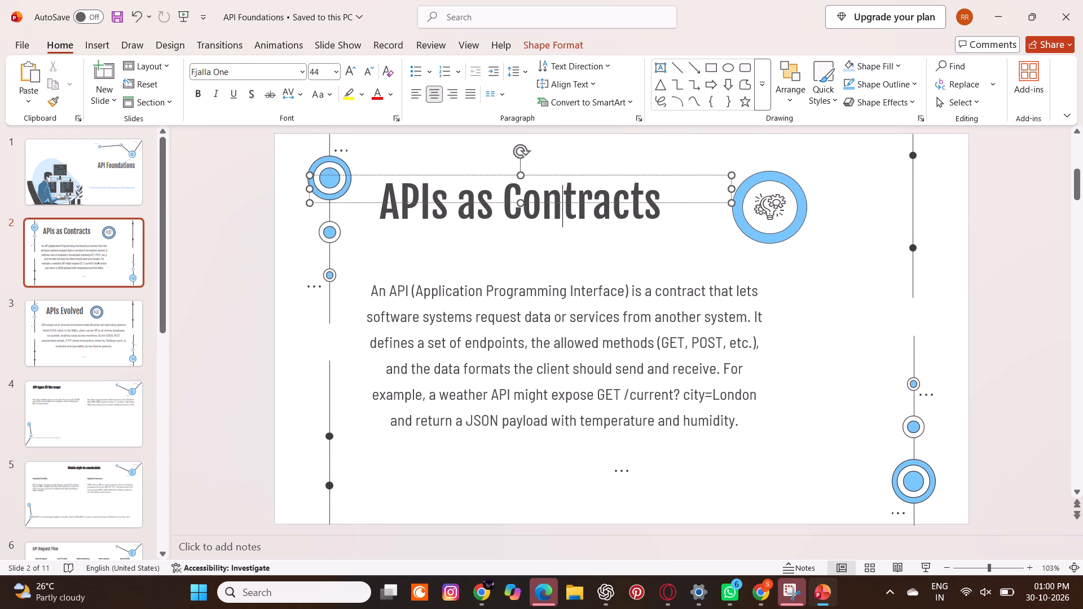
left_click_drag(583, 173, 608, 183)
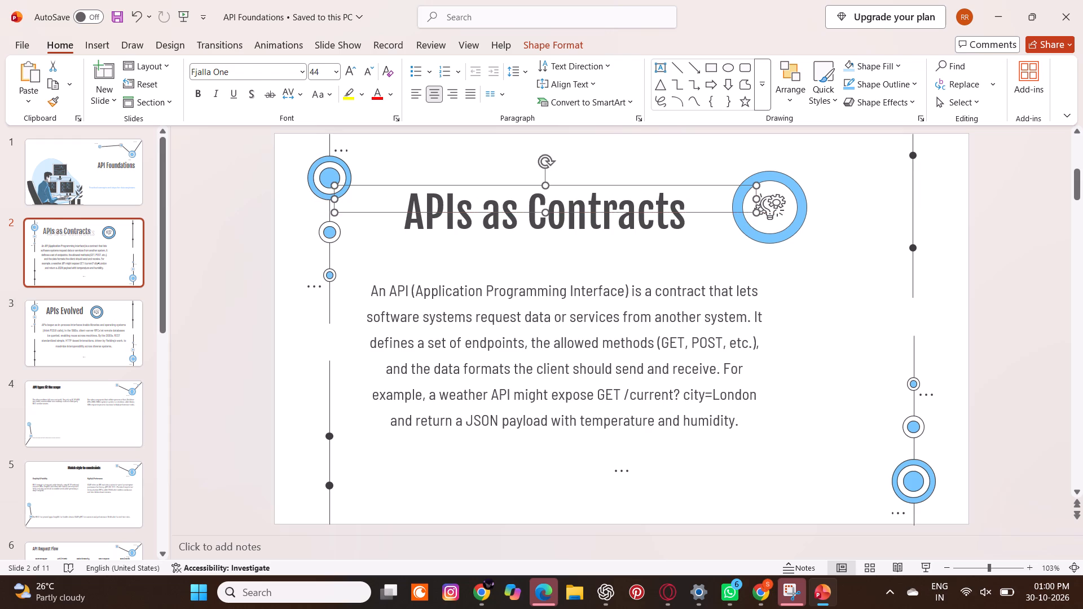
Set the font size of slide 2's whole body paragraph to 18.
left_click(614, 304)
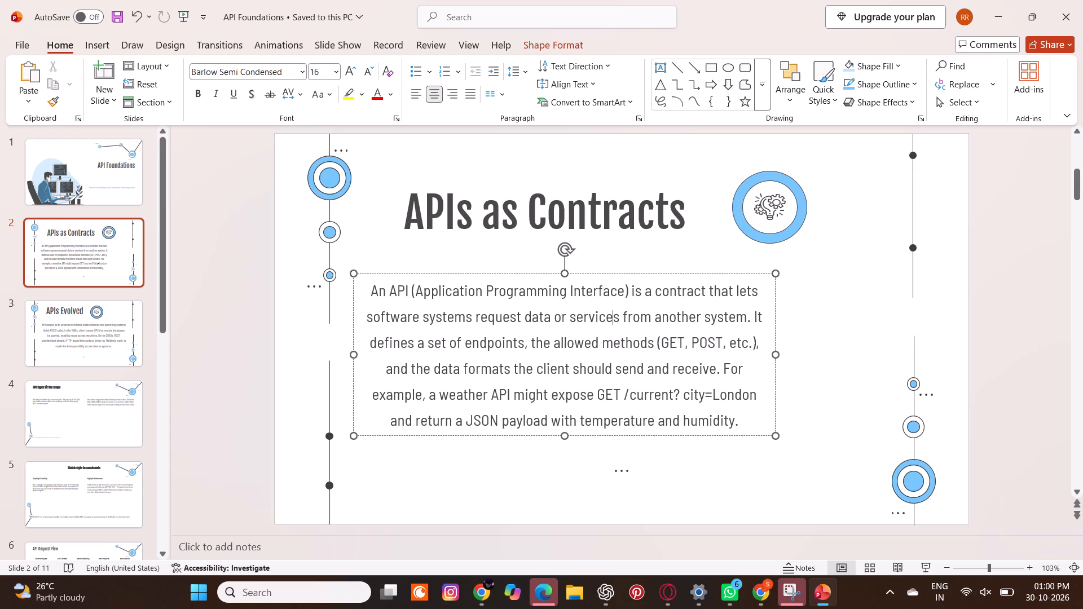
left_click_drag(367, 285, 740, 426)
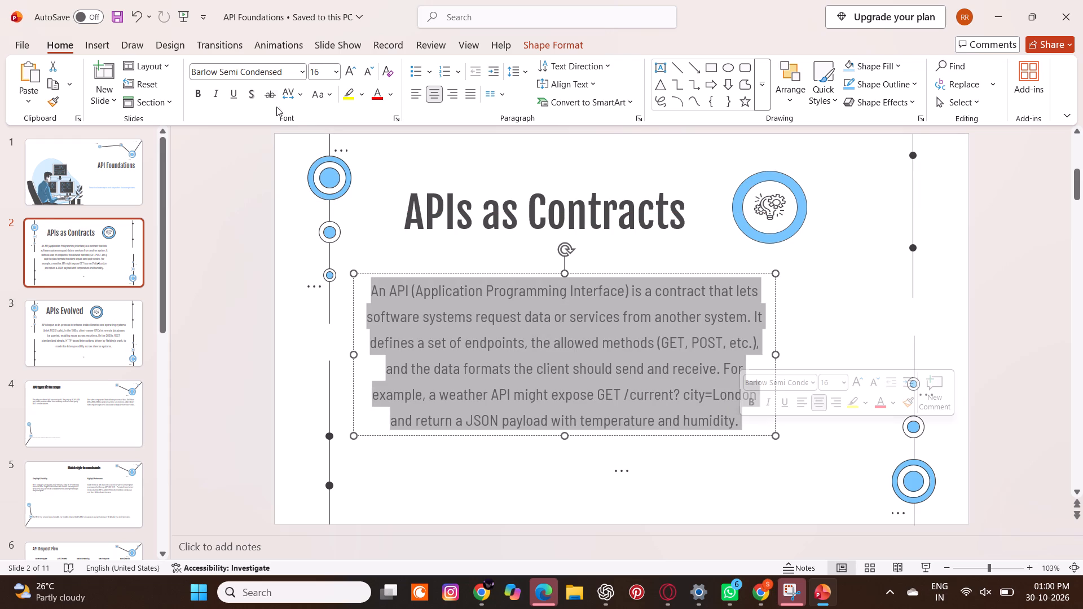
left_click(337, 77)
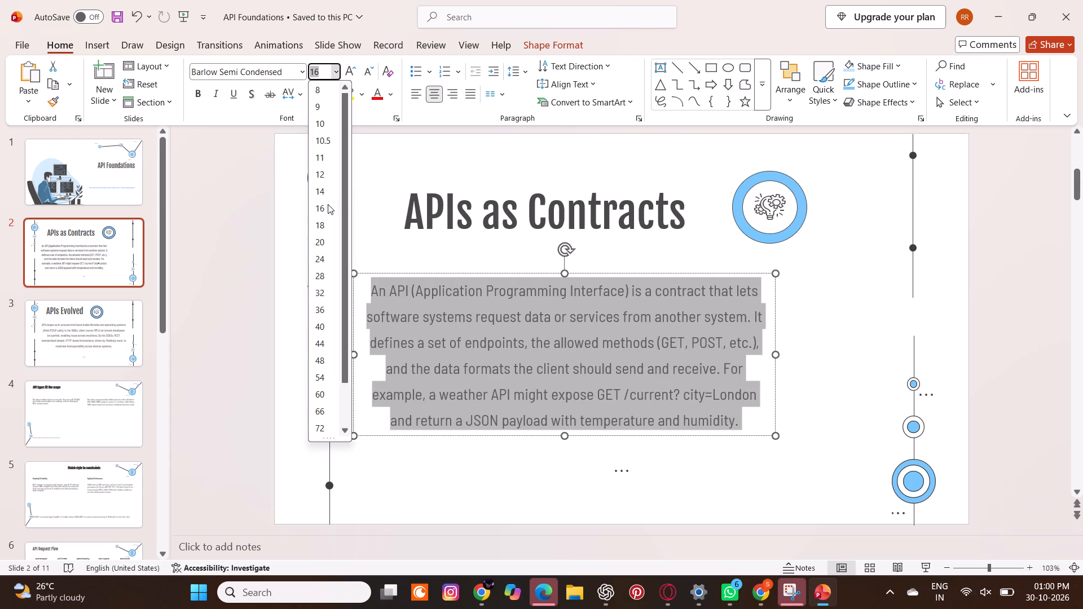
left_click(322, 219)
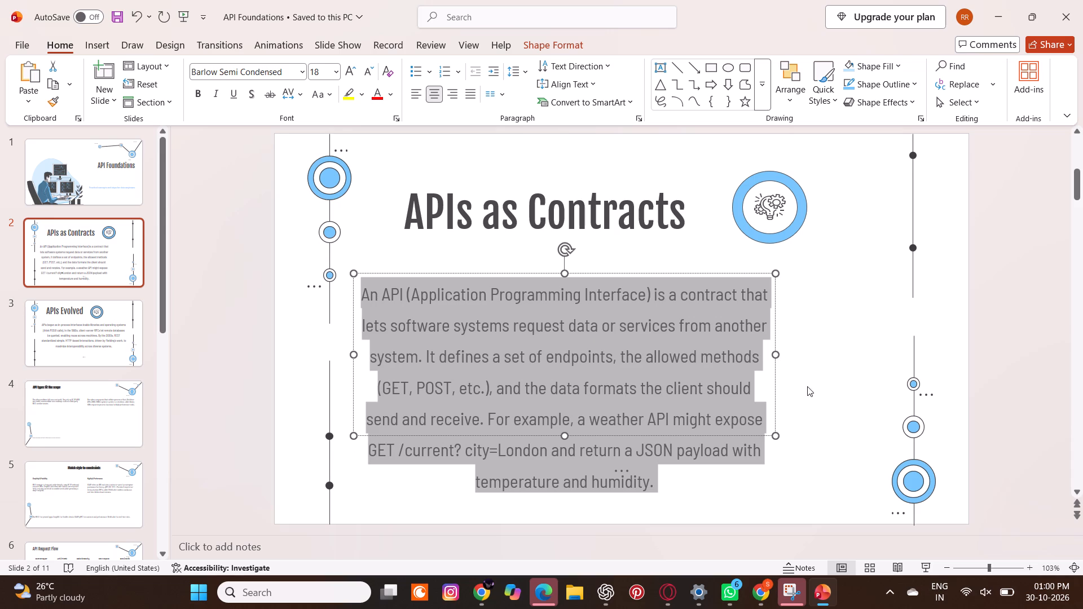
Widen slide 2's body text box toward the right-hand line decoration, then centre it on the slide and raise it below the title.
left_click_drag(773, 352, 848, 355)
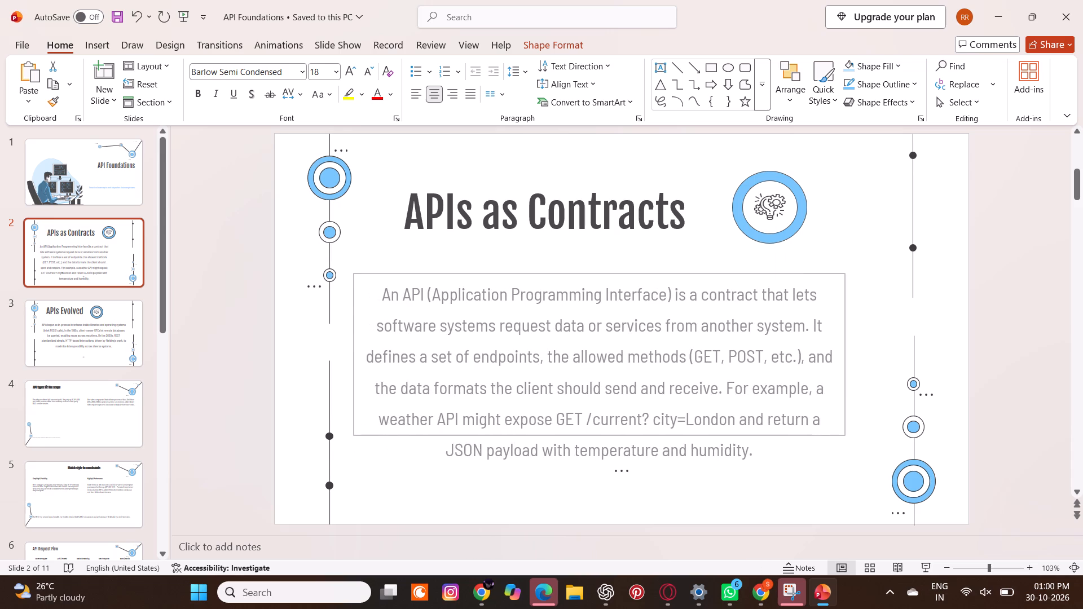
left_click_drag(848, 355, 869, 371)
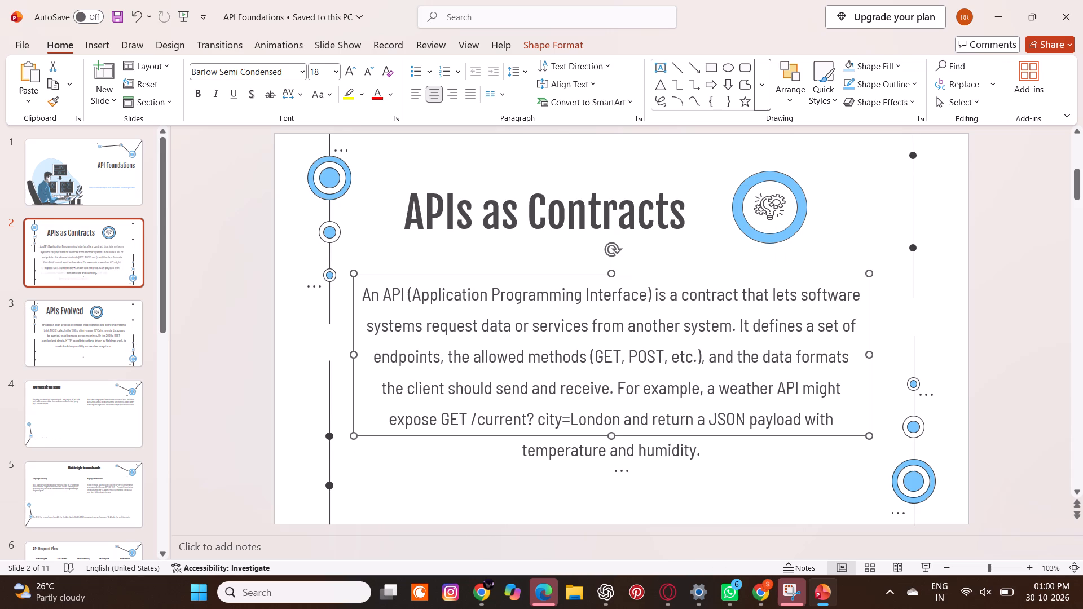
left_click_drag(659, 273, 670, 255)
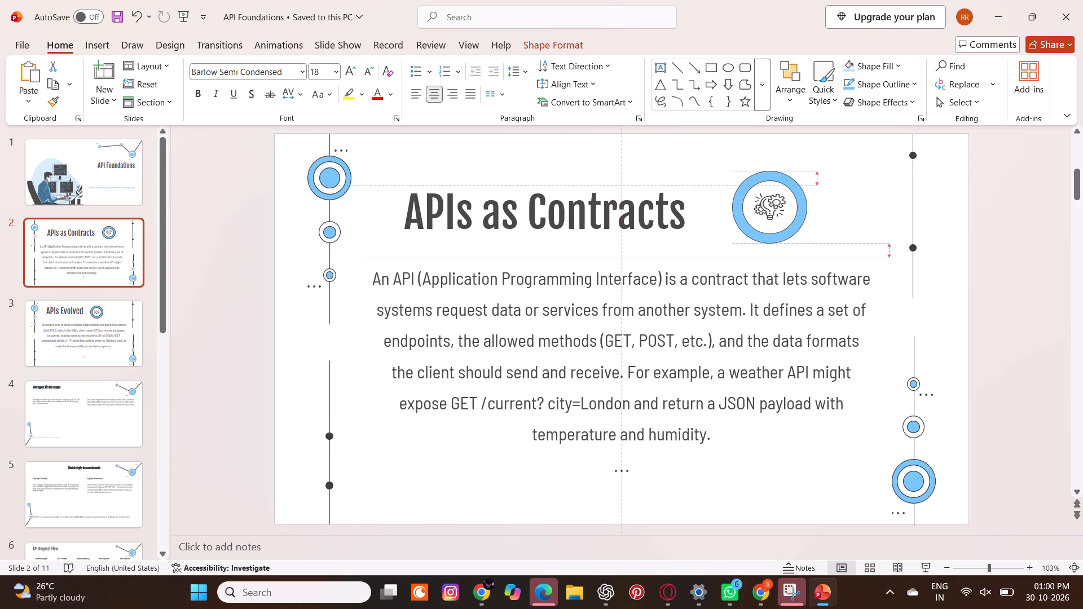
left_click_drag(670, 255, 671, 248)
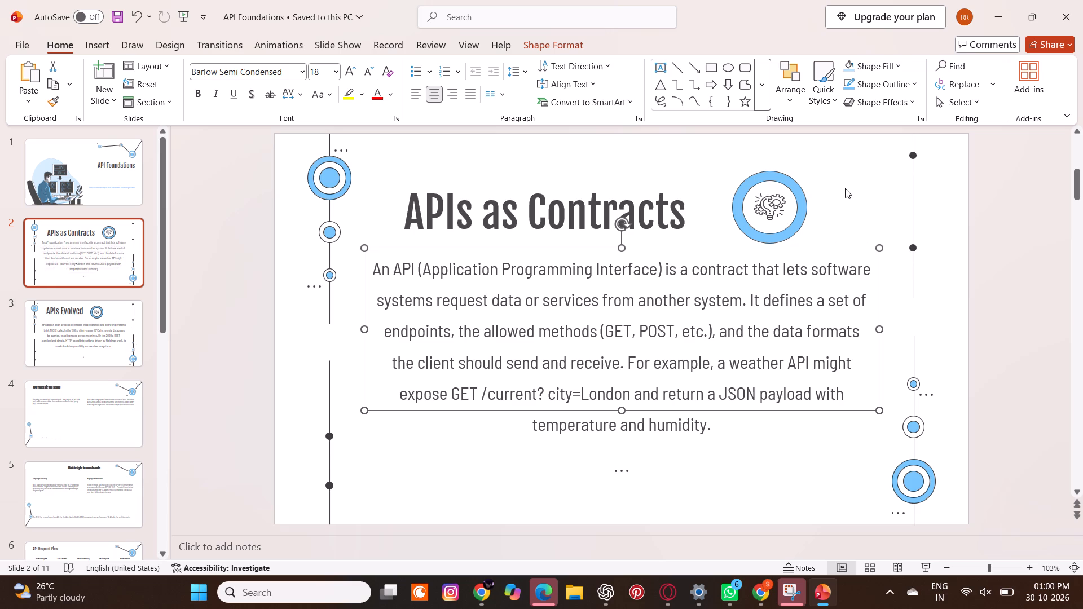
Nudge the "APIs as Contracts" title slightly upward to clear the body text.
left_click(590, 215)
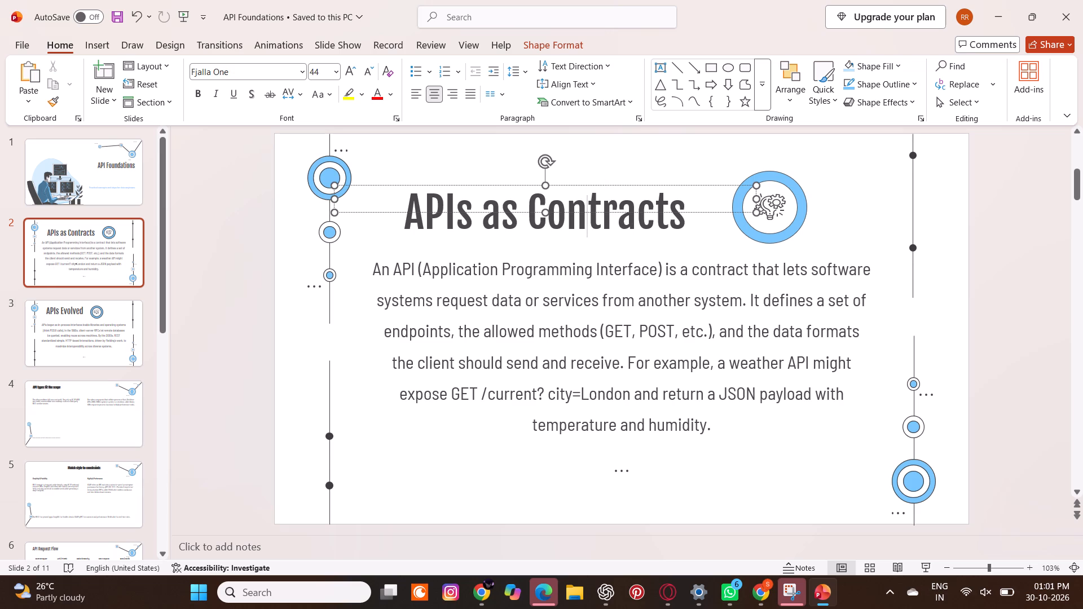
left_click_drag(606, 184, 605, 178)
left_click(876, 208)
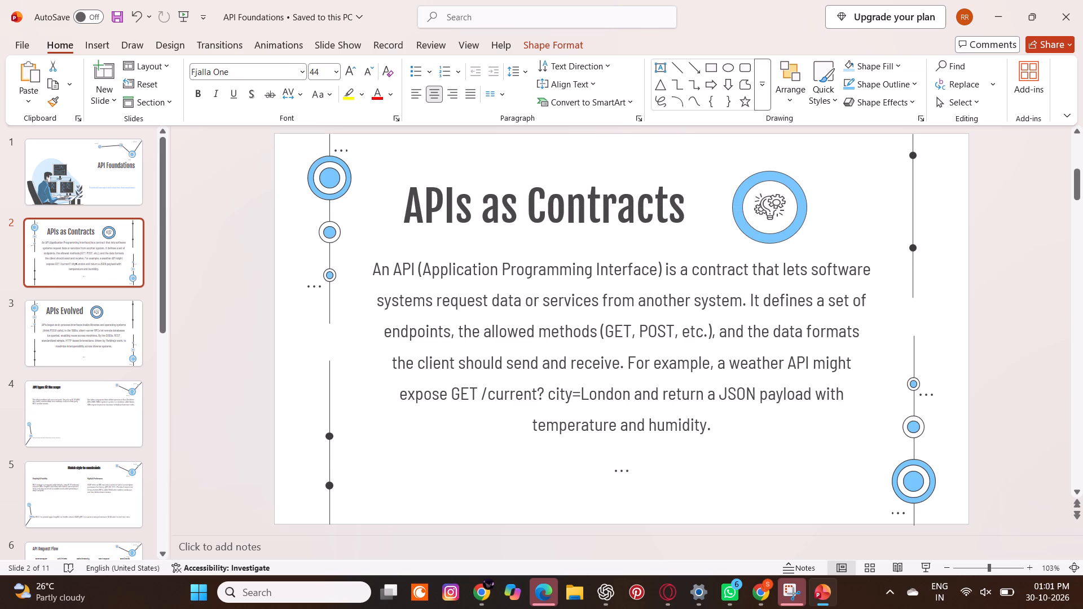
On slide 4, centre-align the "API types fit the scope" title and set its font size to 36.
left_click(90, 397)
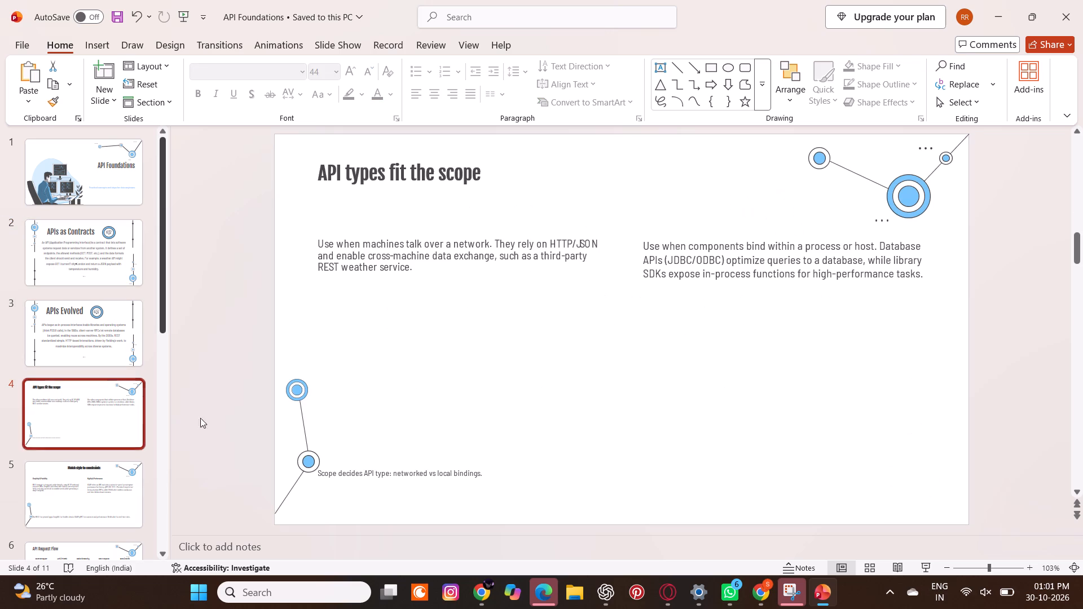
left_click(330, 249)
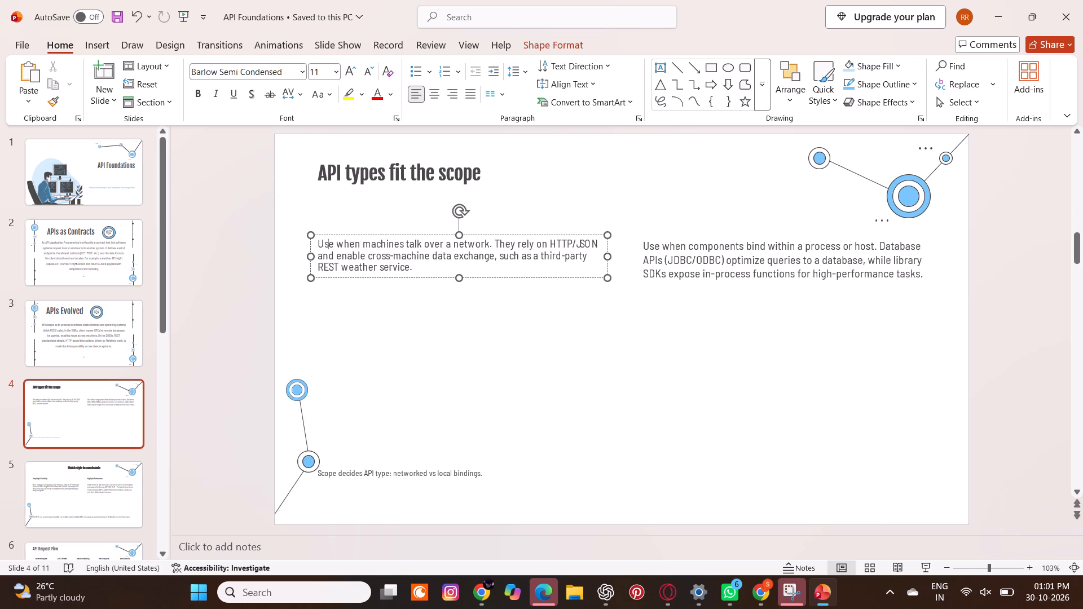
left_click(346, 169)
left_click(486, 171)
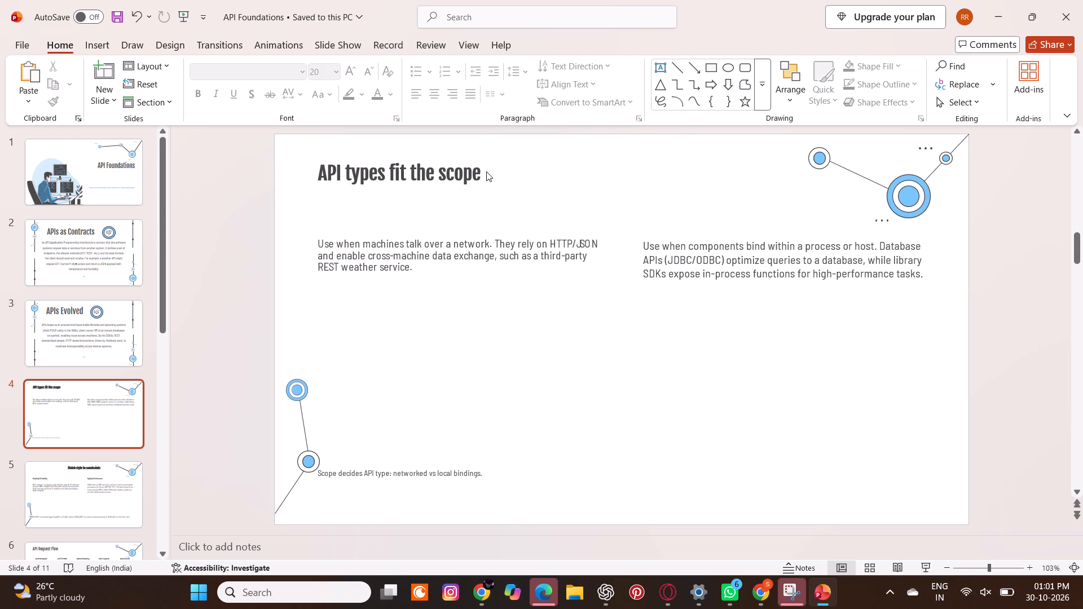
left_click(486, 170)
left_click(477, 175)
left_click_drag(477, 175, 300, 162)
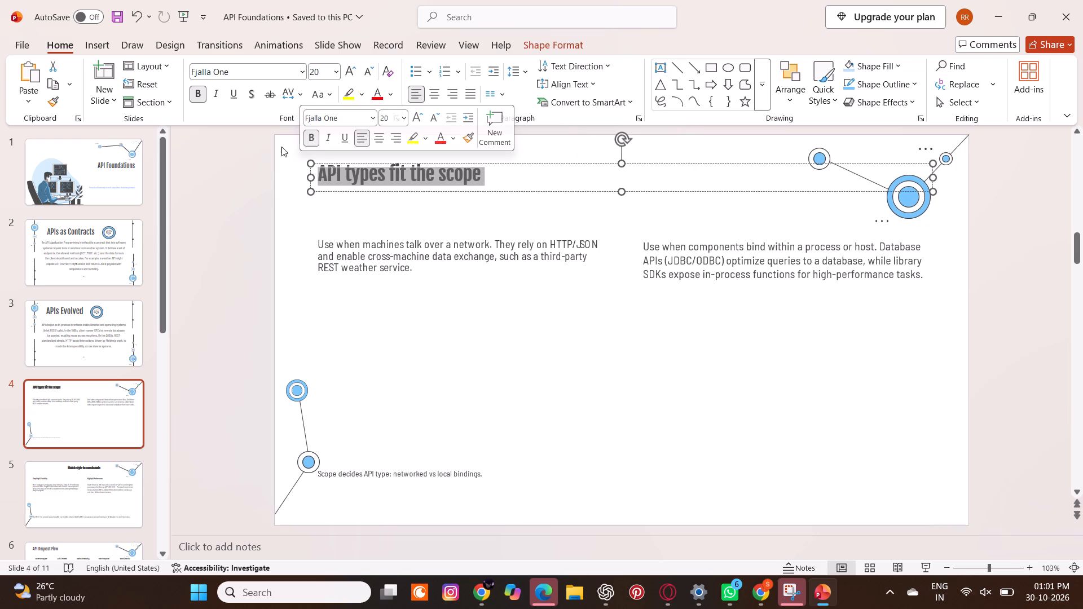
left_click(433, 98)
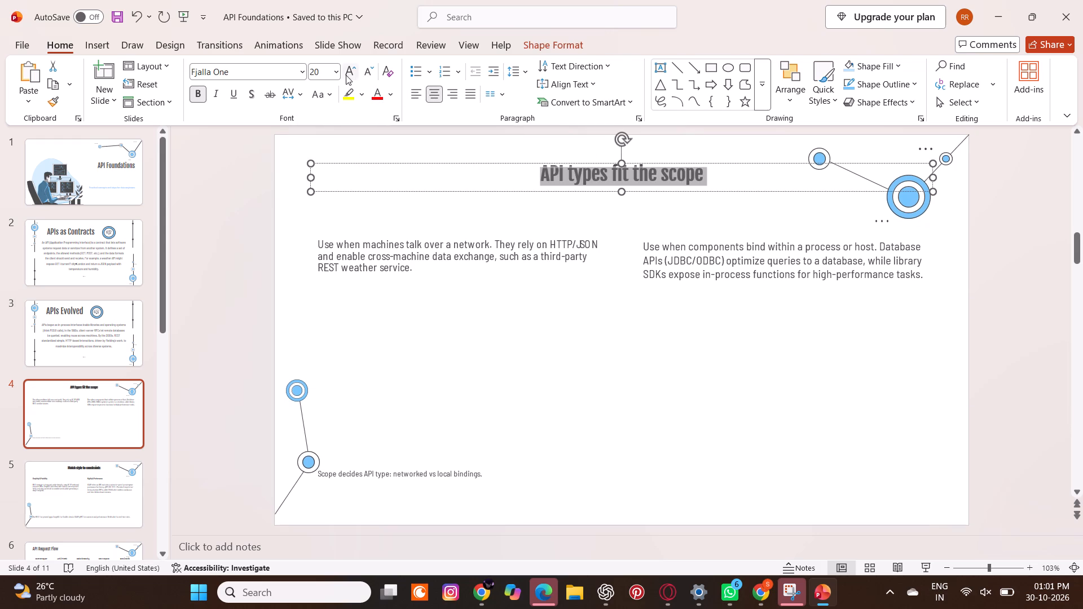
left_click(335, 69)
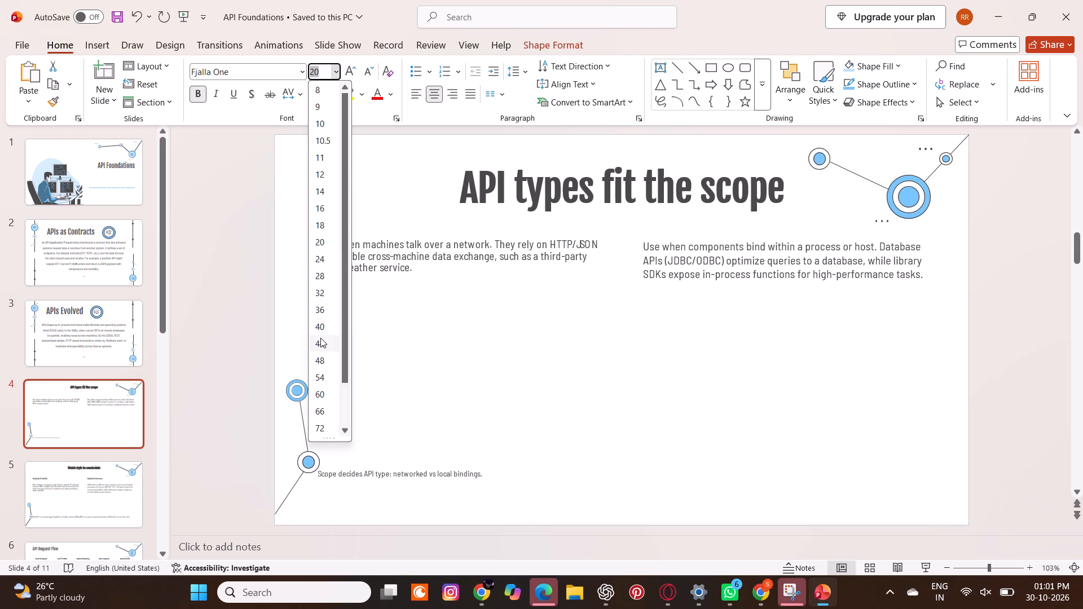
left_click(320, 317)
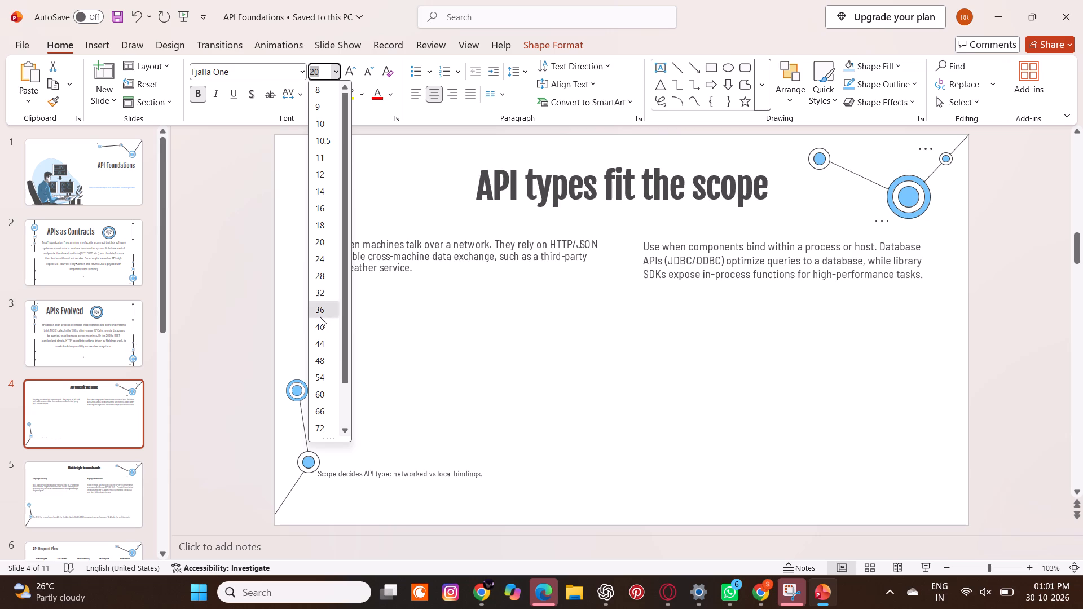
Extend the text box of slide 4's left paragraph downward, keeping its width about the same.
left_click(424, 271)
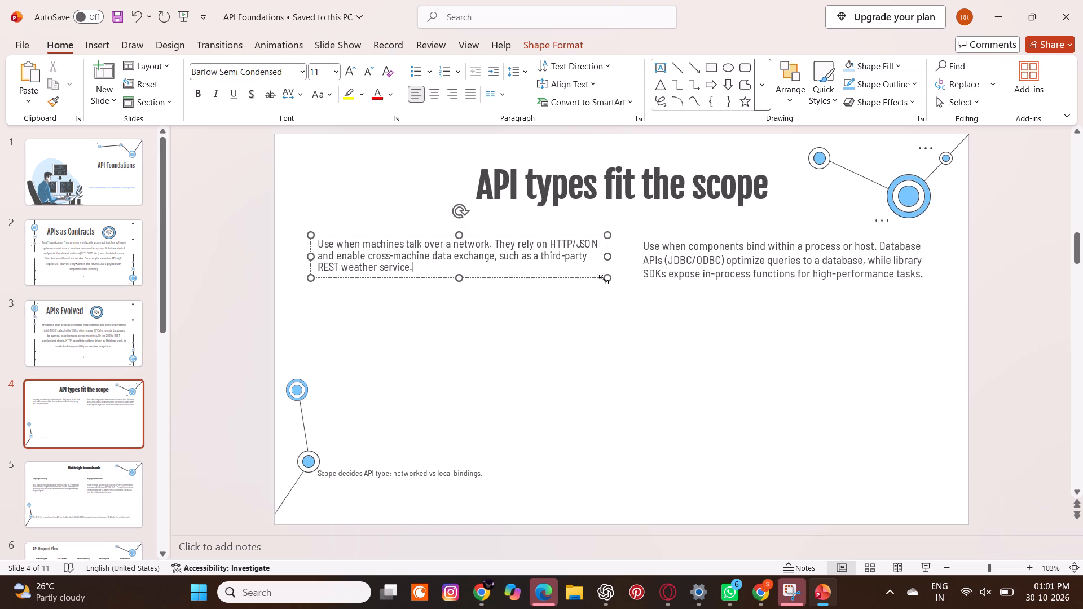
left_click_drag(609, 277, 605, 360)
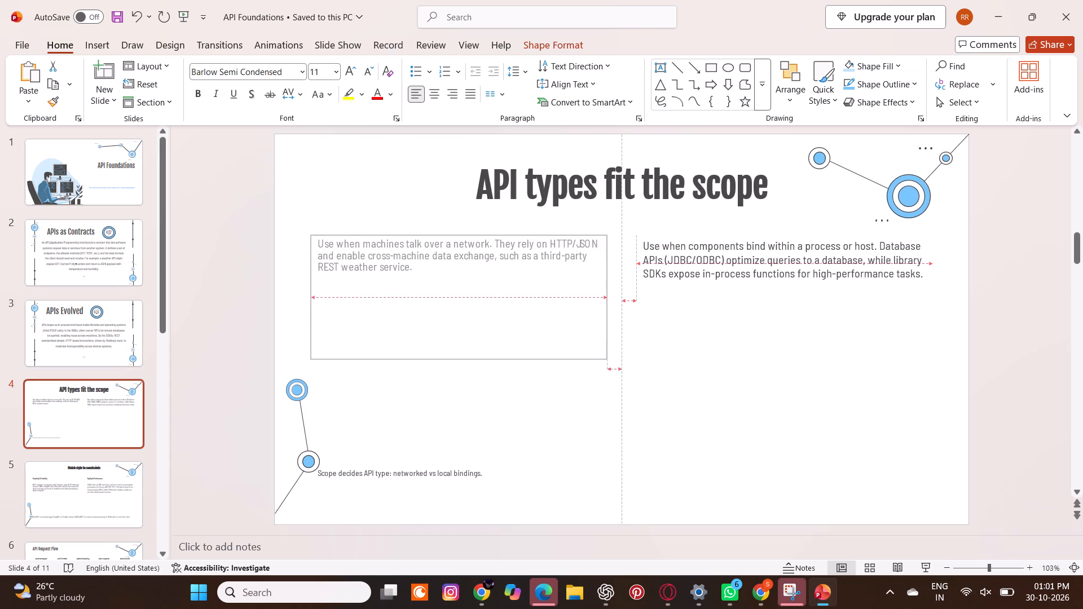
left_click_drag(605, 360, 604, 367)
Set the font size of slide 4's left paragraph, "Use when machines talk over a network", to 20.
left_click_drag(478, 277, 304, 222)
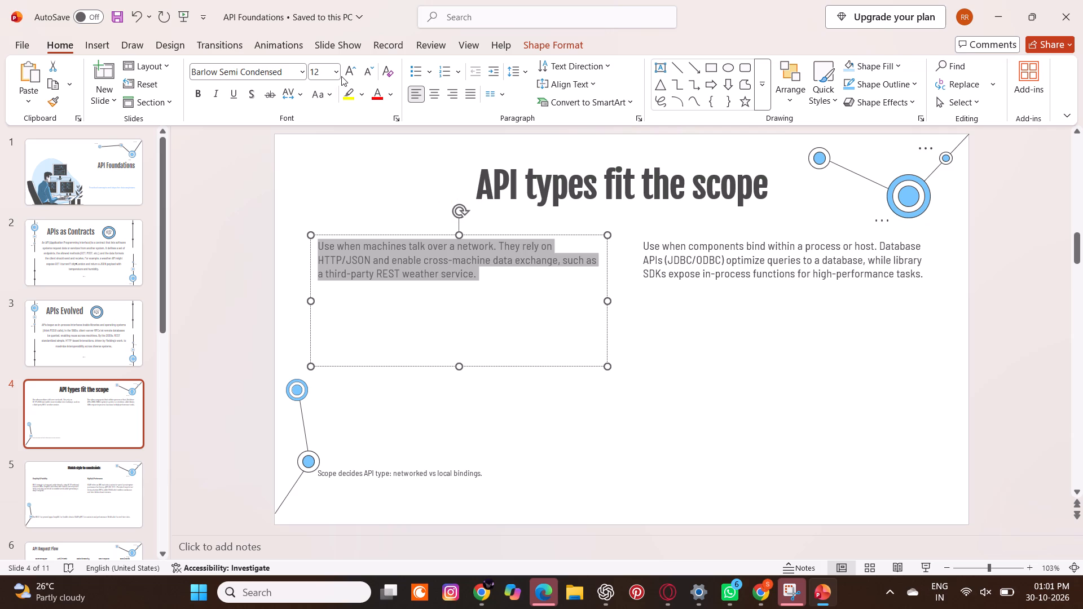
left_click(330, 74)
left_click(336, 73)
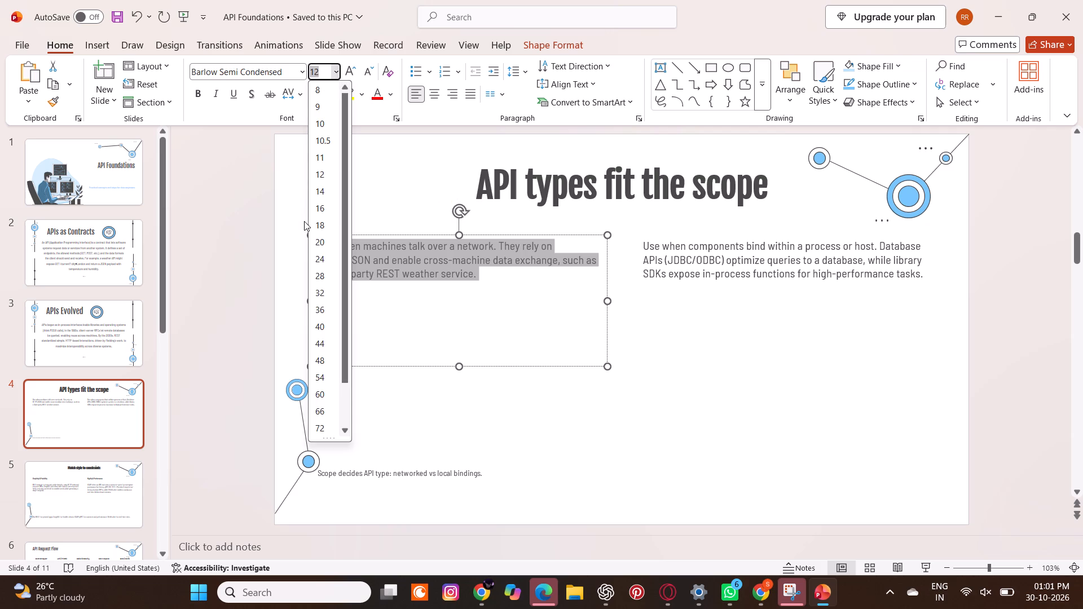
left_click(324, 242)
Extend the text box of slide 4's right paragraph, "Use when components bind within a process or host", well downward and slightly wider.
left_click(725, 252)
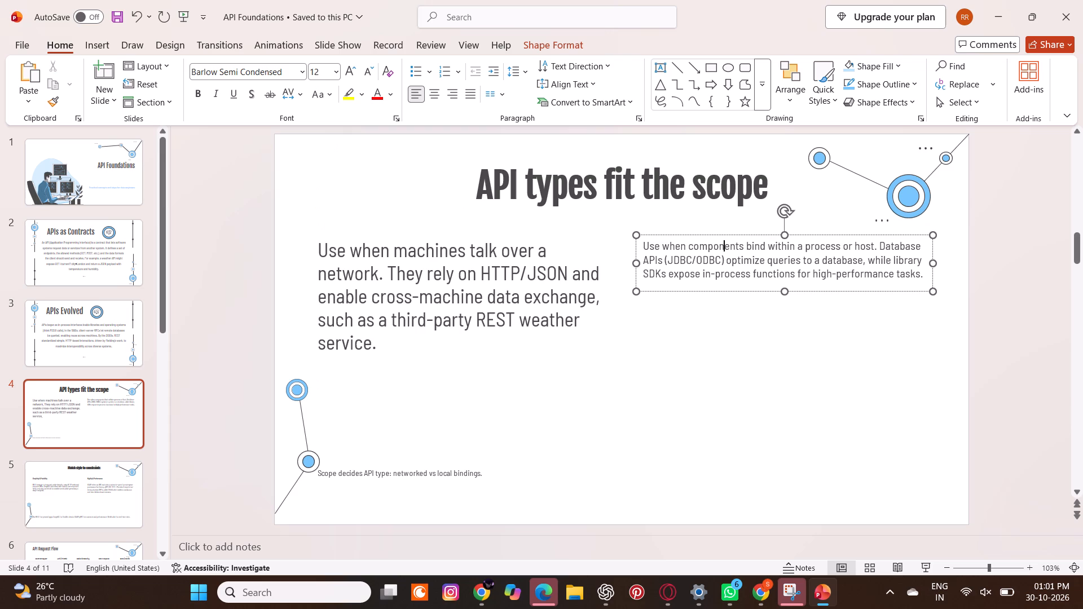
left_click_drag(931, 290, 937, 310)
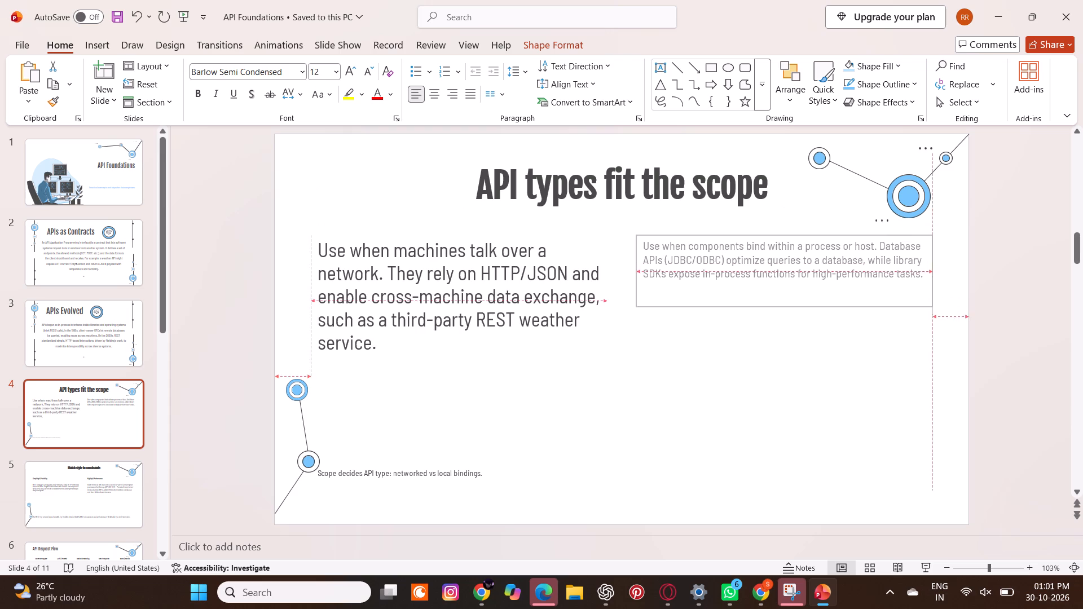
left_click_drag(937, 310, 950, 384)
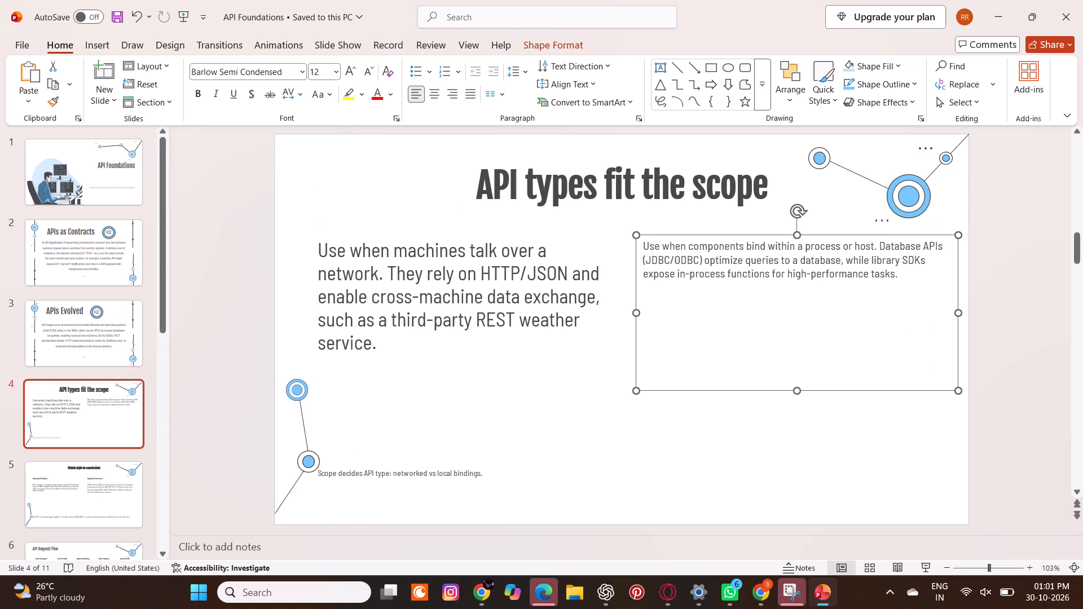
Set the font size of slide 4's right paragraph to 20.
left_click_drag(905, 278, 607, 209)
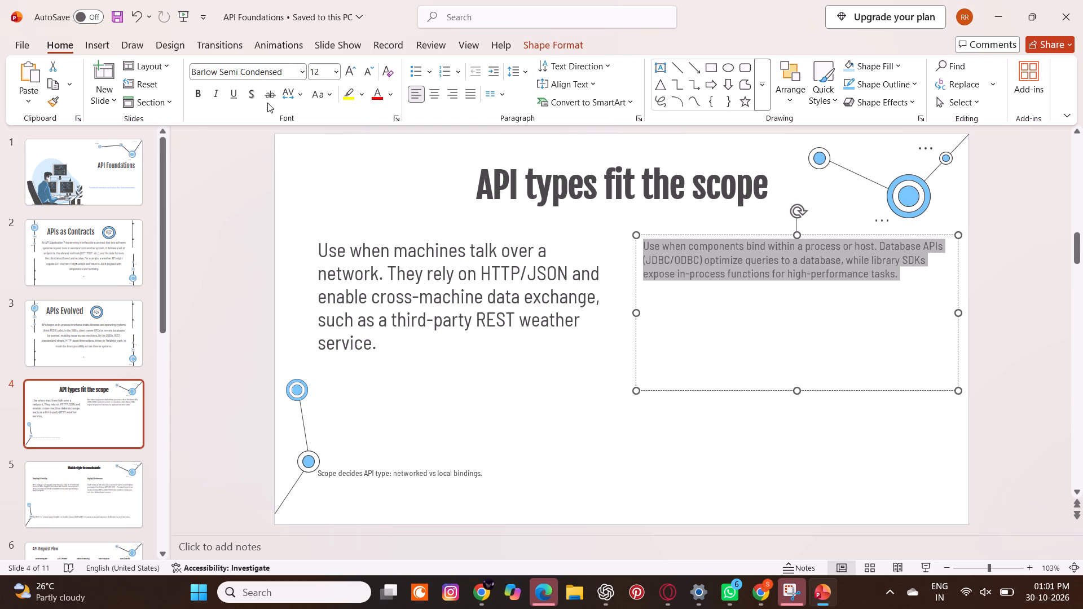
left_click(336, 80)
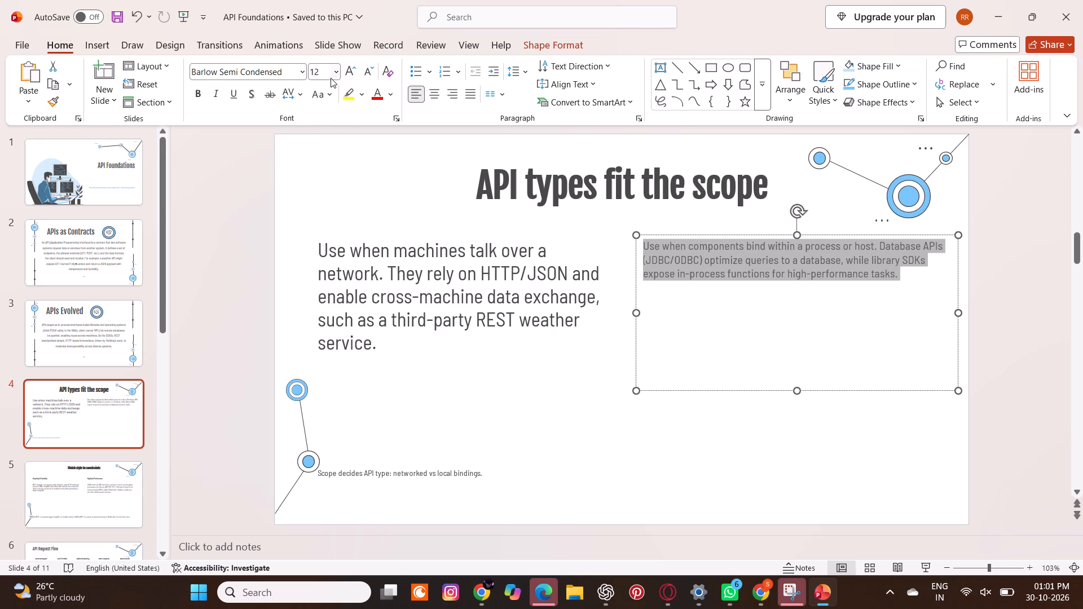
left_click(340, 70)
left_click(328, 209)
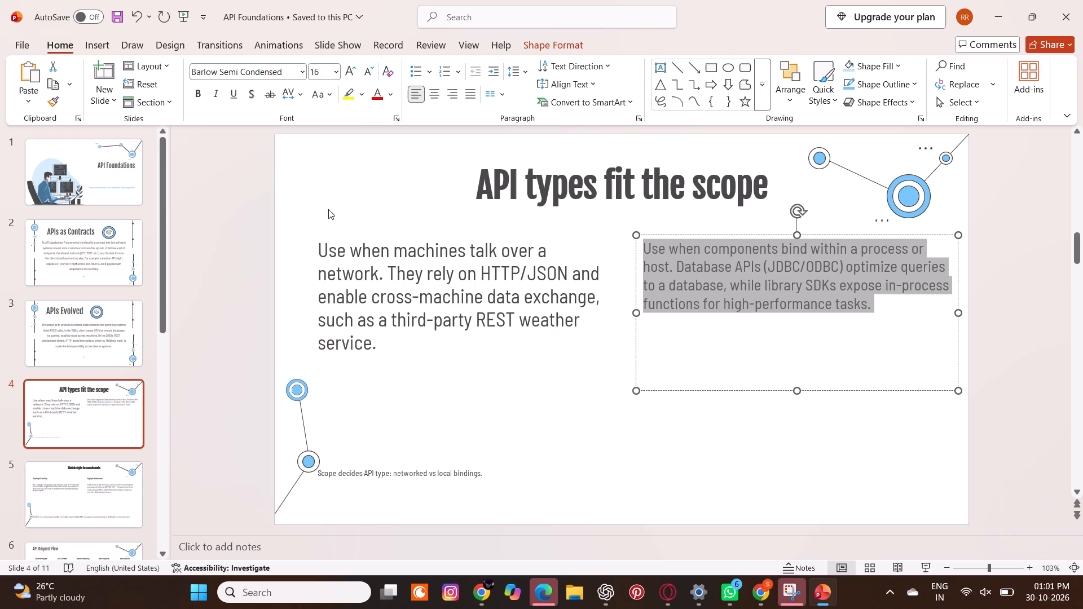
left_click(337, 70)
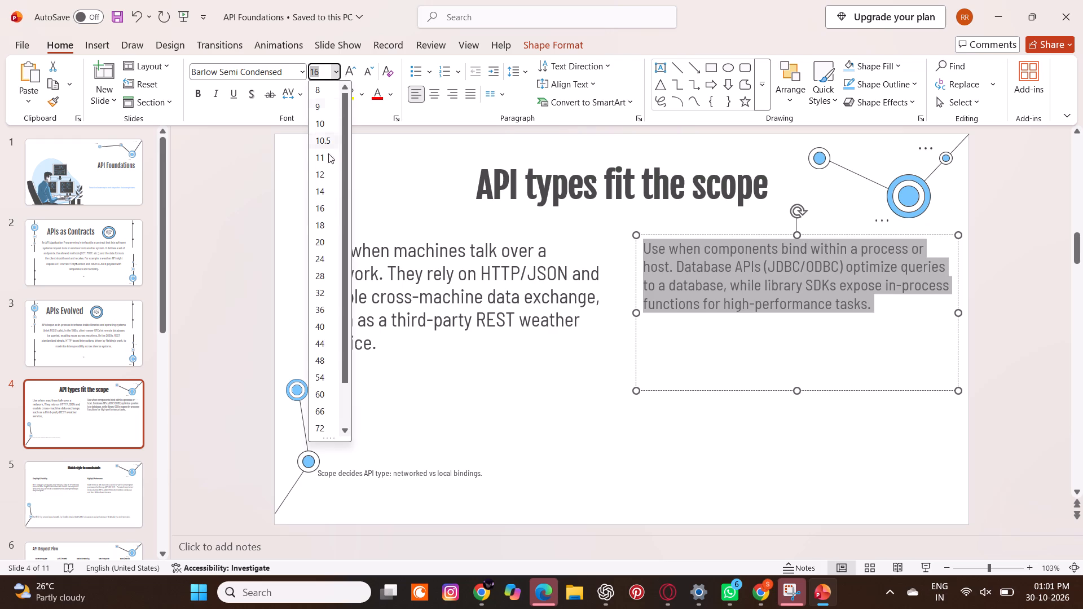
left_click(322, 236)
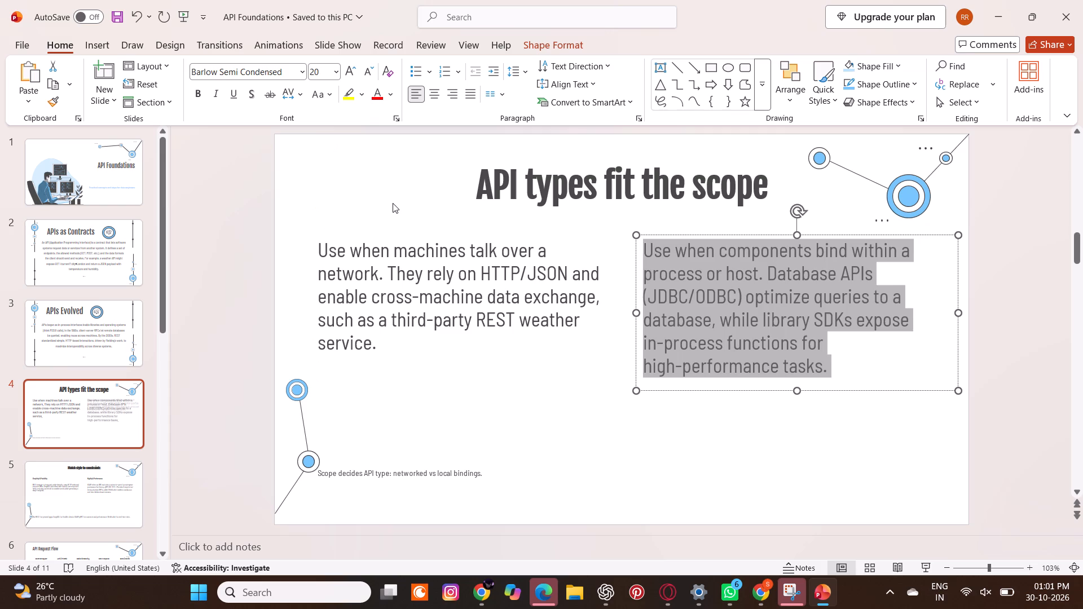
left_click(392, 200)
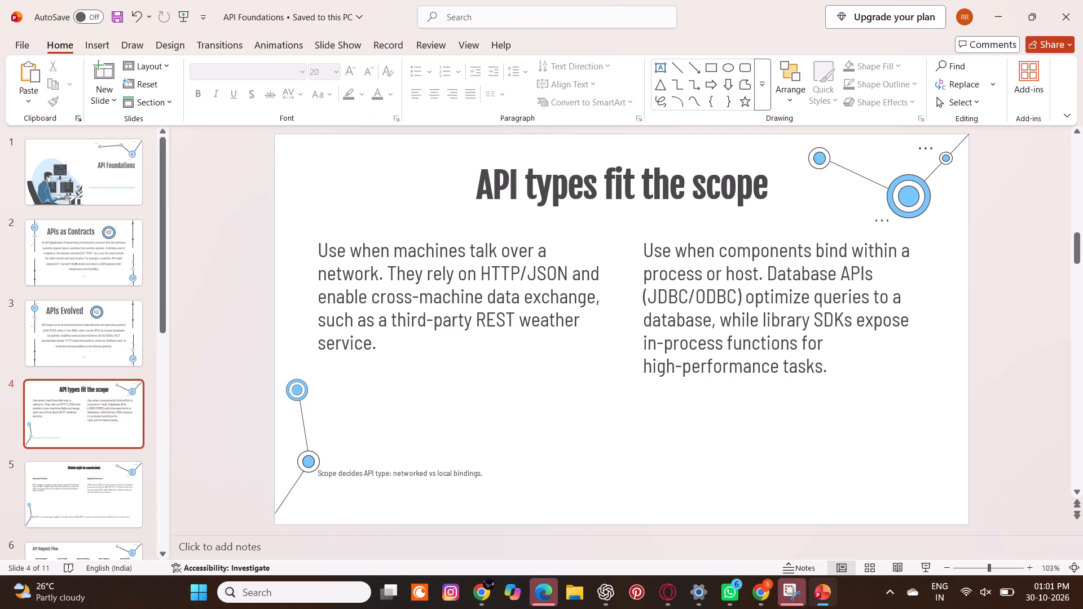
On slide 5, set the font size of both body paragraphs, the REST one and the SOAP one, to 20.
scroll(89, 490, "down", 2)
left_click(97, 387)
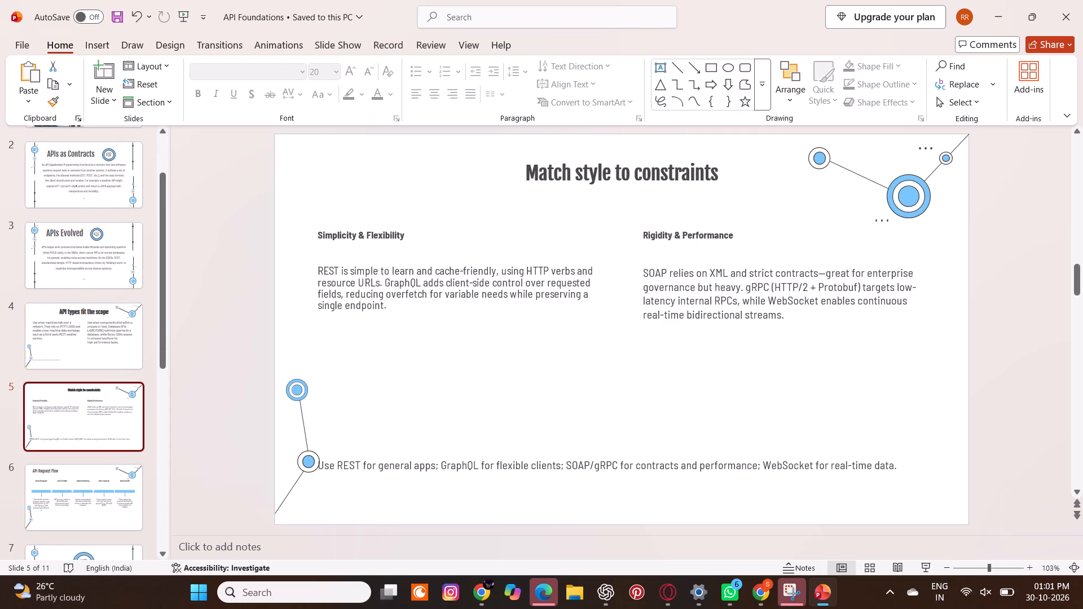
left_click(394, 309)
left_click_drag(394, 309, 269, 219)
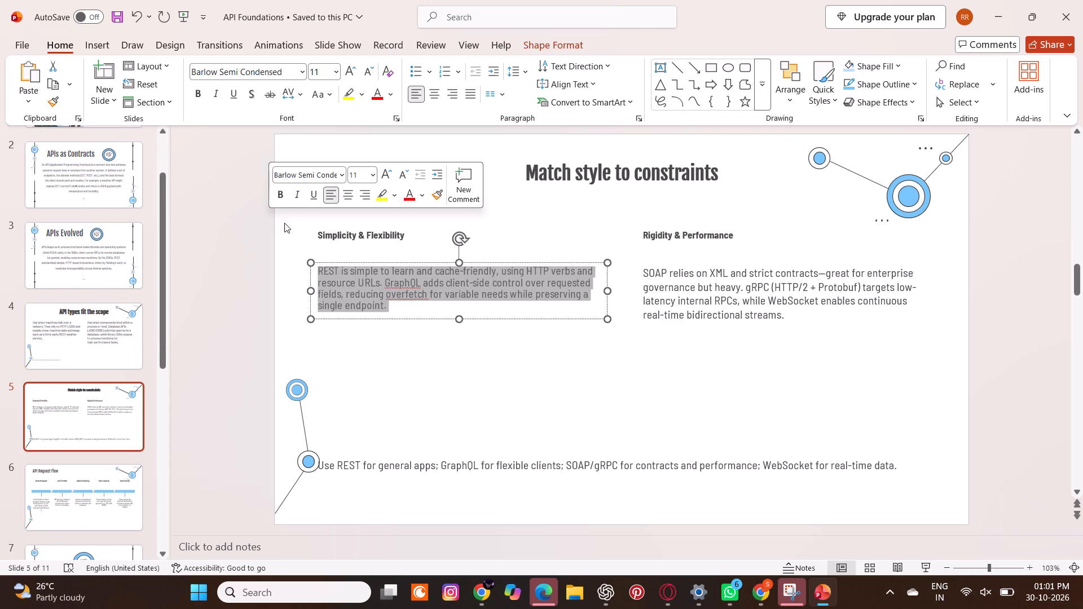
left_click(375, 174)
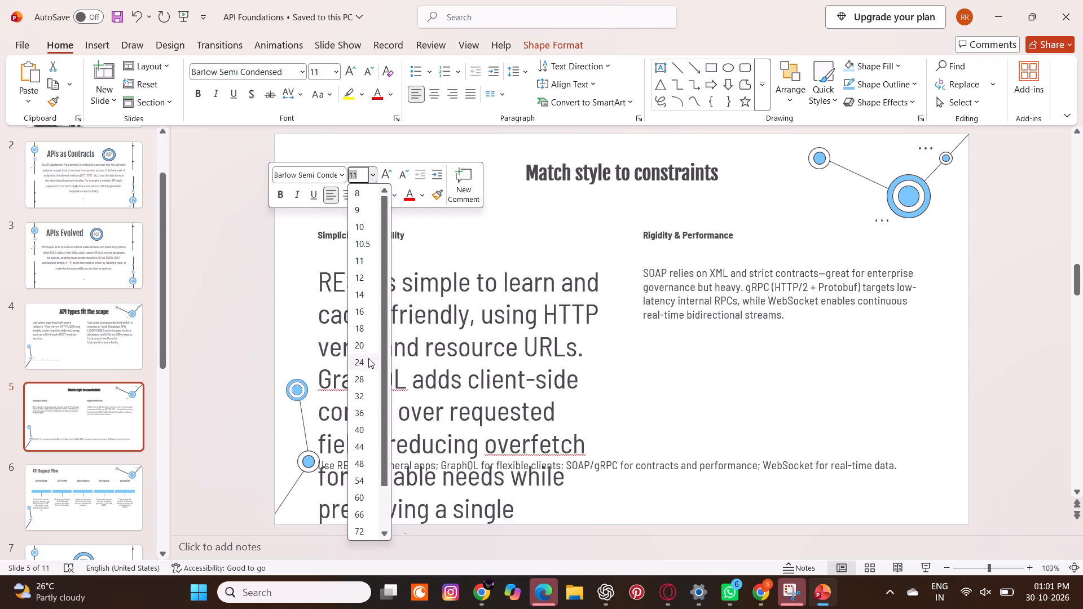
left_click(366, 341)
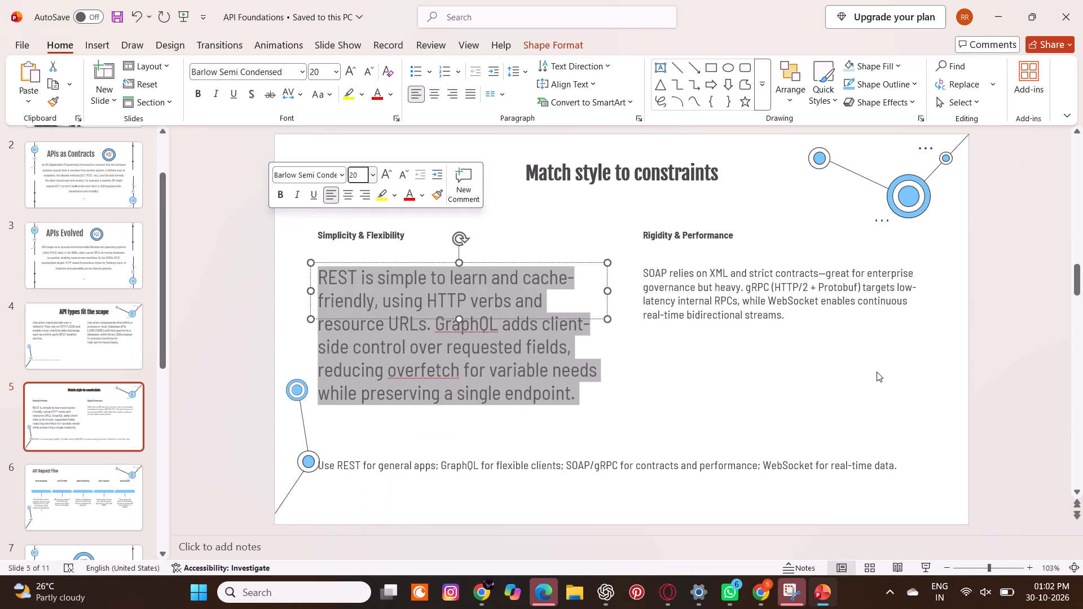
left_click(806, 323)
left_click_drag(783, 314, 623, 223)
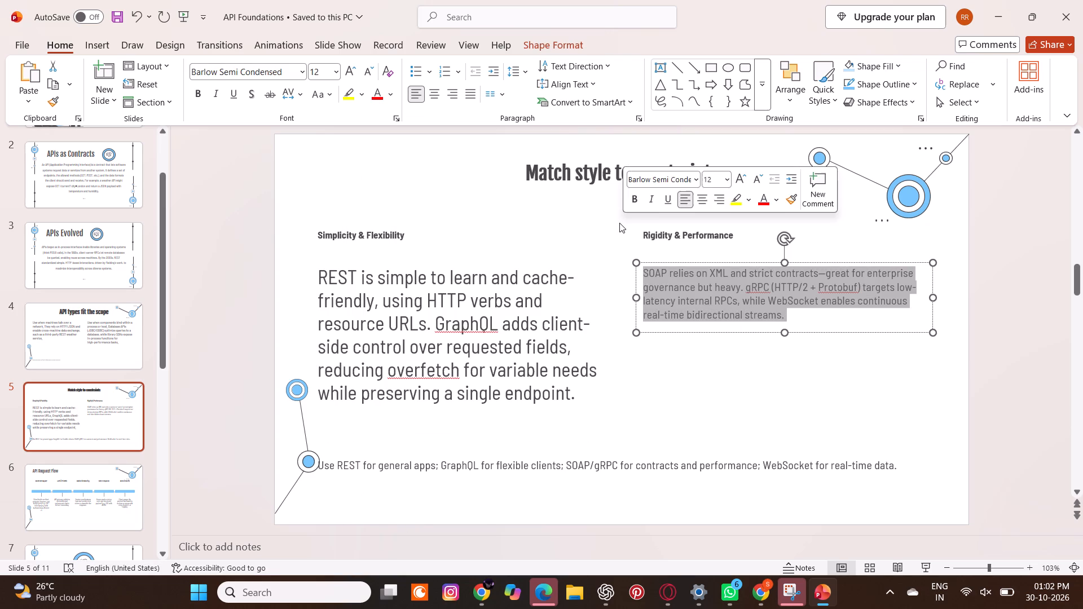
left_click(726, 182)
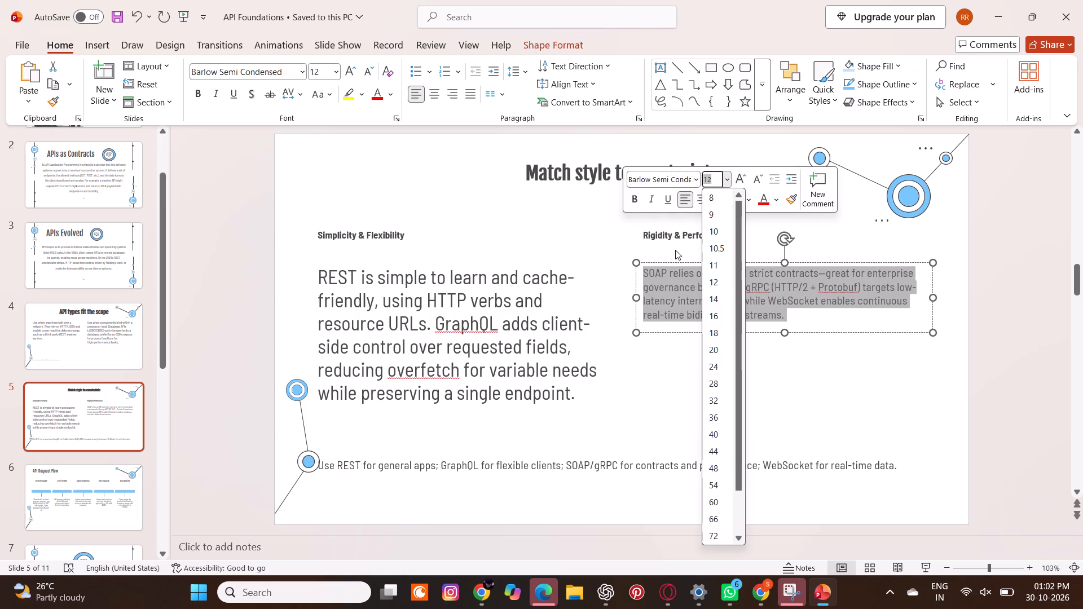
left_click(711, 347)
left_click(769, 294)
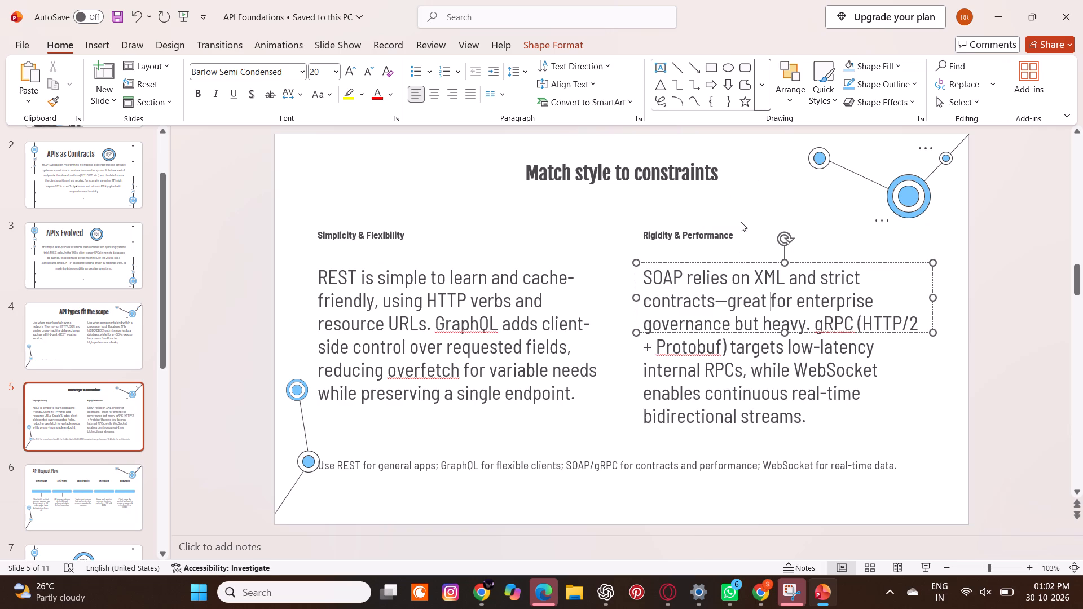
Set the font size of slide 5's "Rigidity & Performance" and "Simplicity & Flexibility" headings to 20.
left_click(737, 238)
left_click(737, 238)
left_click(737, 238)
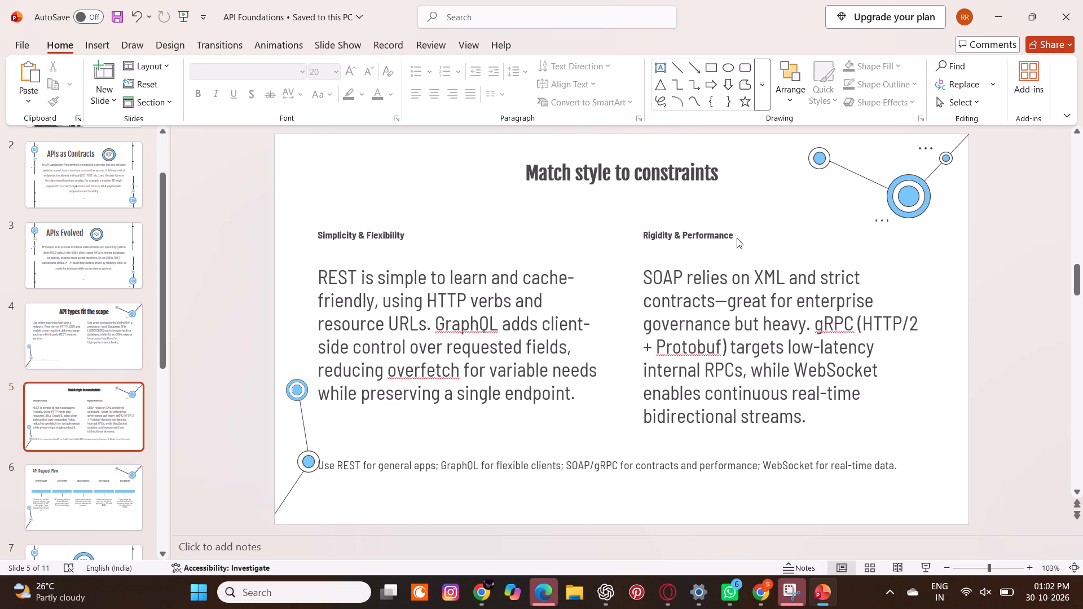
left_click(725, 231)
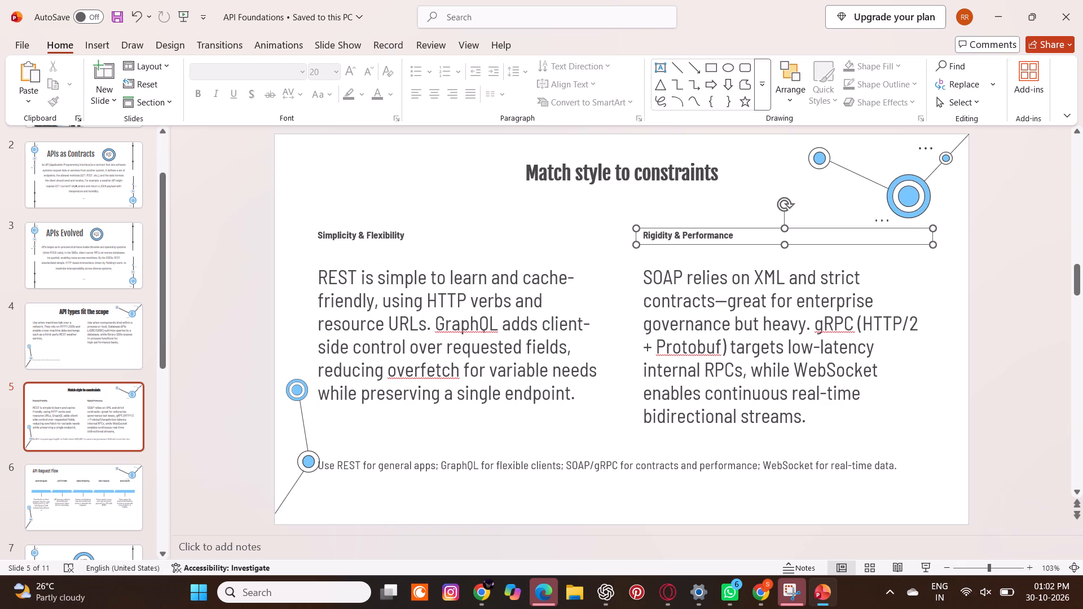
left_click_drag(730, 234, 551, 241)
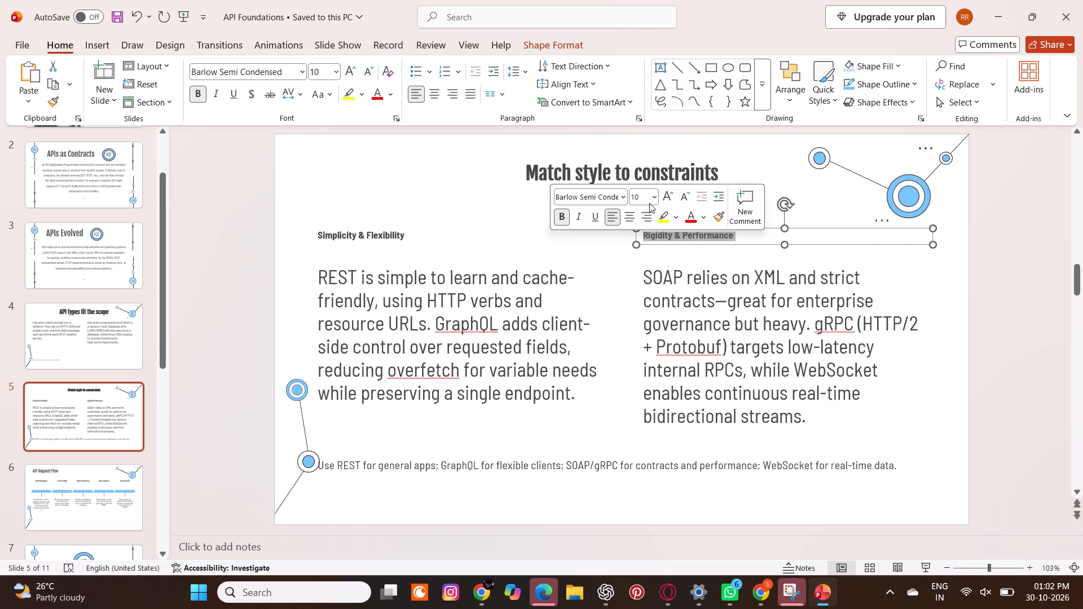
left_click(655, 201)
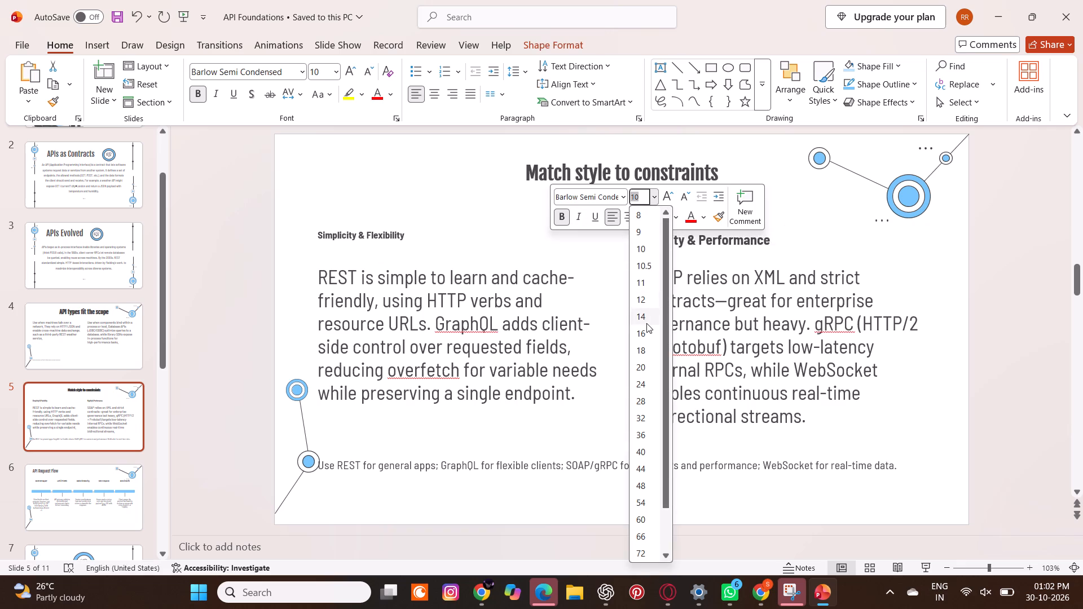
left_click(645, 363)
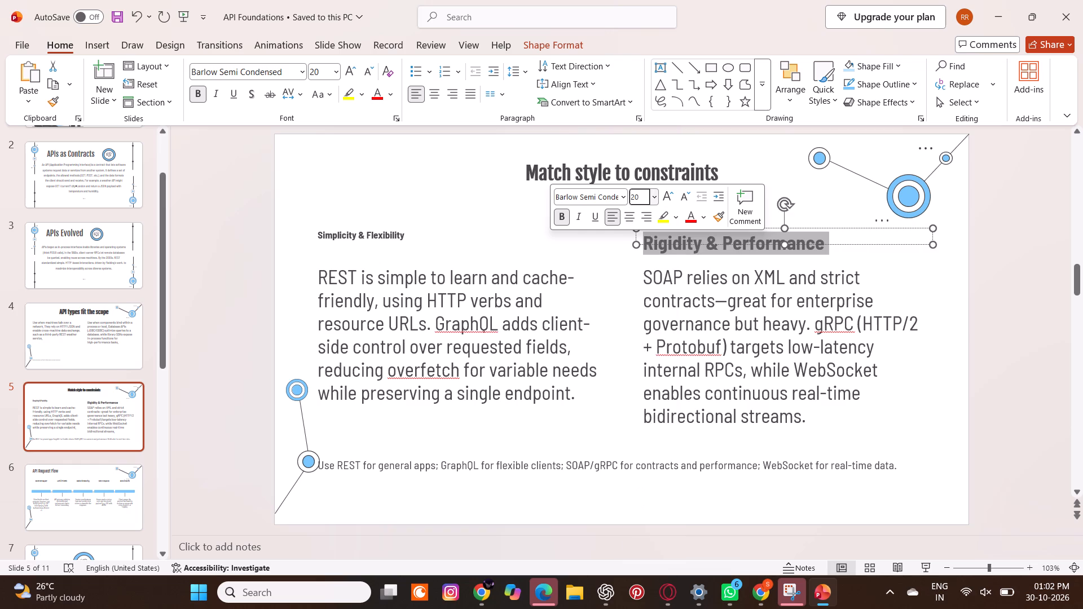
left_click(426, 236)
left_click_drag(402, 236, 295, 213)
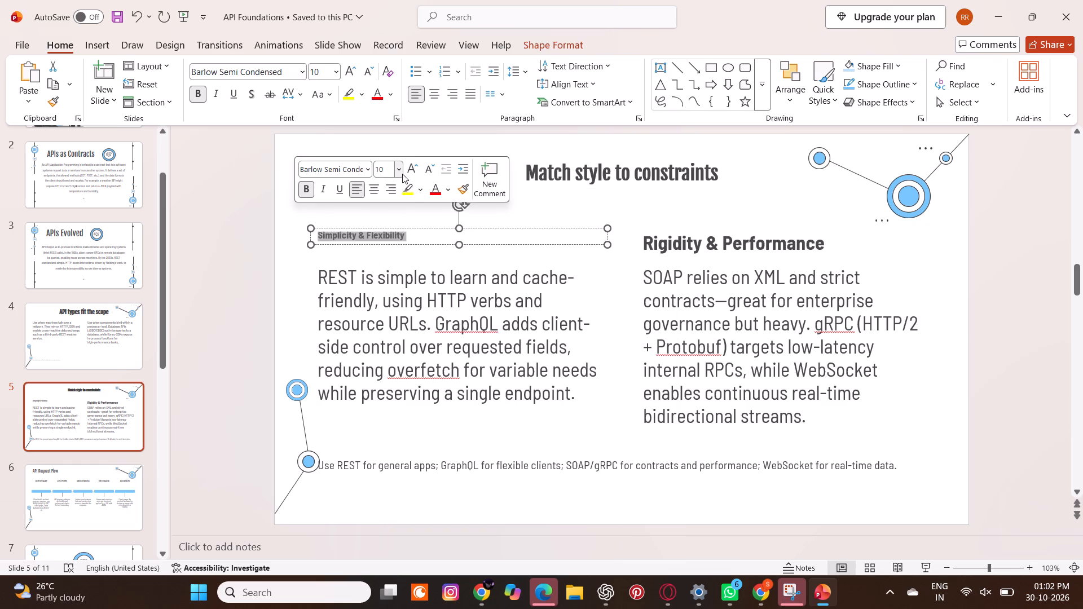
left_click(402, 174)
left_click(386, 343)
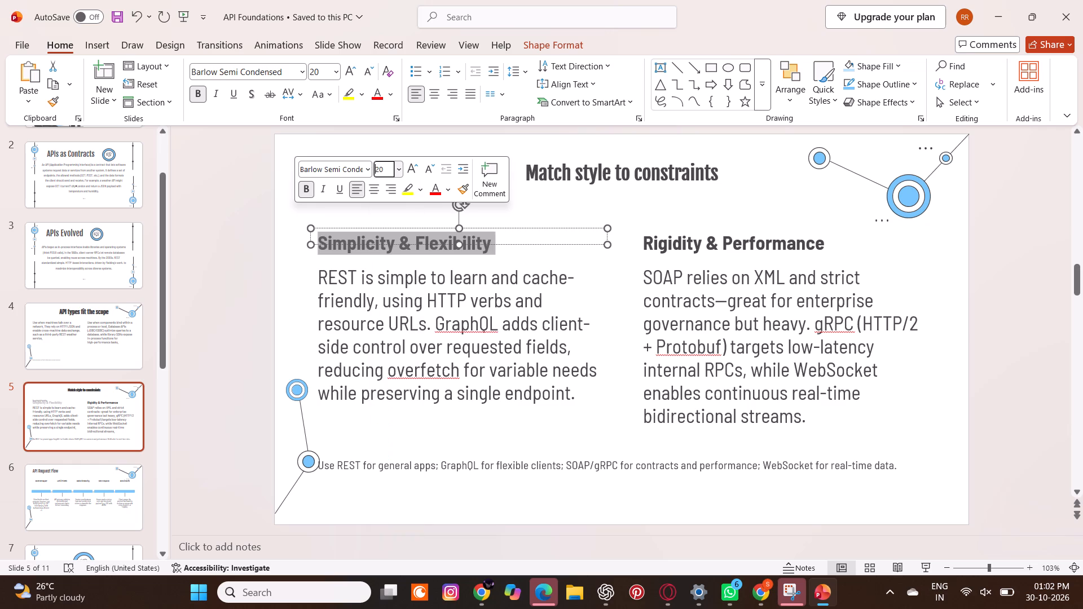
Set the font size of slide 5's "Match style to constraints" title to 36.
left_click(702, 174)
left_click_drag(717, 167, 333, 118)
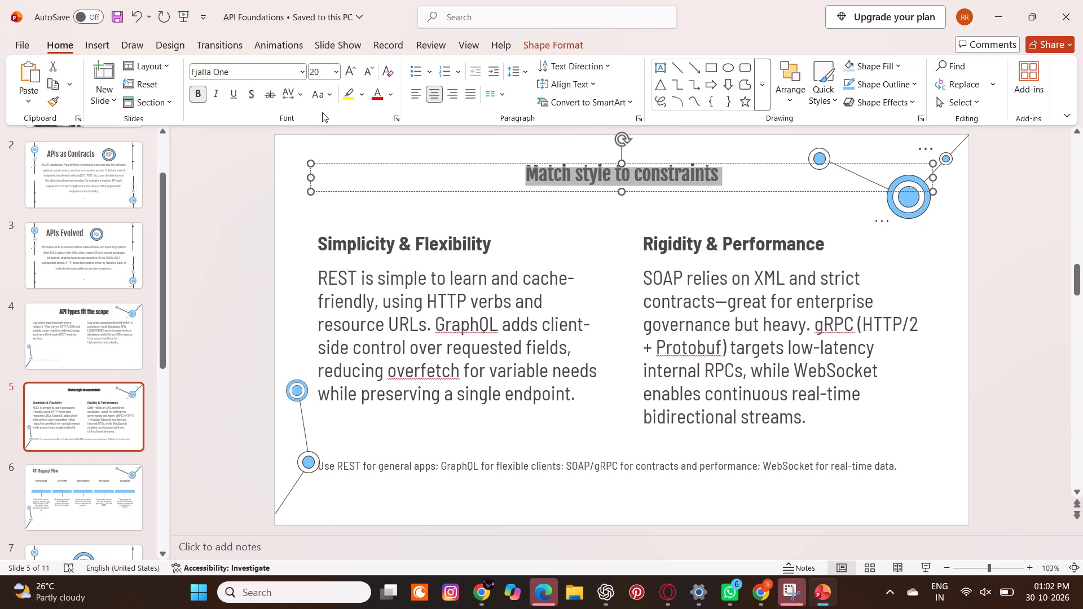
left_click(334, 67)
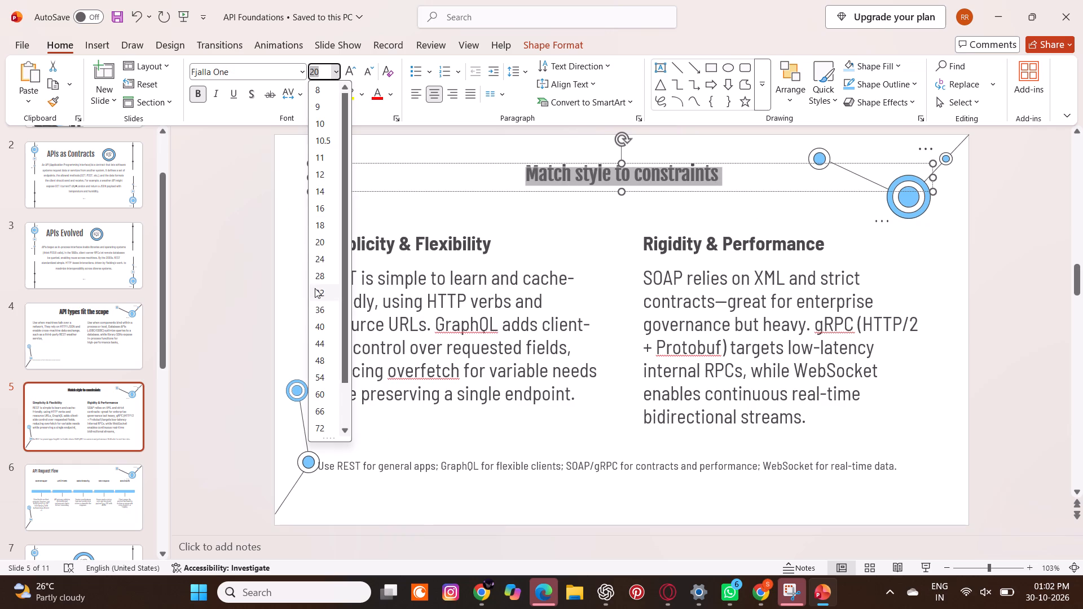
left_click(315, 288)
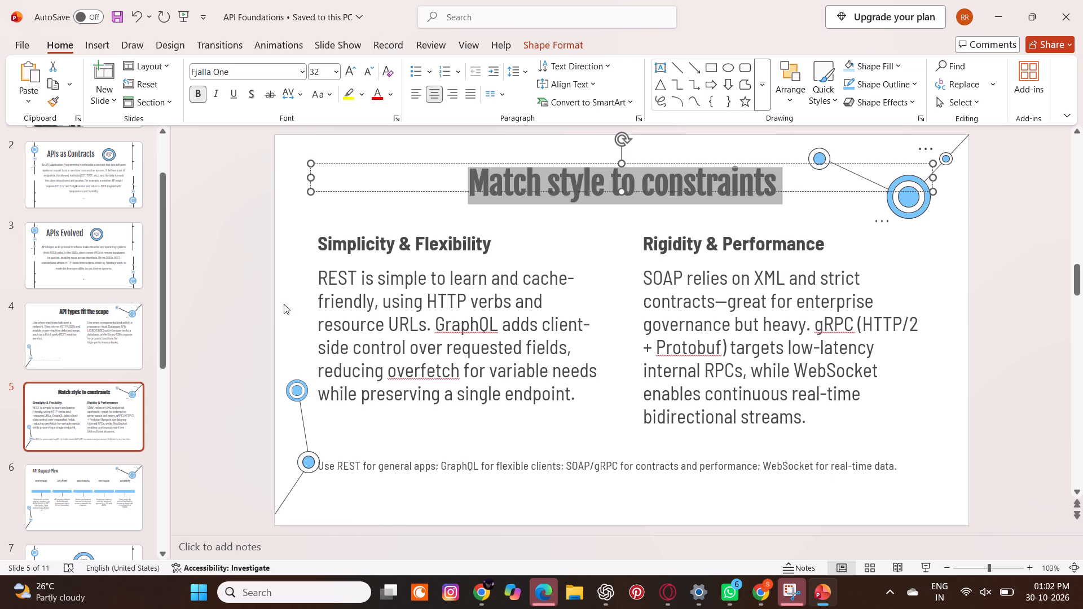
left_click(332, 73)
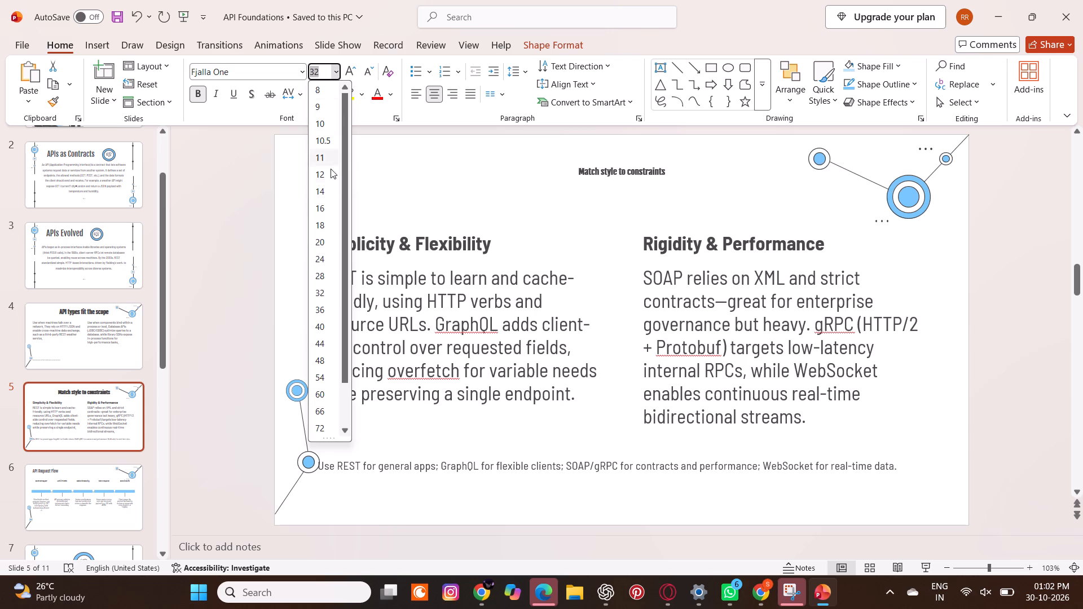
left_click(325, 308)
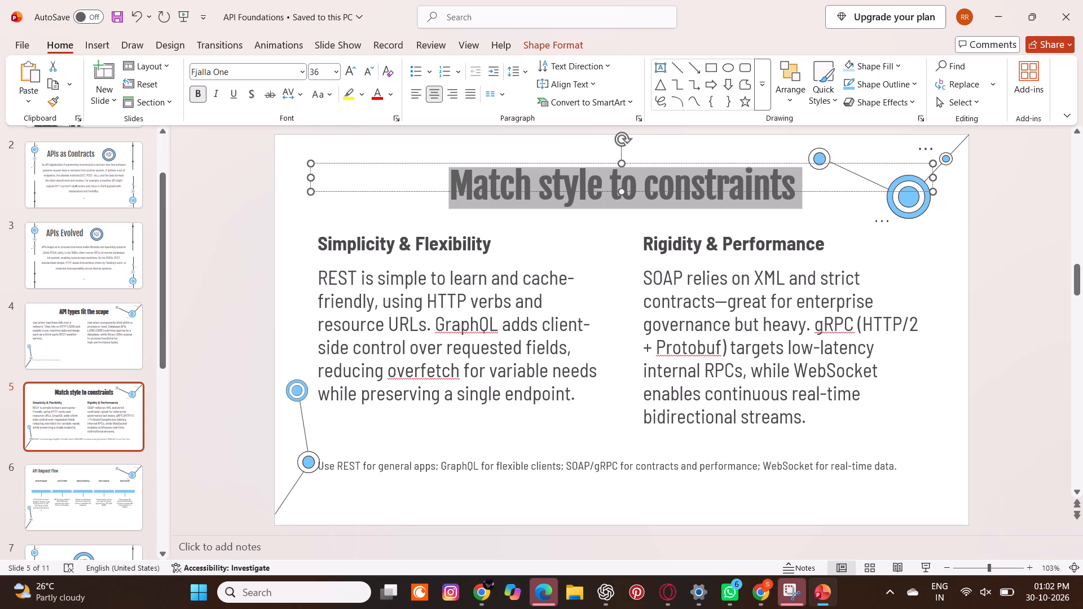
On slide 7, move the blue ring and its light-bulb icon up to the top centre, with the icon inside the ring.
left_click(121, 474)
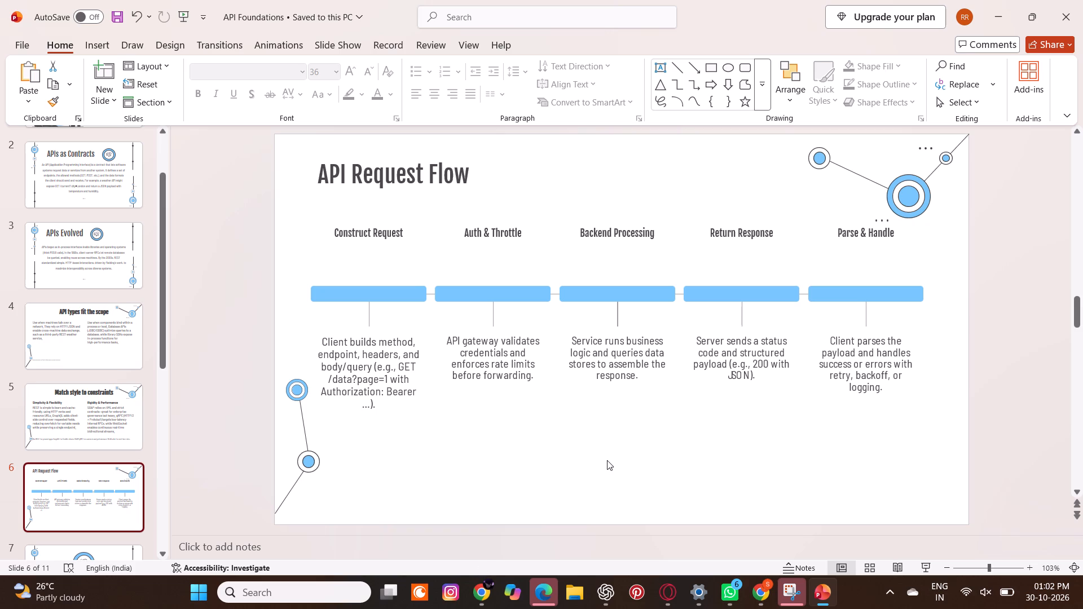
scroll(153, 421, "down", 3)
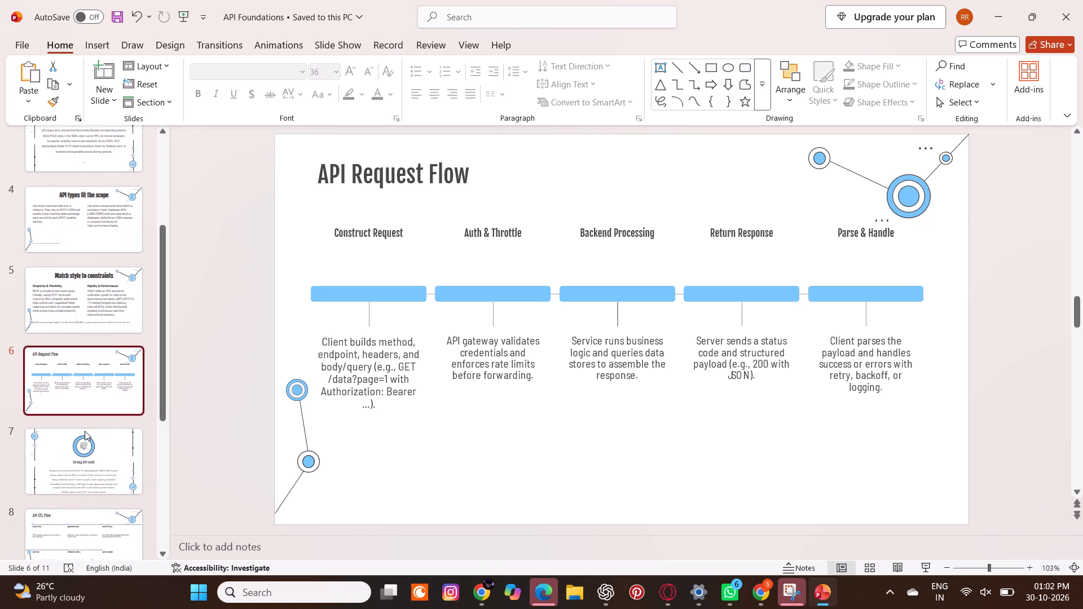
left_click(85, 442)
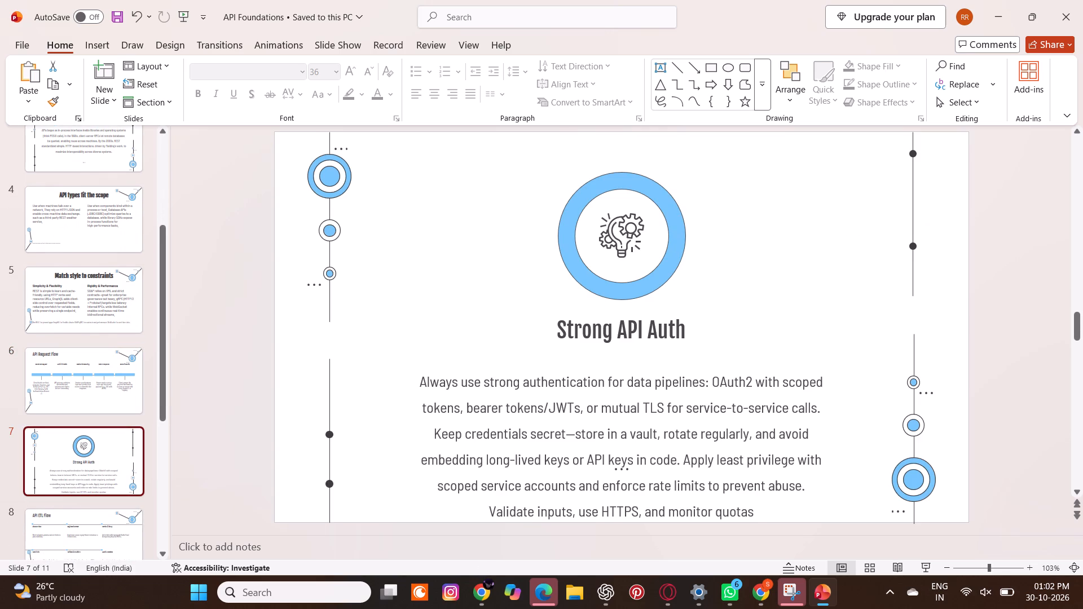
left_click_drag(622, 237, 624, 247)
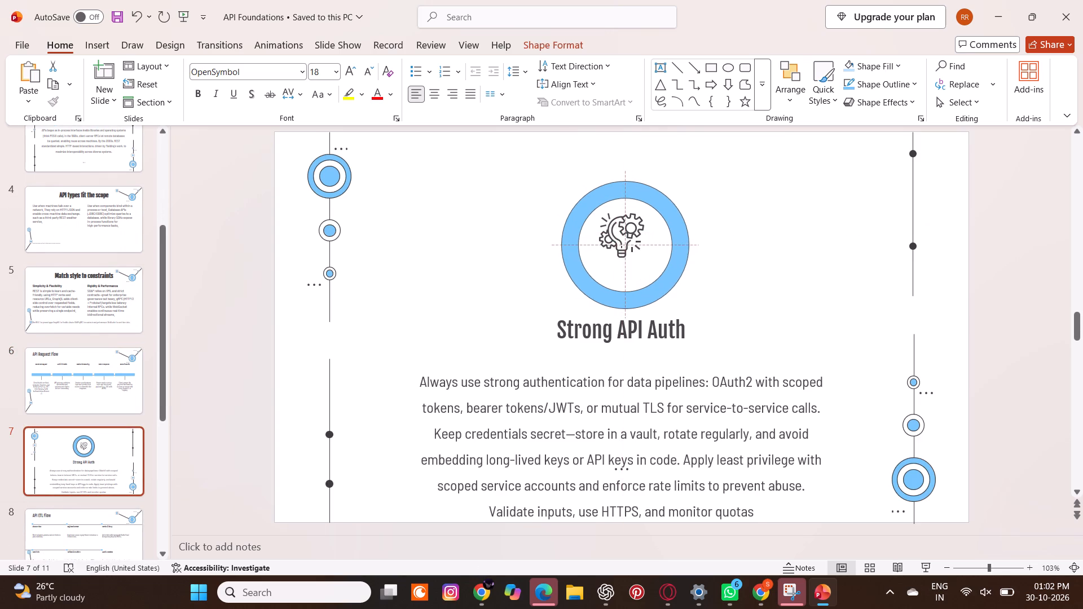
left_click_drag(624, 247, 617, 206)
left_click(620, 235)
left_click(624, 235)
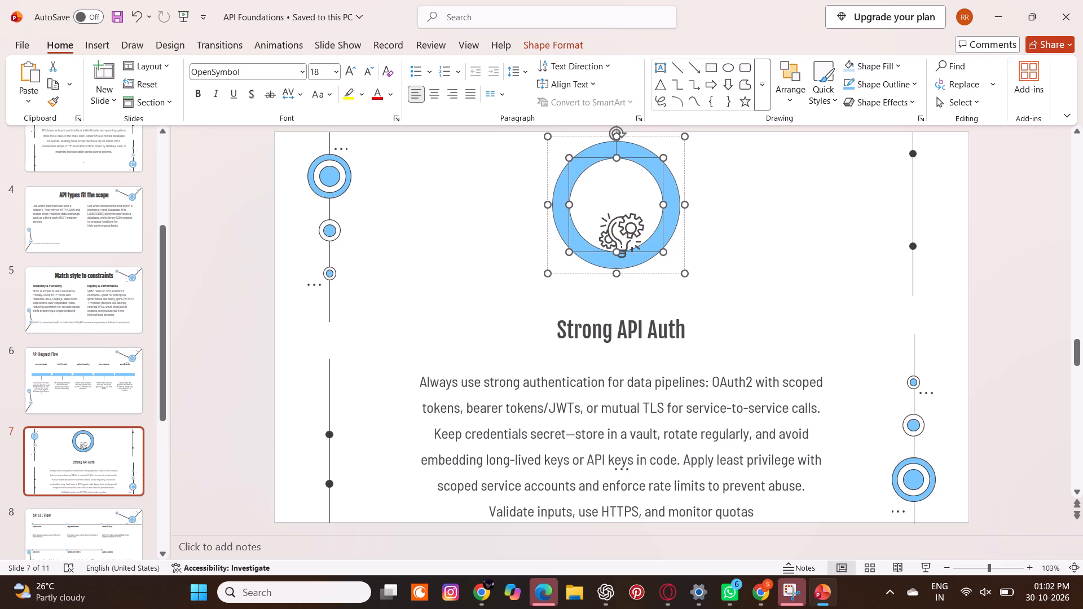
left_click(733, 231)
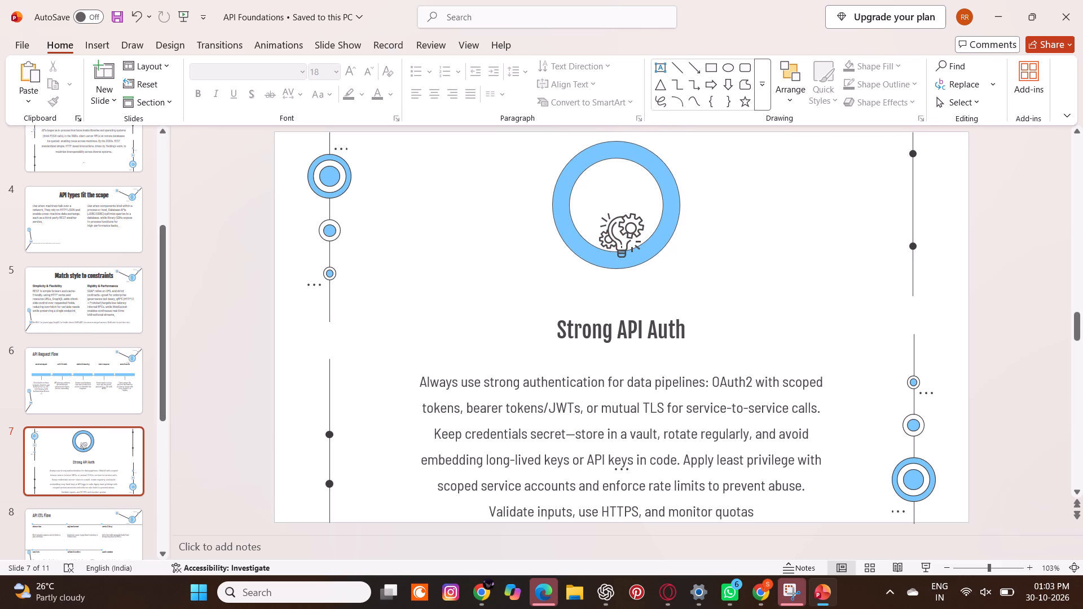
left_click_drag(622, 236, 552, 242)
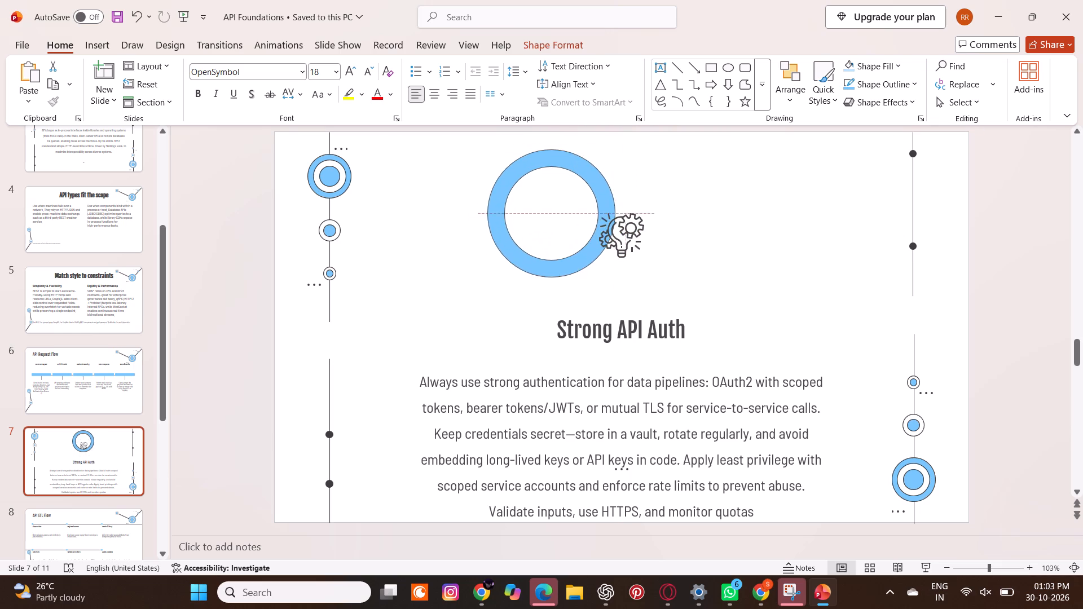
left_click_drag(552, 242, 539, 239)
left_click_drag(628, 242, 627, 206)
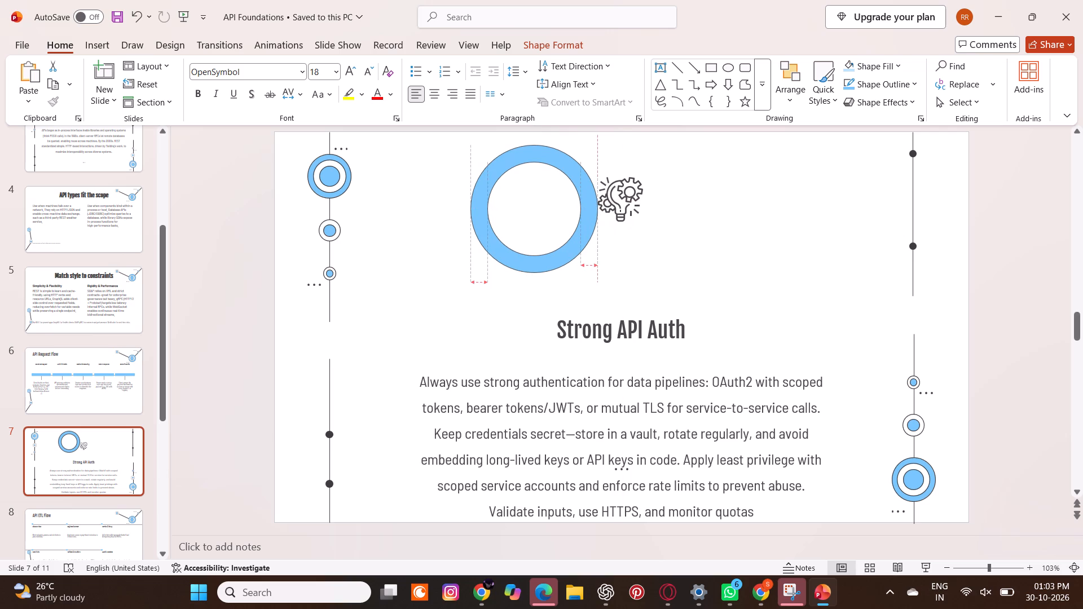
left_click_drag(627, 206, 629, 206)
left_click_drag(545, 211, 576, 202)
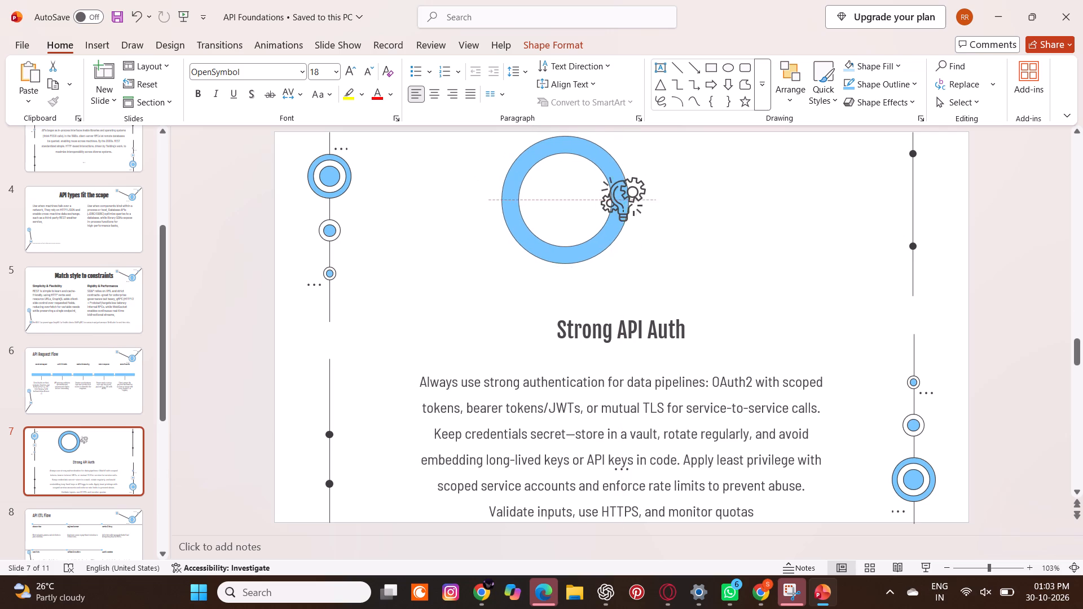
left_click_drag(576, 202, 635, 204)
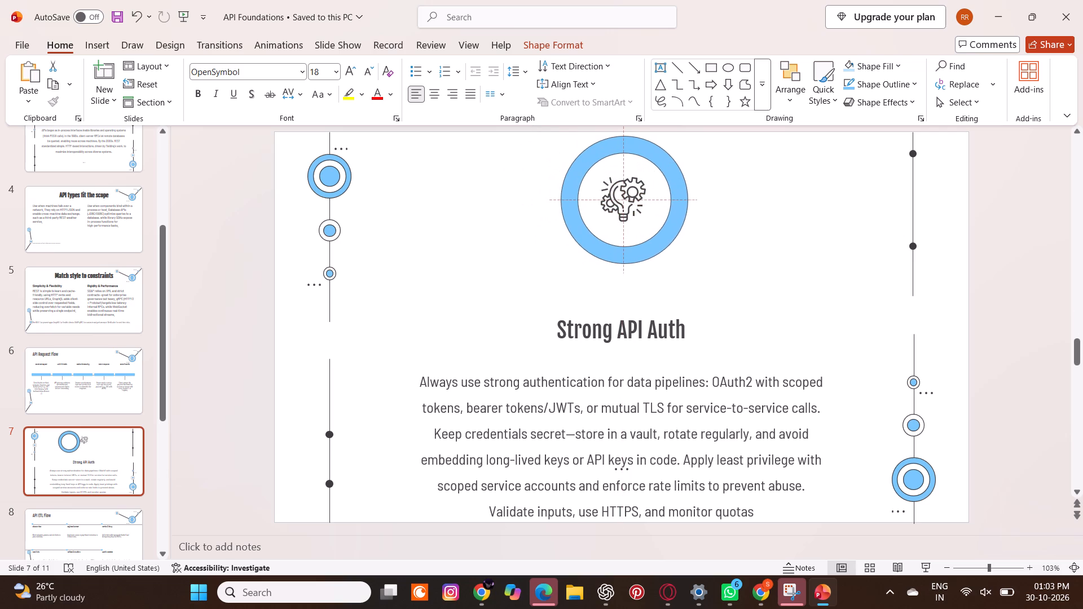
left_click_drag(635, 204, 632, 205)
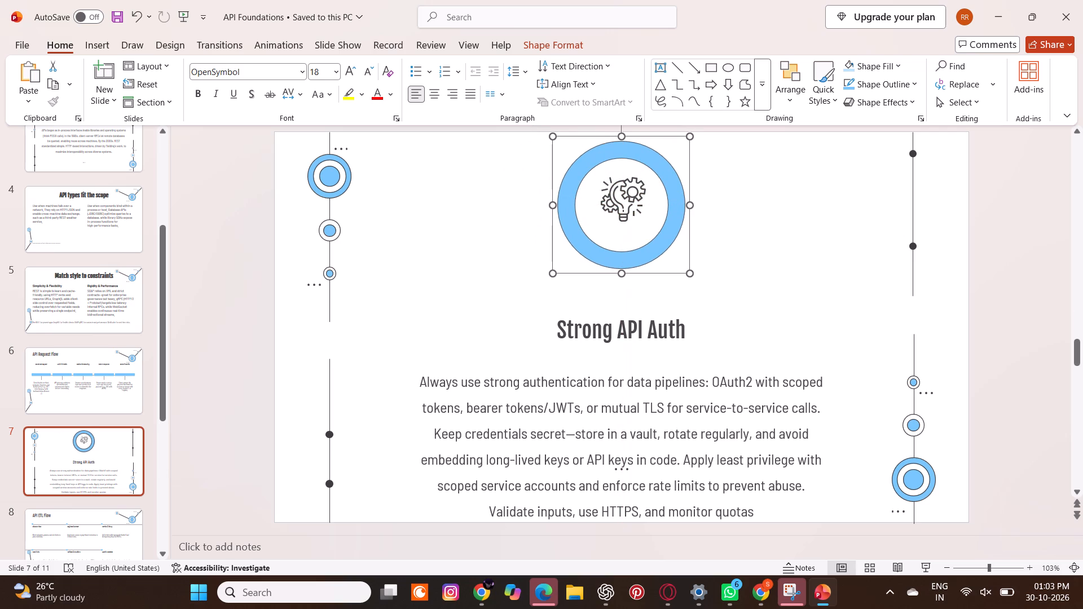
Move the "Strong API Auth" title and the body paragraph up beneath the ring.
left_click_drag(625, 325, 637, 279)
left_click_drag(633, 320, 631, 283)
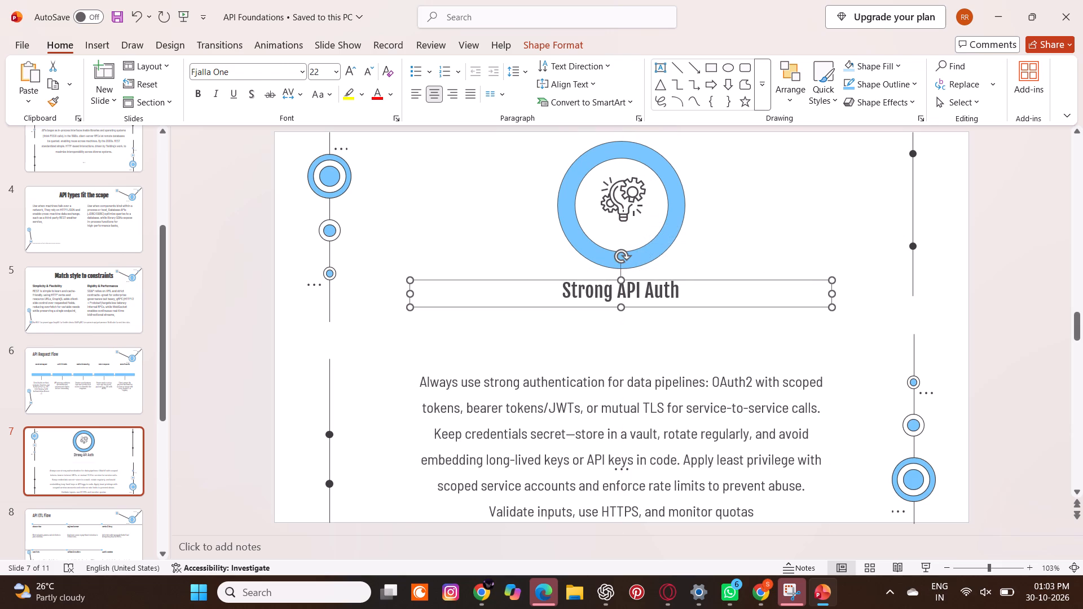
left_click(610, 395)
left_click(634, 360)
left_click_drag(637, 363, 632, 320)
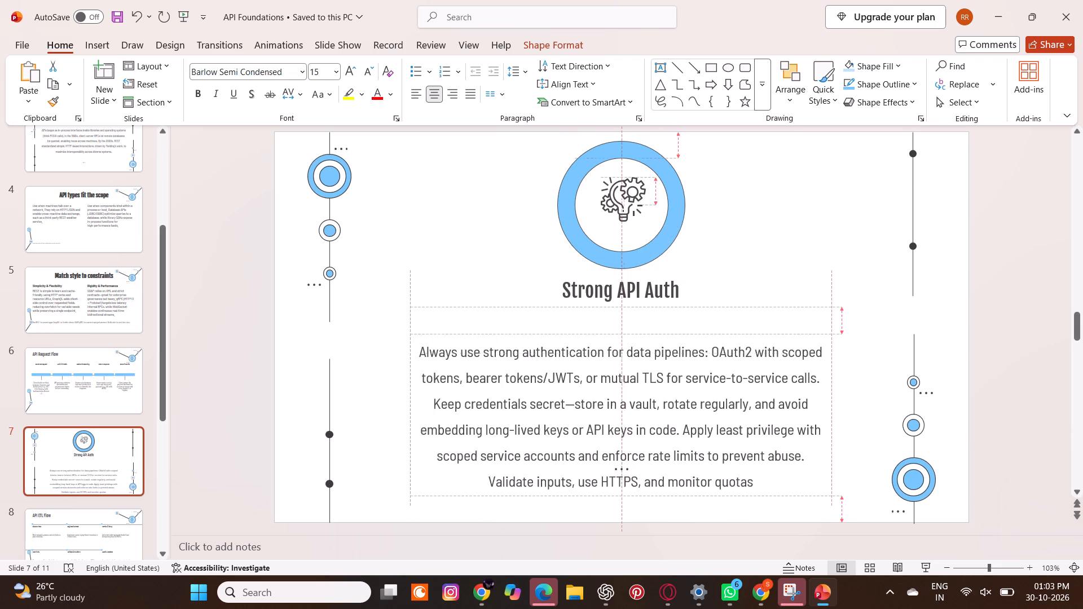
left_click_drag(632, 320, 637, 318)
Move the light-bulb icon and the blue ring together to the slide's upper right corner area.
left_click_drag(629, 208, 739, 212)
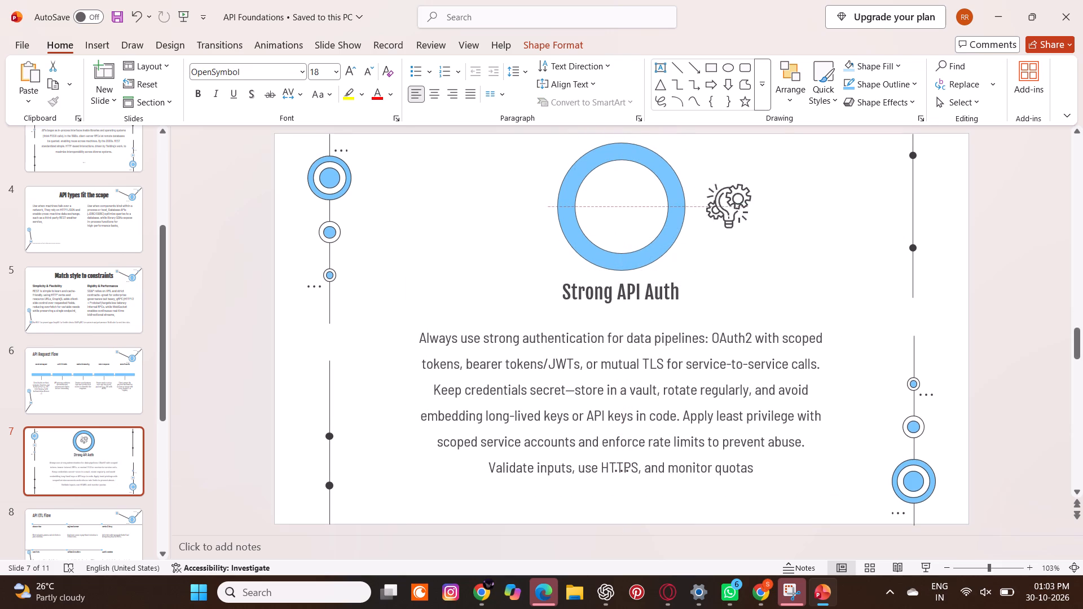
left_click_drag(739, 212, 795, 214)
left_click_drag(633, 209, 807, 206)
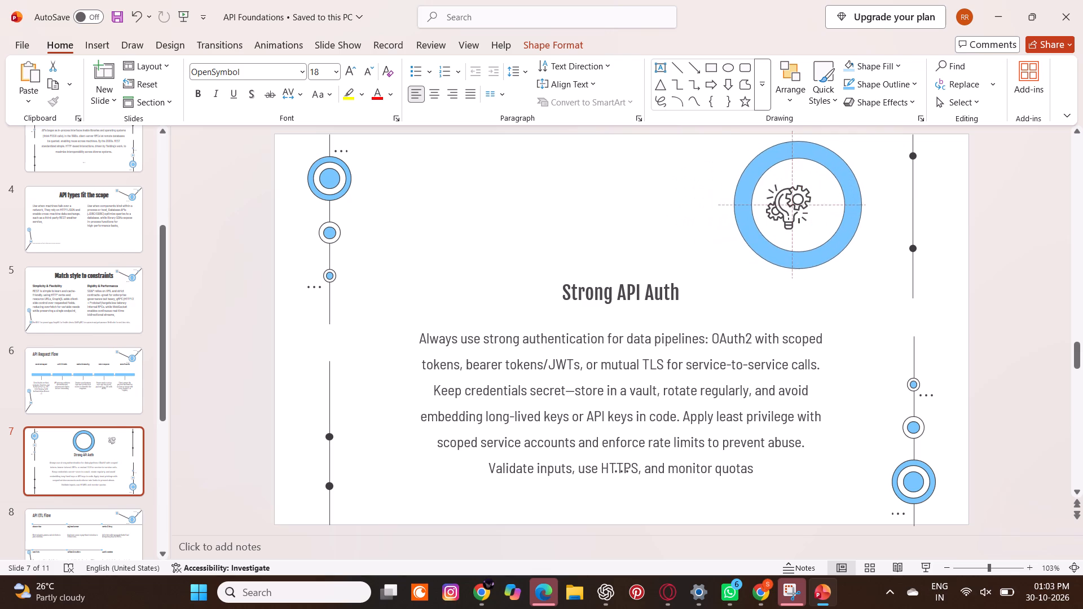
left_click_drag(807, 206, 806, 206)
Place the "Strong API Auth" title to the left of the ring and move the body paragraph up below them.
left_click_drag(644, 292, 575, 203)
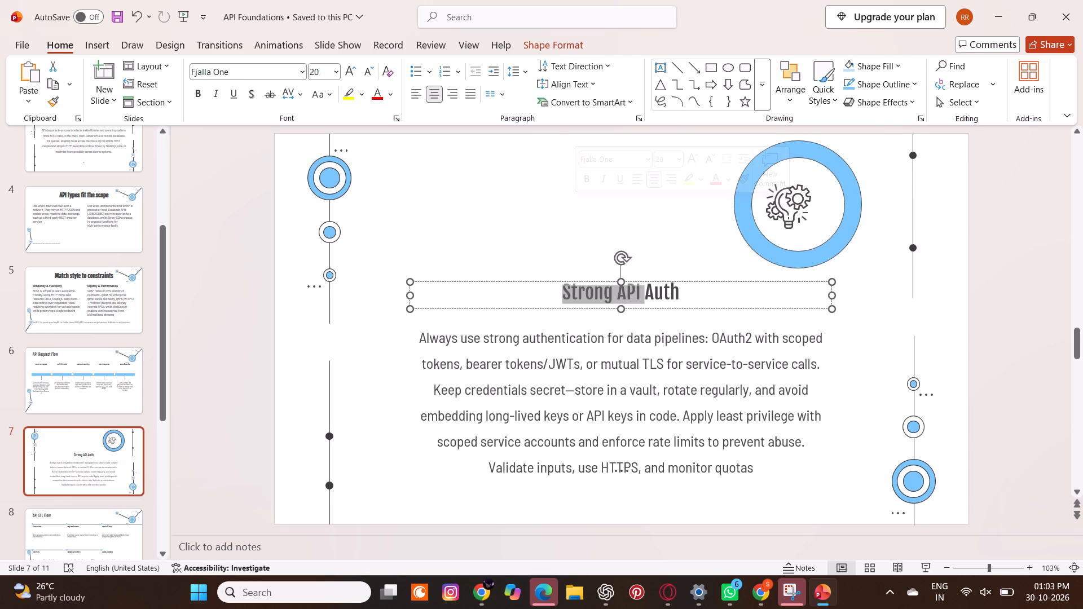
left_click_drag(661, 283, 556, 182)
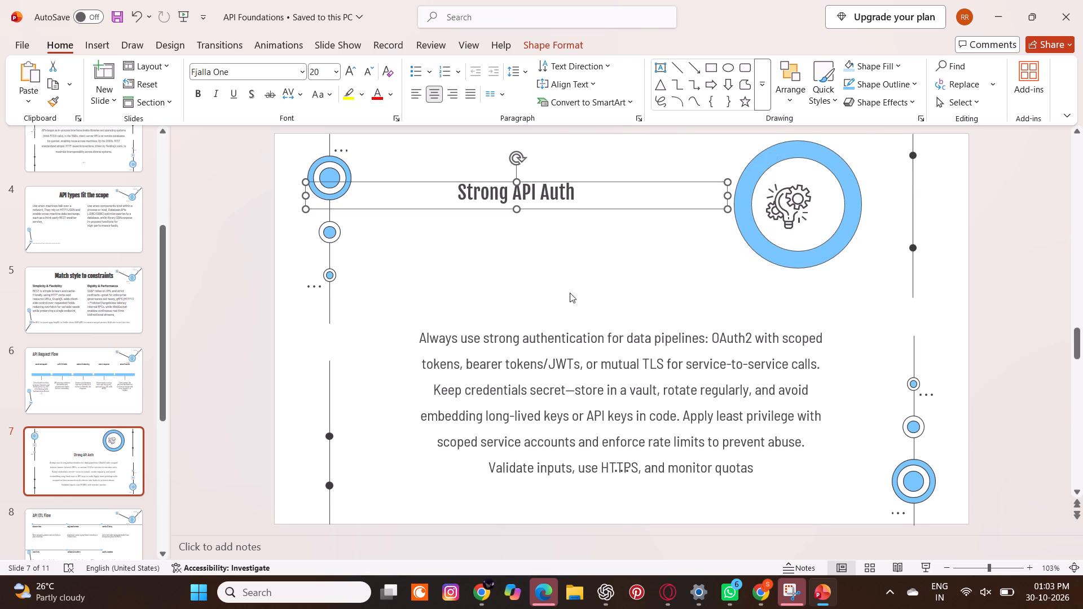
left_click(593, 377)
left_click_drag(598, 320, 582, 262)
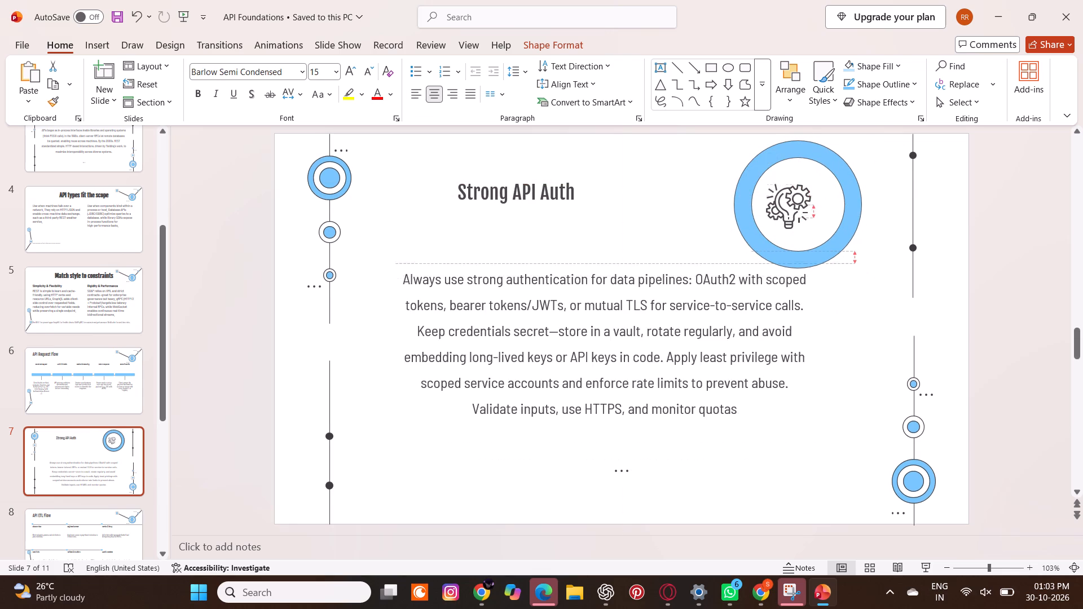
left_click_drag(582, 262, 566, 285)
Set the font size of the "Strong API Auth" title to 44.
left_click(500, 186)
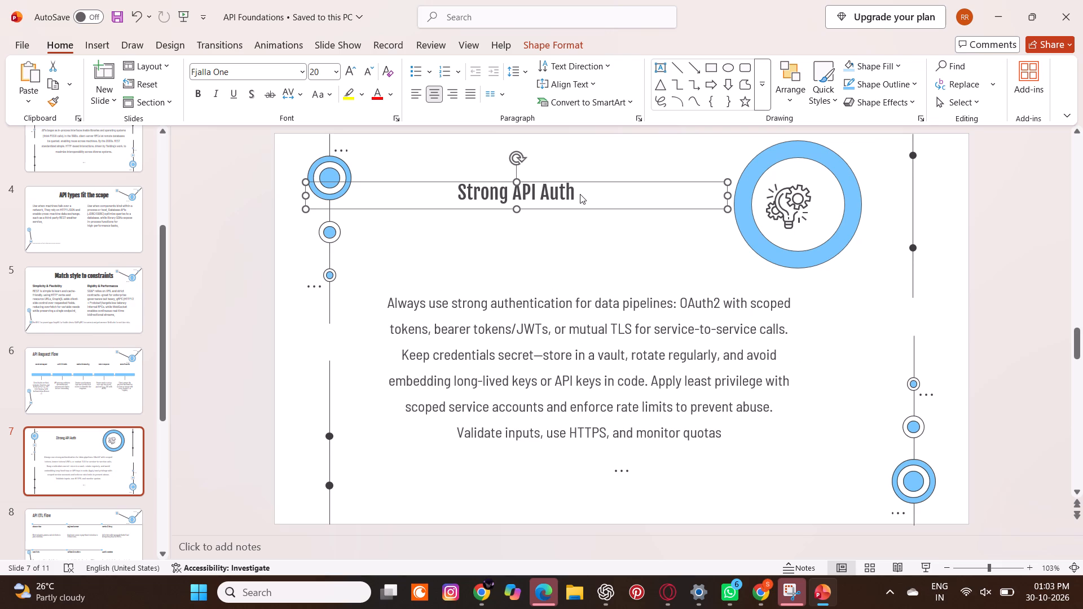
left_click_drag(571, 193, 441, 183)
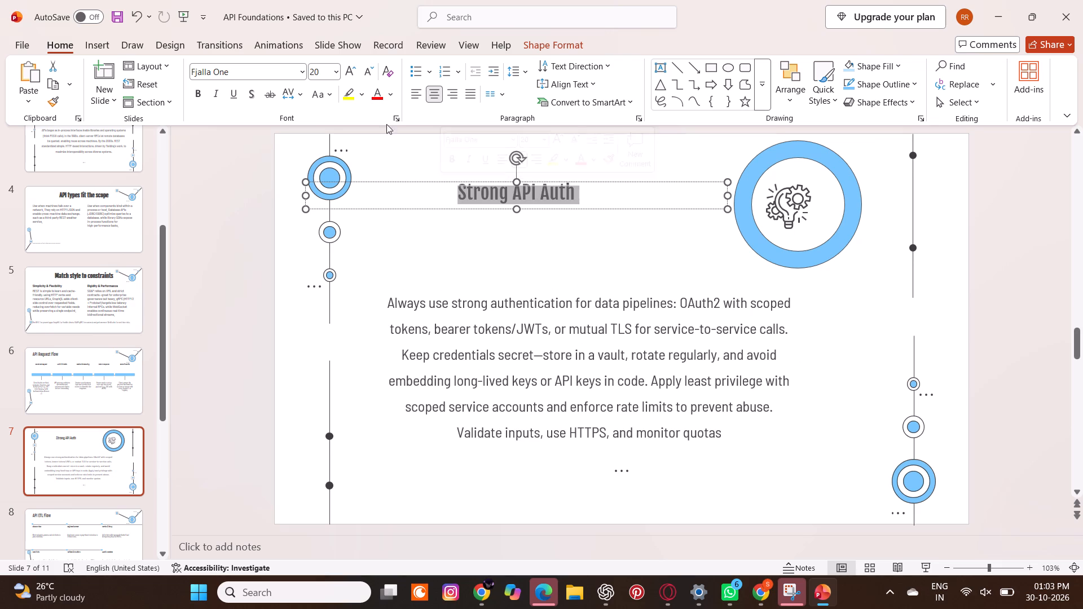
left_click(336, 71)
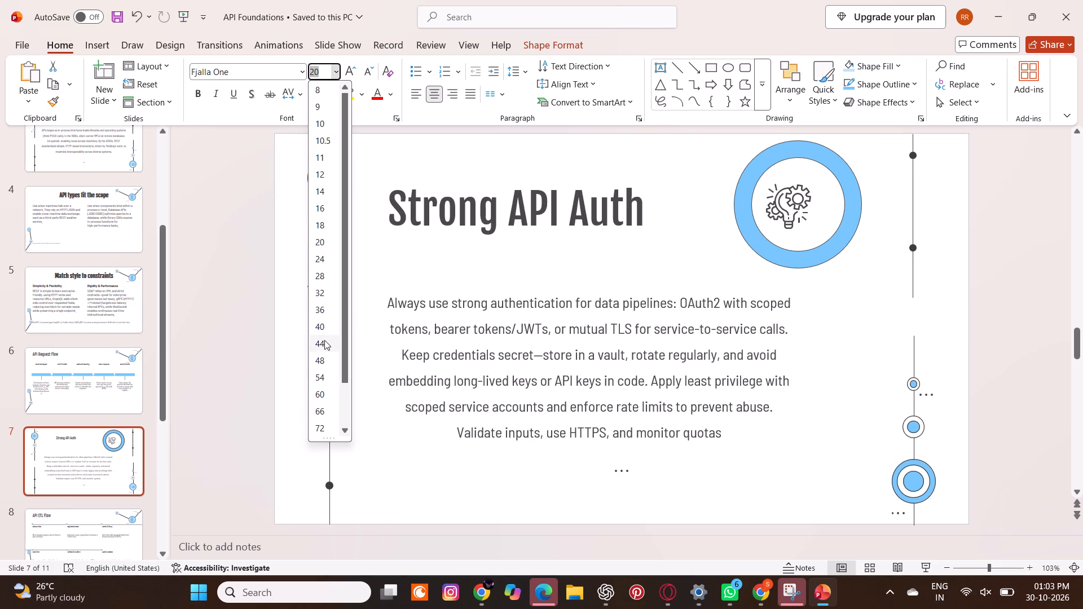
left_click(324, 341)
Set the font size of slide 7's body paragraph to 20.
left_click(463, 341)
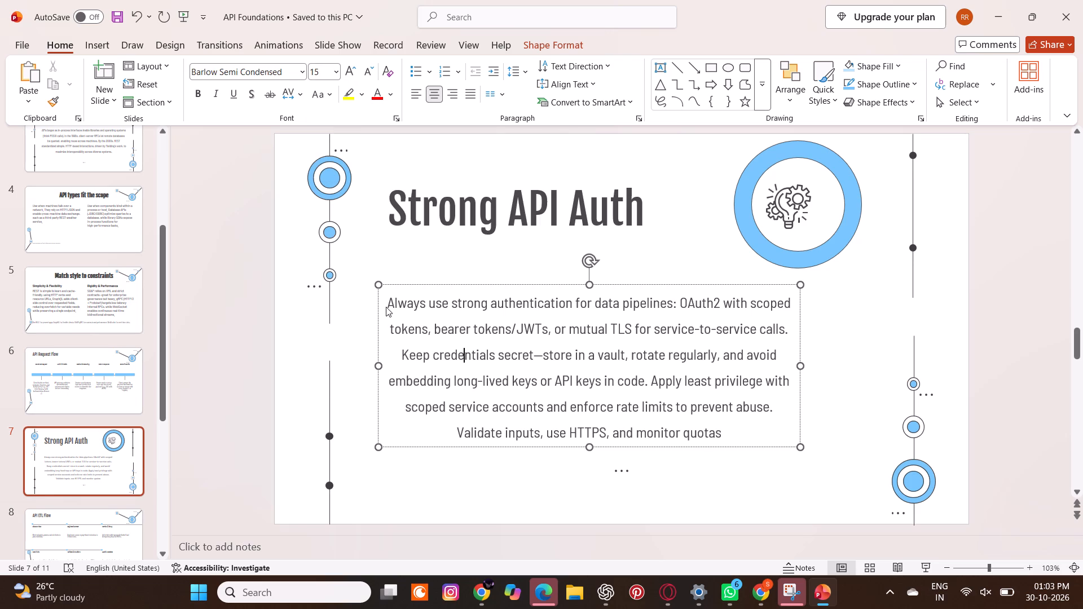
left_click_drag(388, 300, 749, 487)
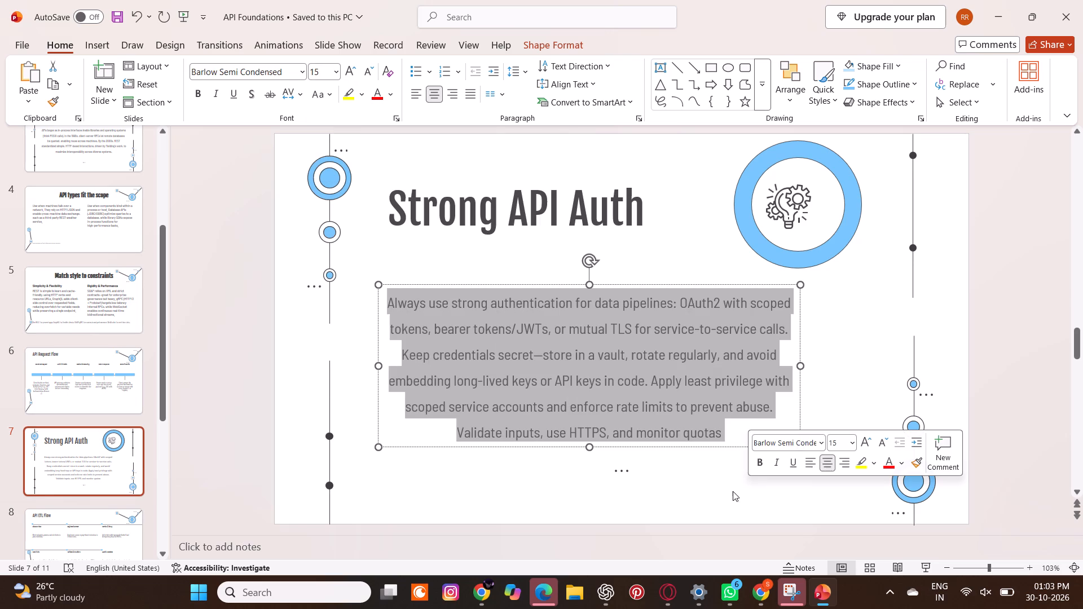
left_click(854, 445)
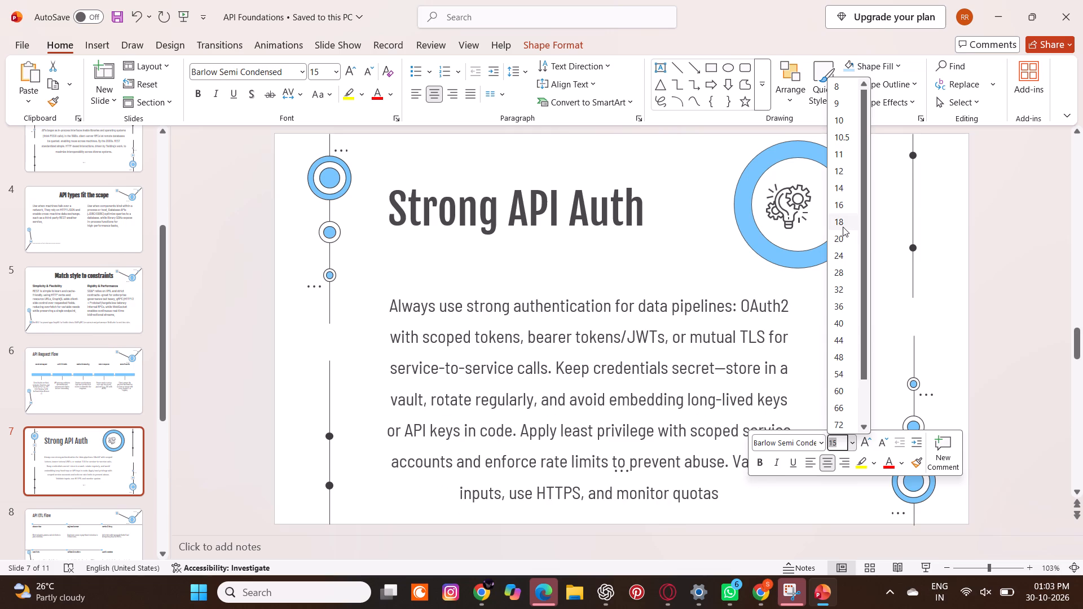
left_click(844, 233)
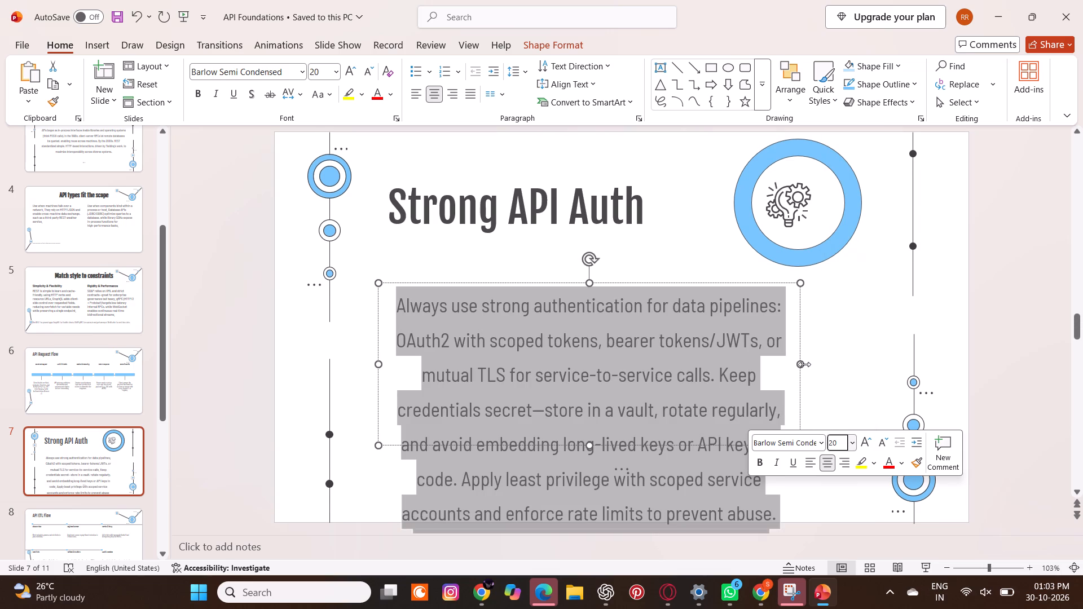
Widen the body paragraph's text box rightward, close to the slide's right-hand circle decorations.
left_click_drag(804, 364, 893, 361)
Set the body paragraph's font size to 18 and shift its text box slightly up and left, centred on the slide.
left_click_drag(684, 521, 585, 418)
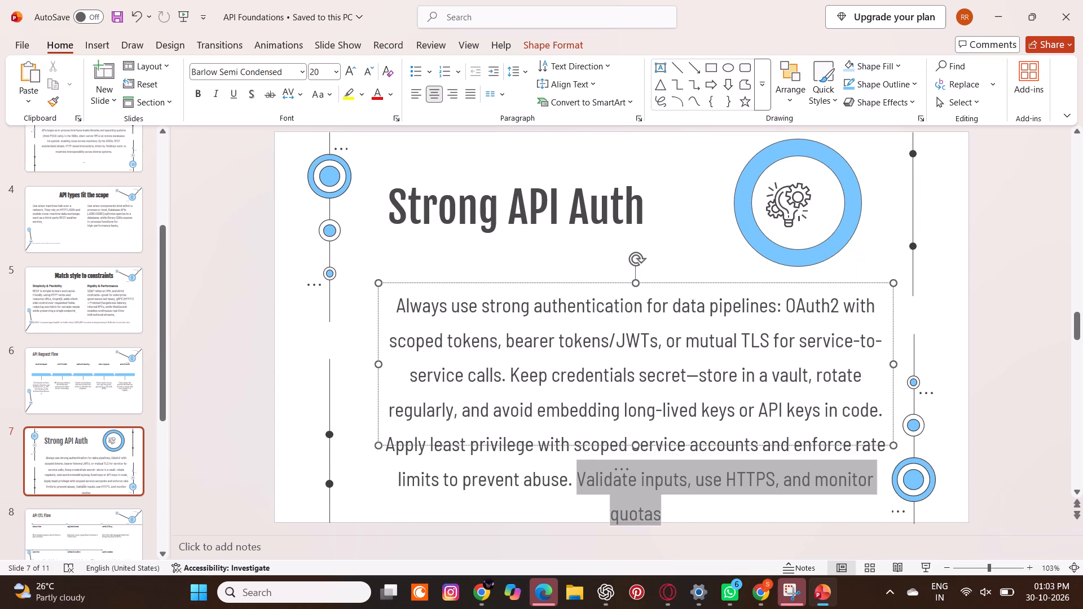
left_click_drag(585, 418, 367, 220)
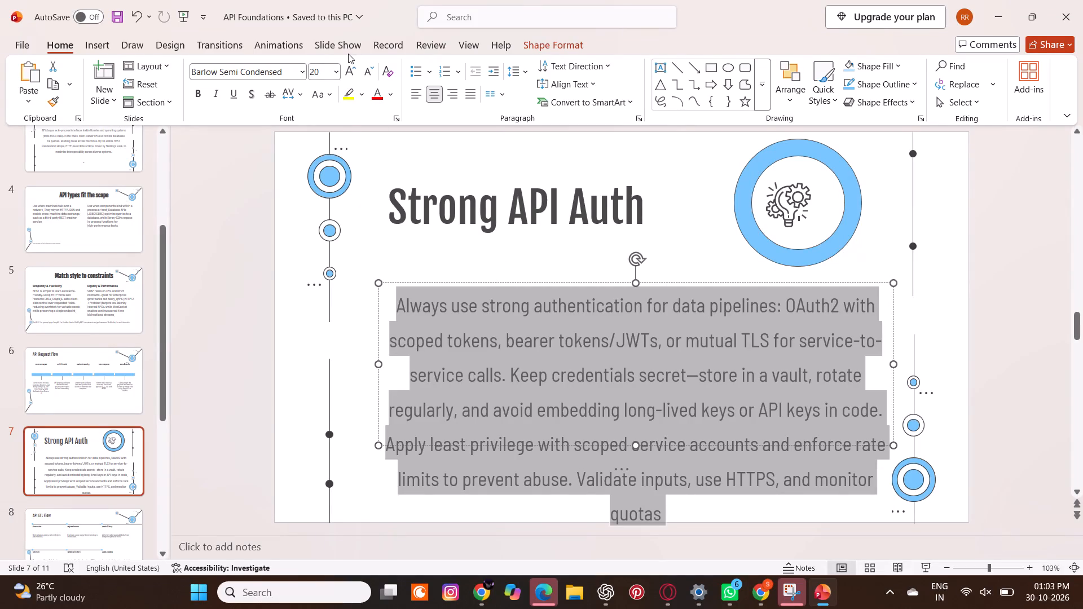
left_click(336, 69)
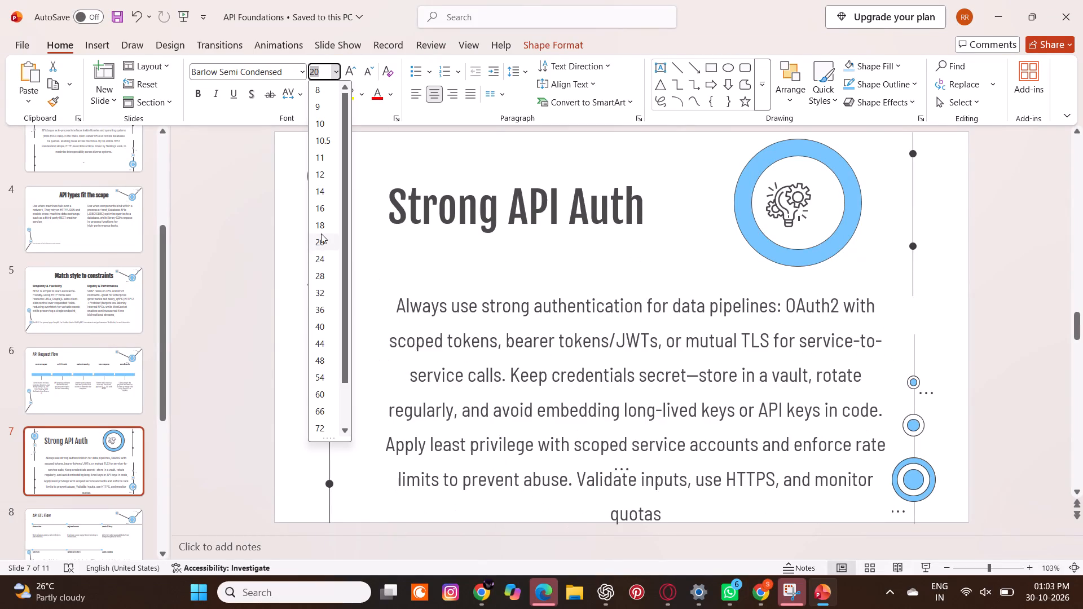
left_click(323, 224)
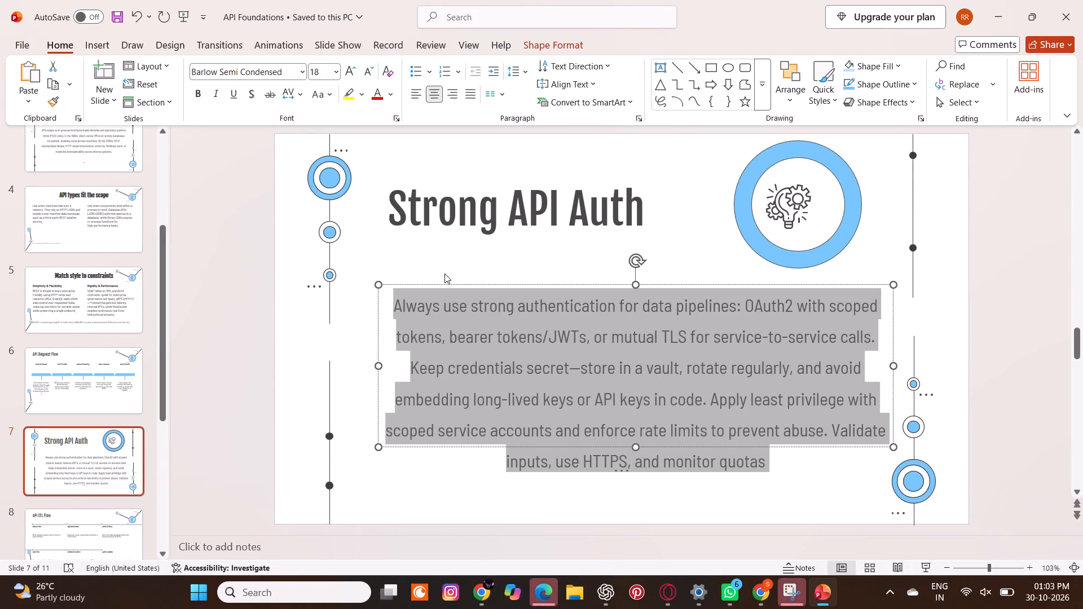
left_click_drag(456, 285, 446, 266)
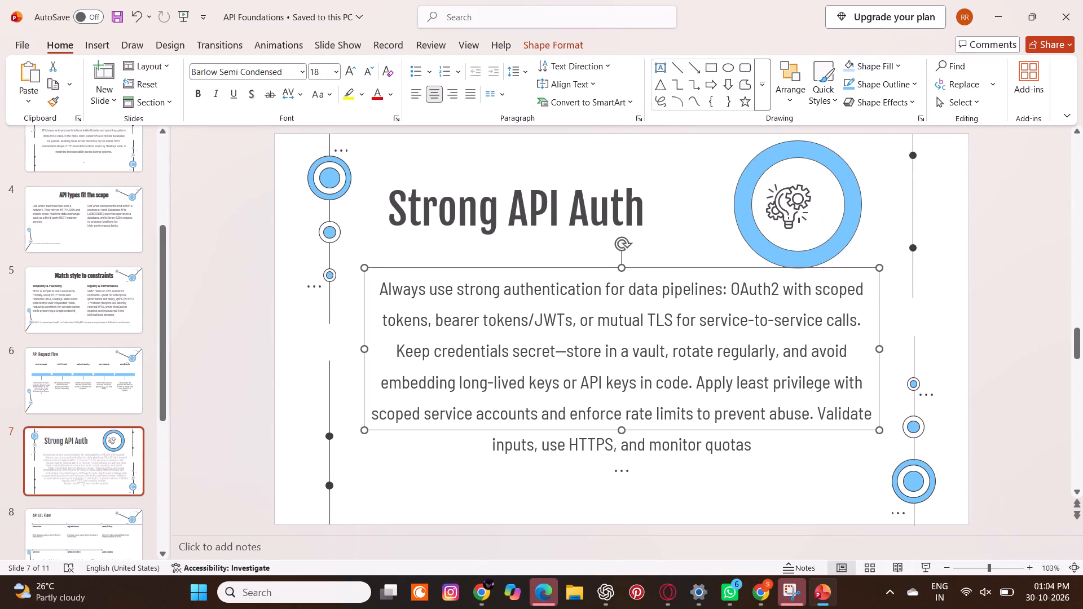
Shift the blue ring slightly up and left, shrink it, and move the light-bulb icon back into its centre.
left_click(790, 212)
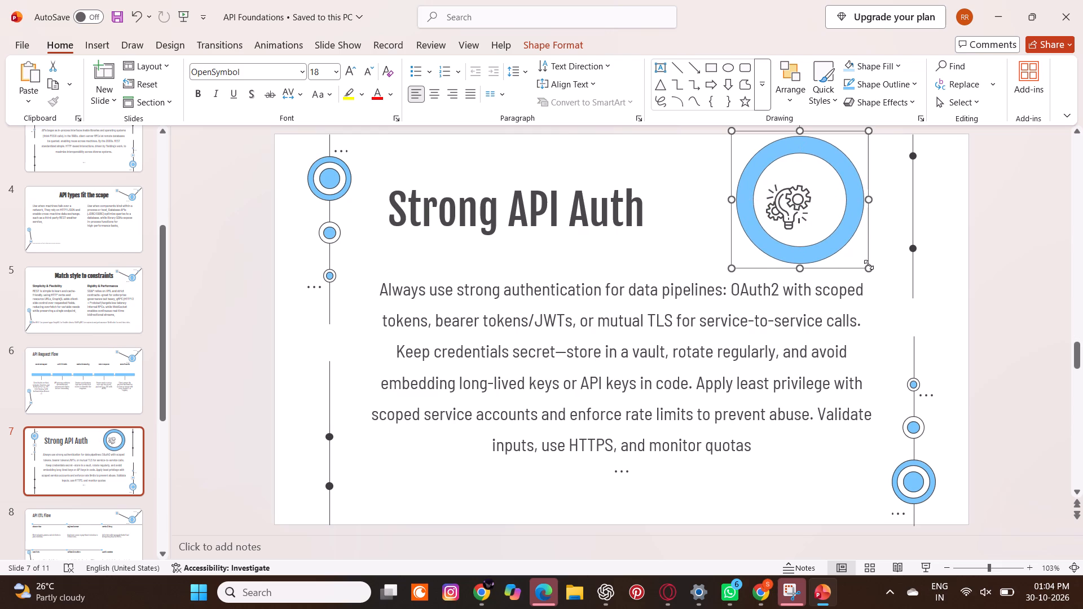
left_click_drag(869, 263, 857, 265)
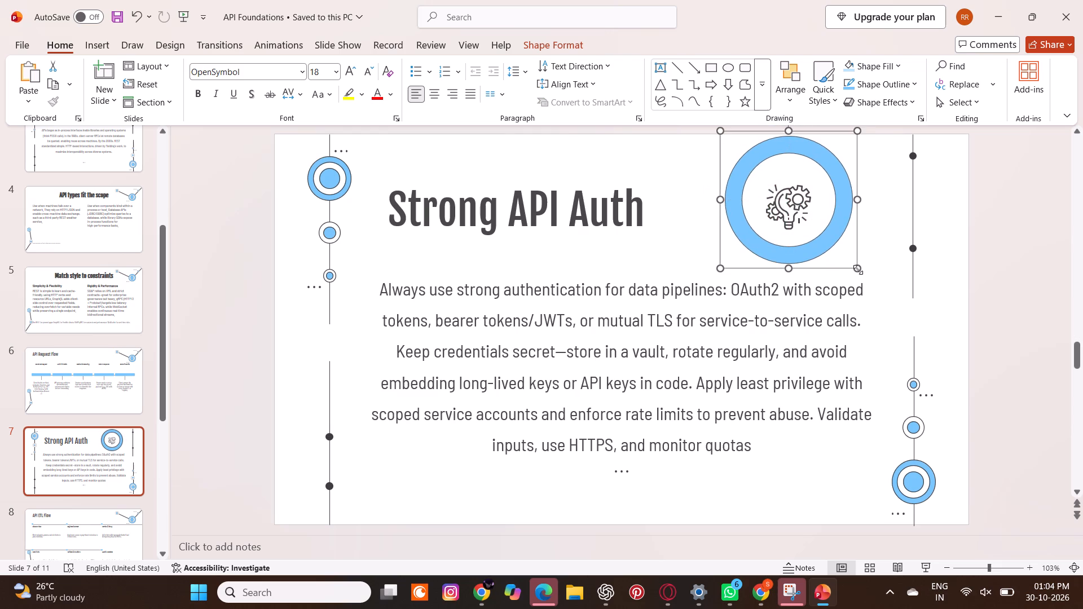
left_click_drag(858, 270, 833, 240)
left_click(796, 208)
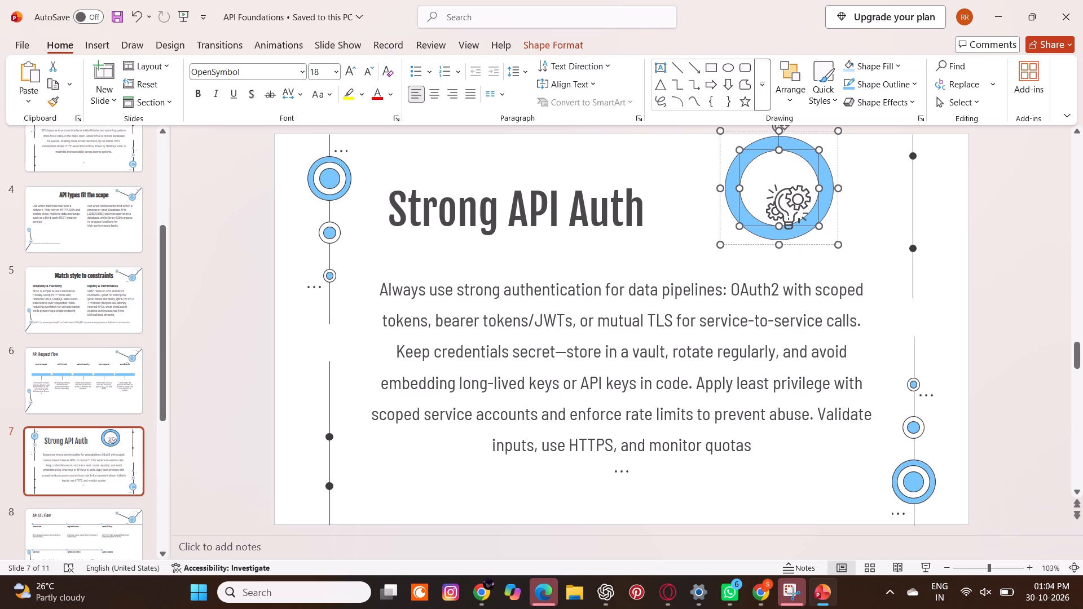
left_click(870, 197)
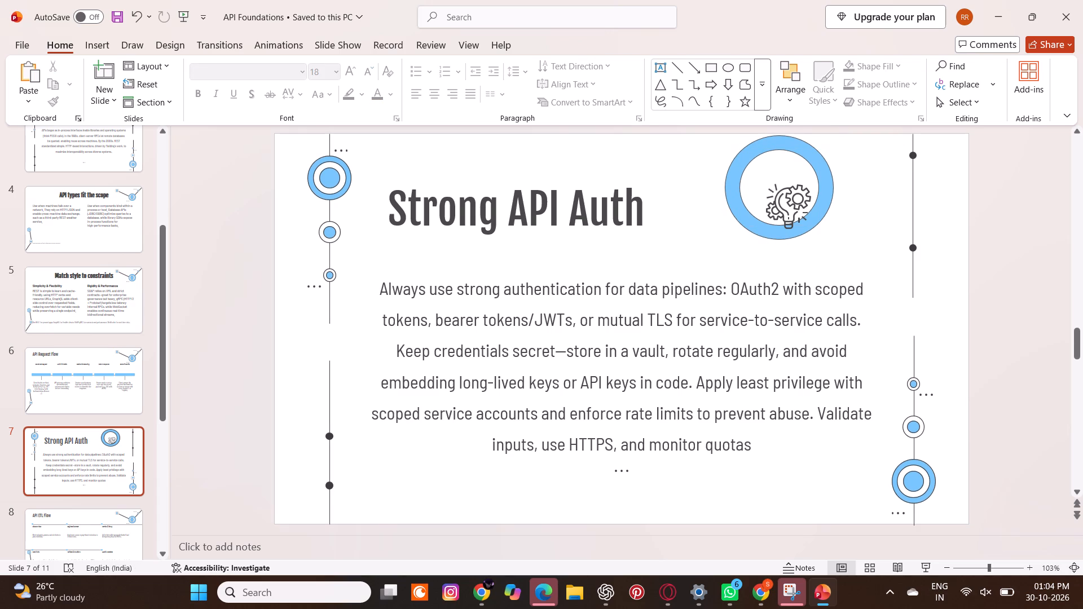
left_click_drag(797, 209, 785, 194)
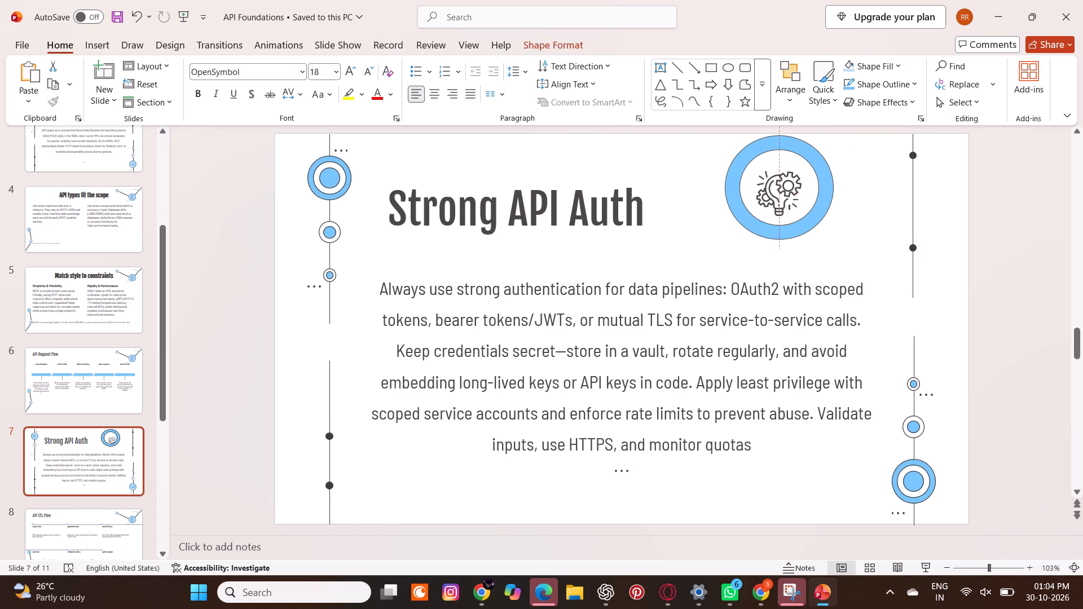
Shrink the light-bulb icon inside slide 7's blue ring and nudge it back toward the ring's centre.
left_click_drag(785, 194, 786, 191)
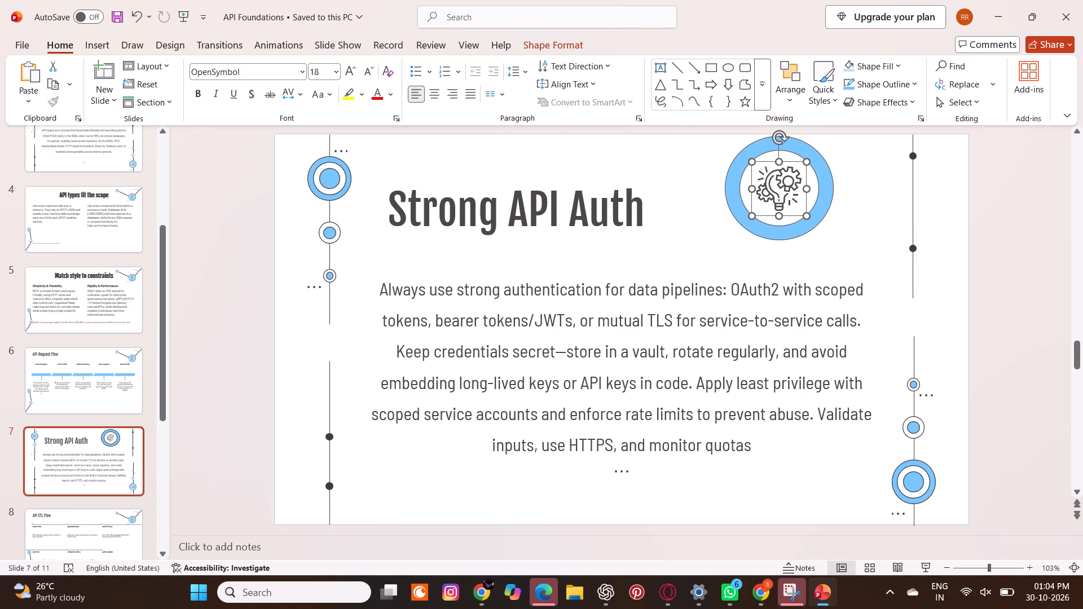
left_click_drag(808, 217, 788, 194)
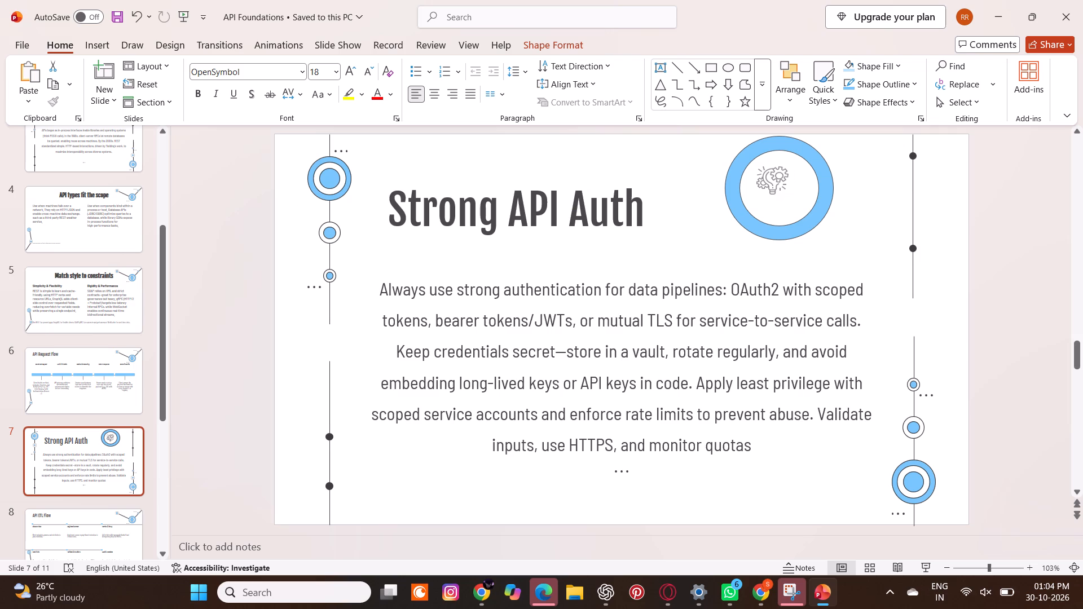
left_click_drag(788, 194, 795, 196)
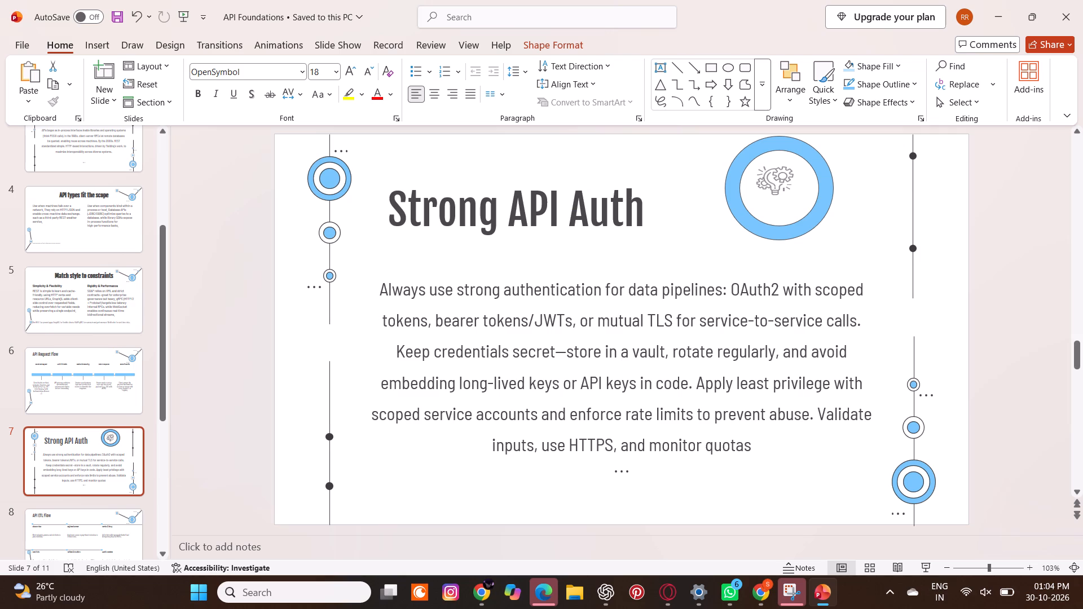
left_click_drag(795, 196, 789, 197)
Shrink the blue ring so it fits more closely around the smaller light-bulb icon.
left_click(791, 227)
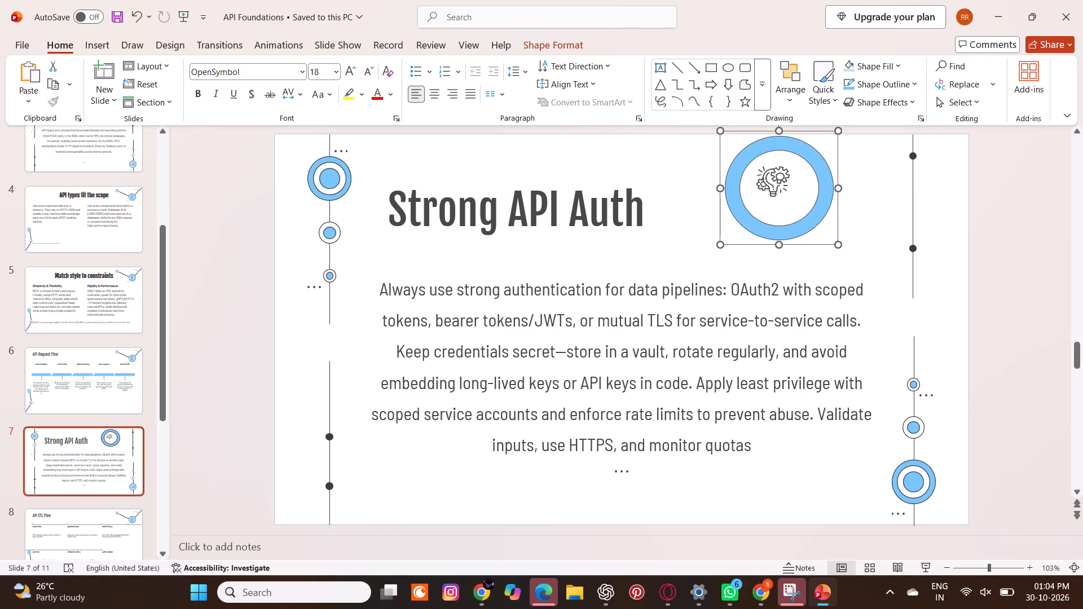
left_click_drag(839, 245, 814, 222)
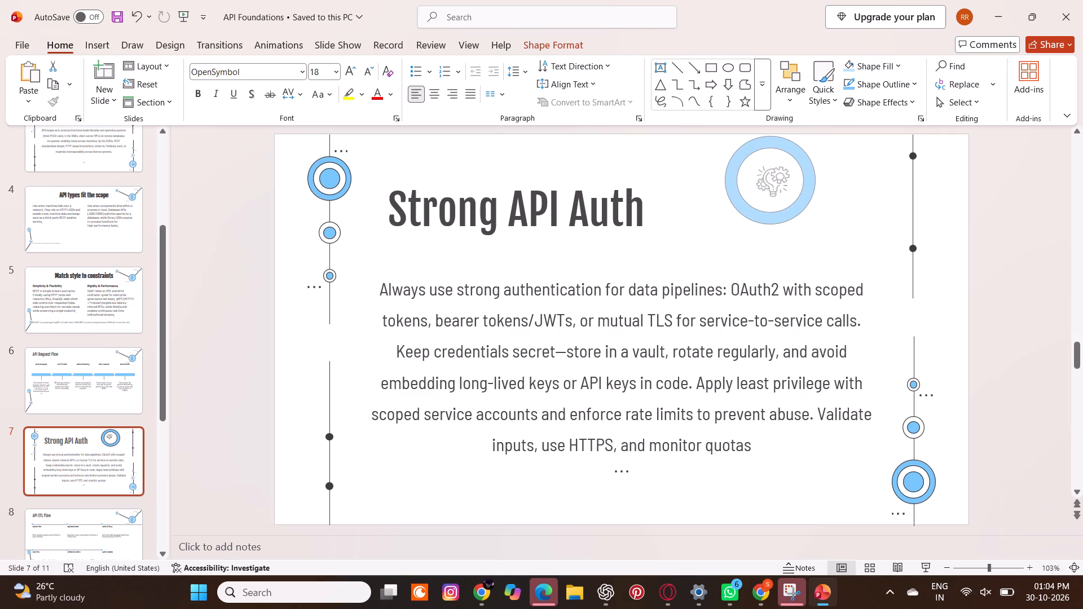
left_click_drag(814, 222, 825, 227)
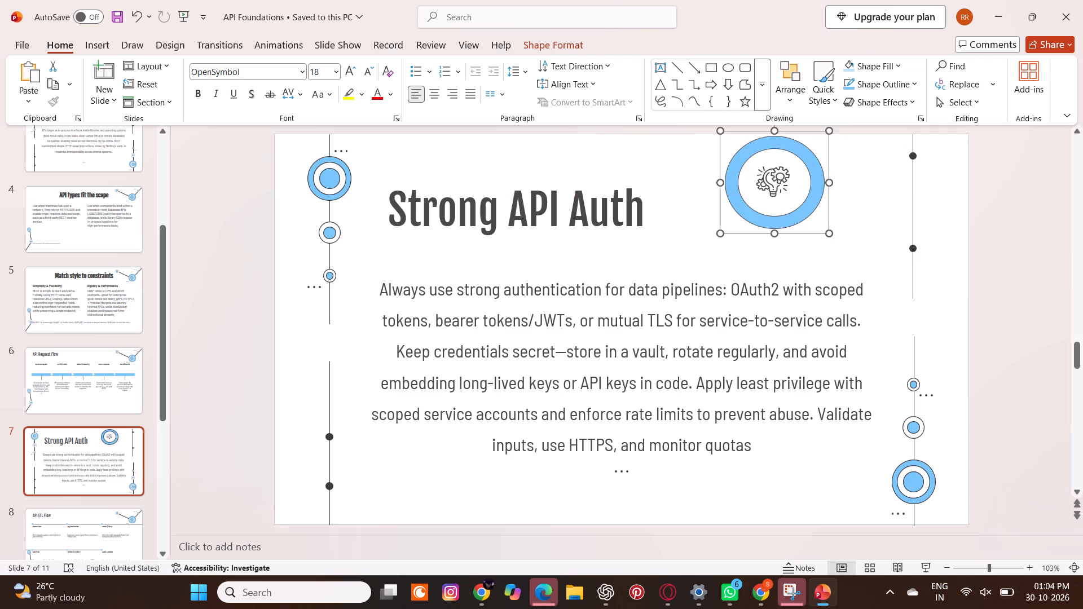
left_click_drag(830, 232, 827, 227)
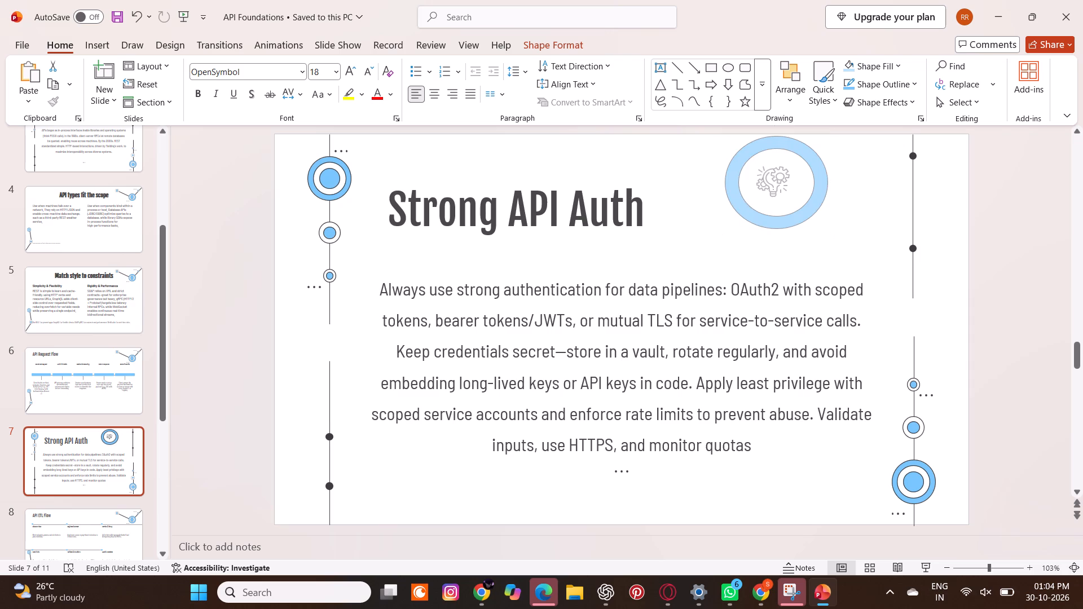
left_click_drag(827, 227, 809, 220)
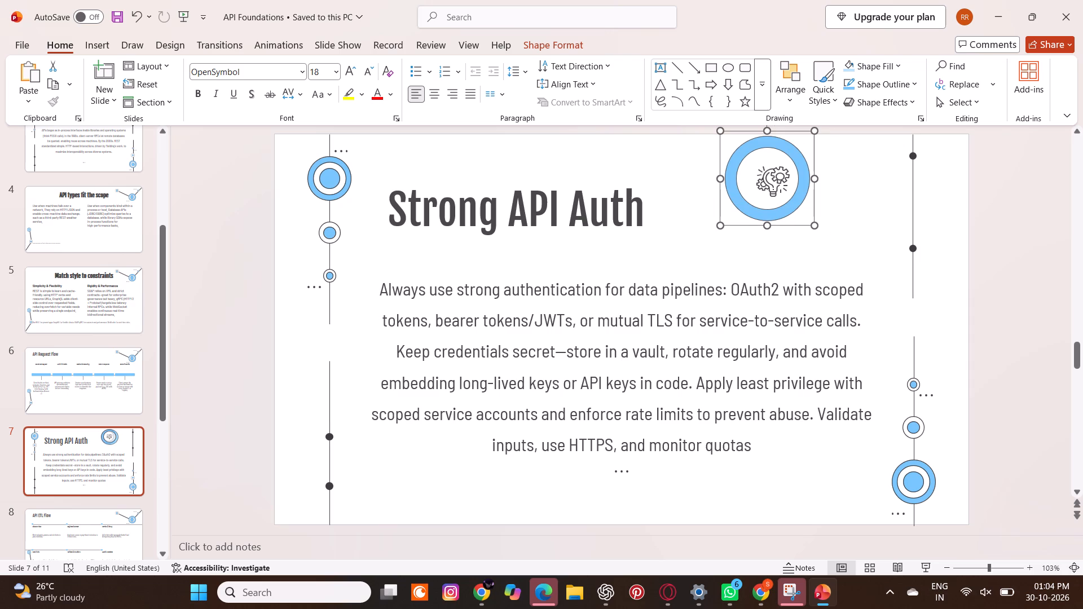
Move the blue ring down and left beside the "Strong API Auth" title and centre the light-bulb icon inside it.
left_click_drag(794, 149, 739, 179)
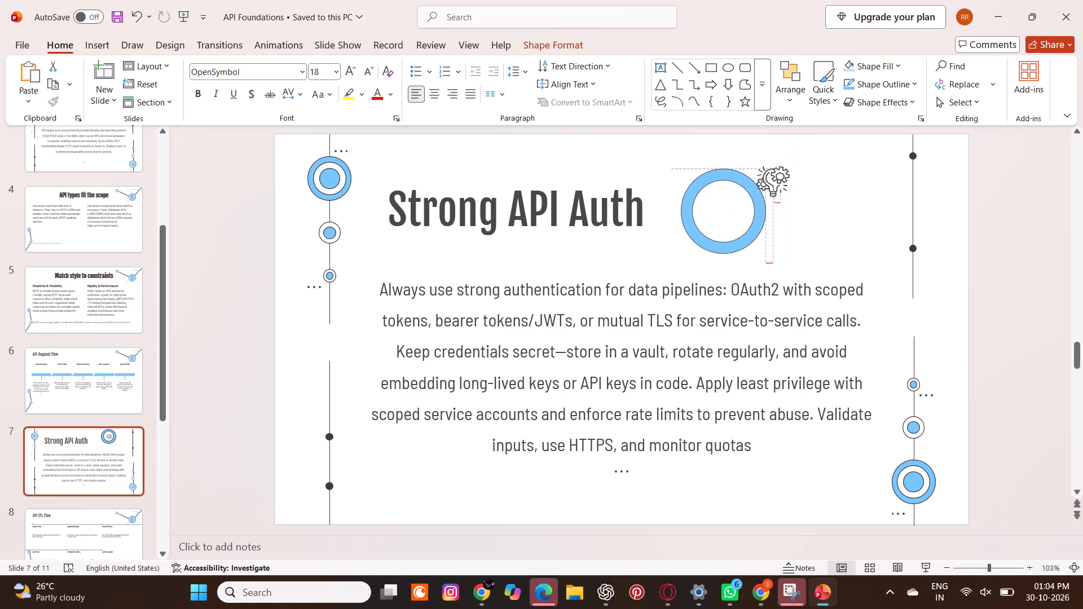
left_click_drag(739, 179, 747, 174)
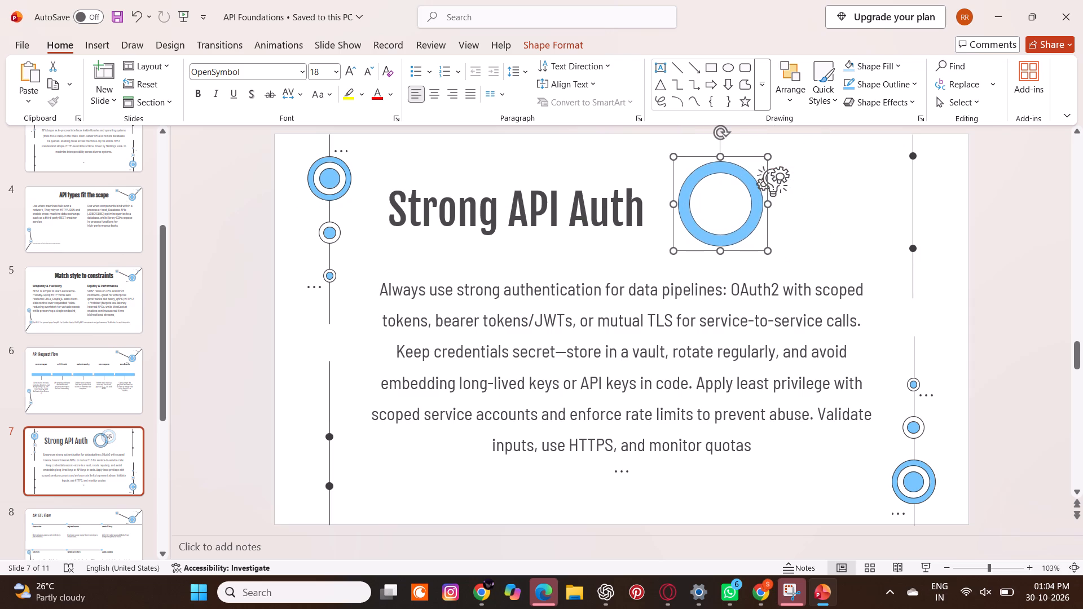
left_click_drag(783, 179, 733, 201)
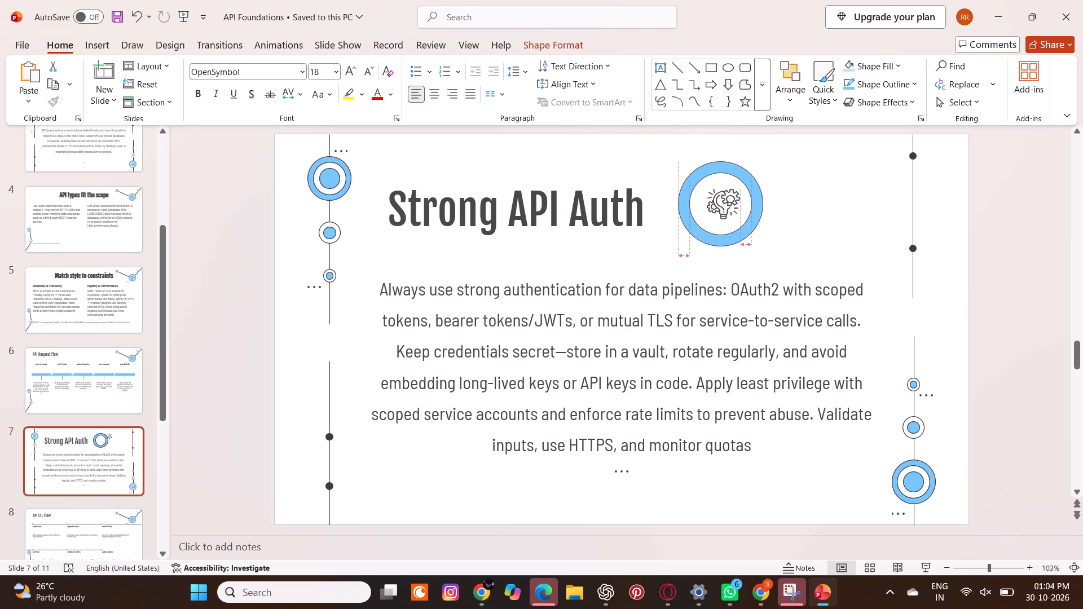
left_click_drag(733, 201, 730, 201)
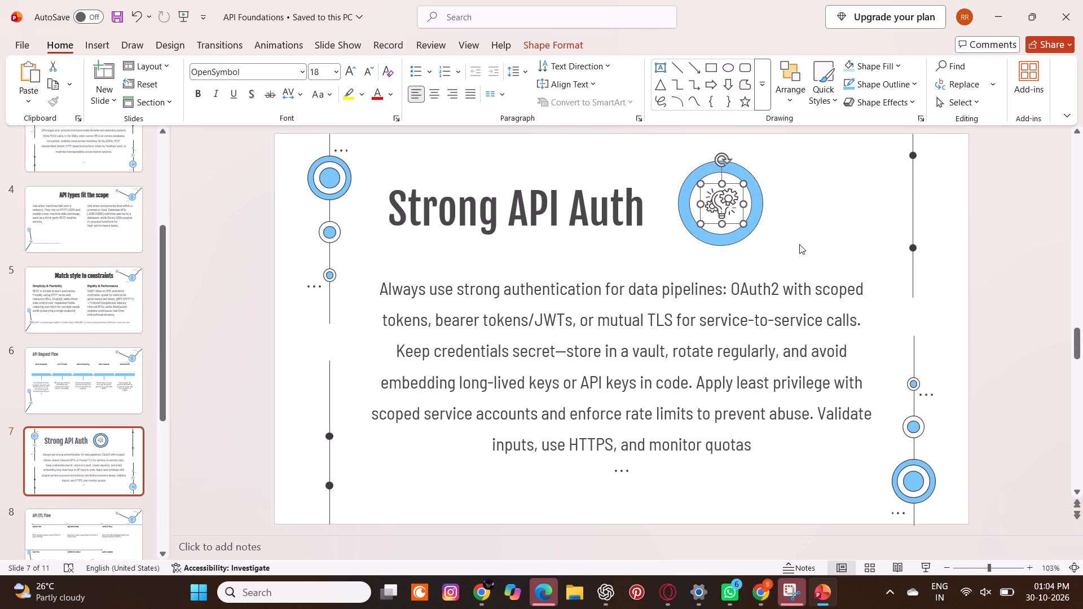
left_click(829, 240)
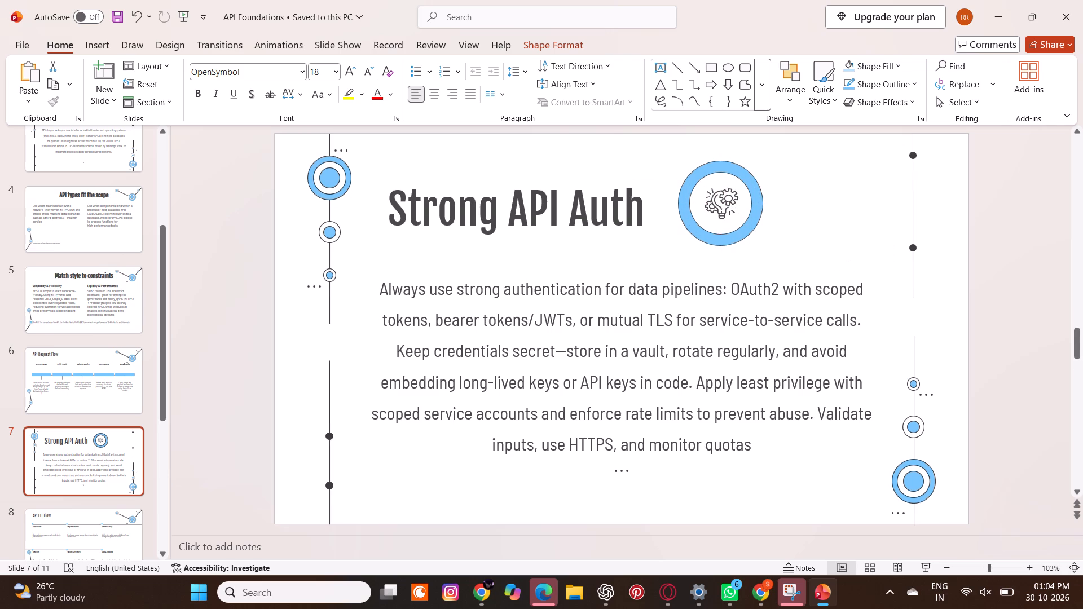
Move slide 7's body paragraph text box slightly up, closer beneath the title.
left_click(565, 352)
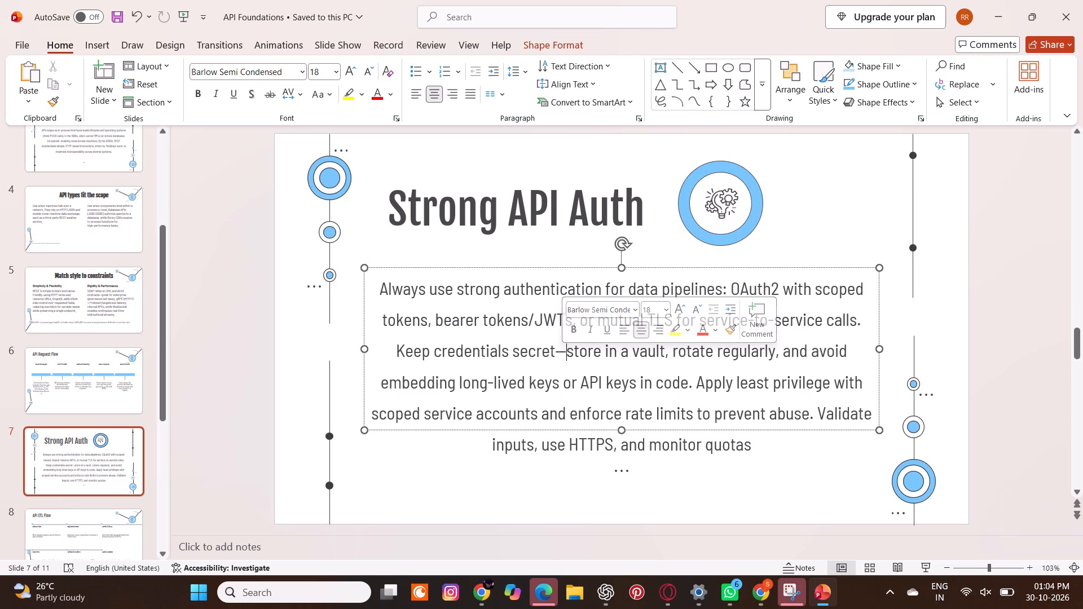
left_click_drag(554, 263, 556, 270)
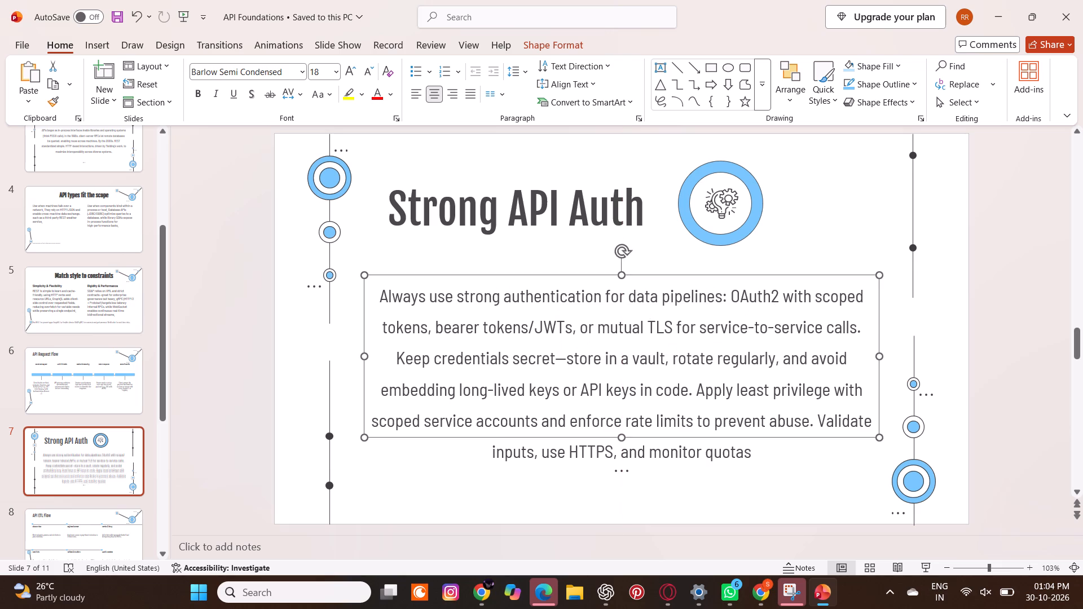
left_click_drag(556, 271, 556, 253)
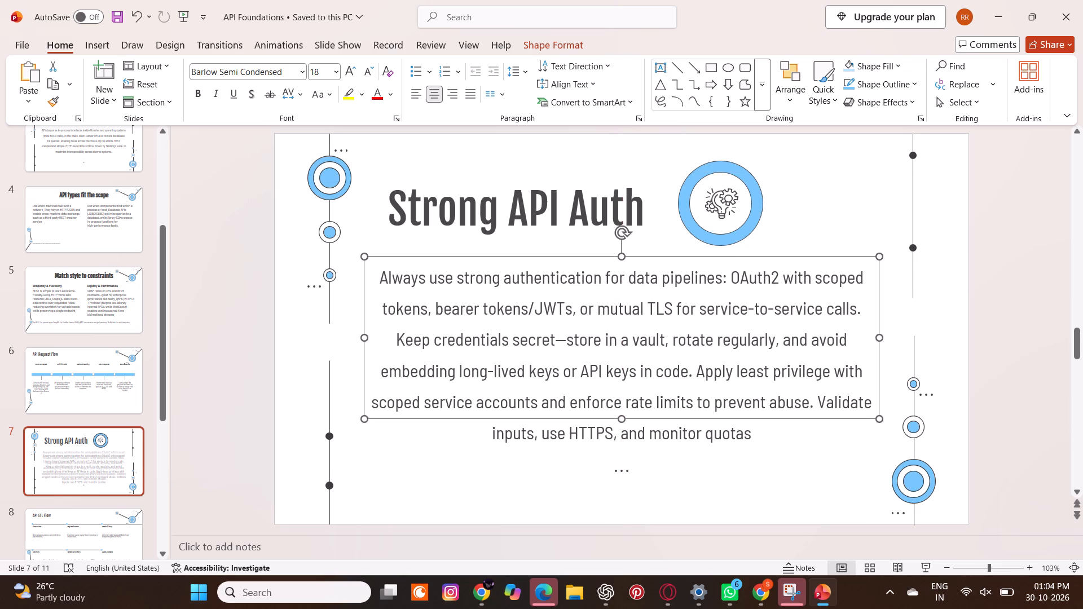
On slide 9, move the "Key API health signals" description up to just beneath the "Operational Metrics" title.
scroll(102, 414, "down", 3)
left_click(118, 418)
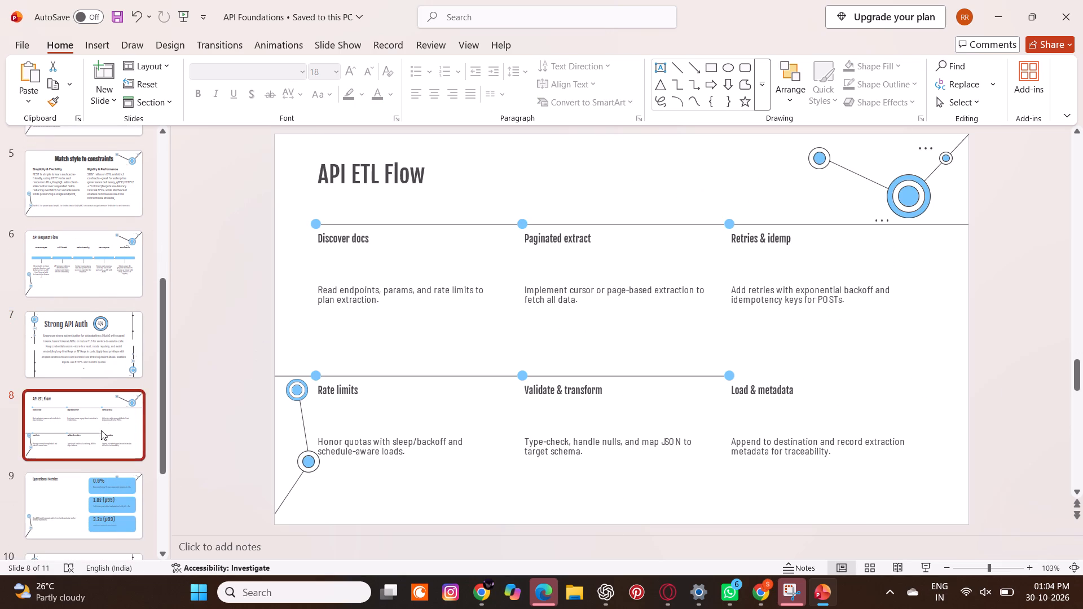
scroll(101, 430, "down", 1)
left_click(115, 440)
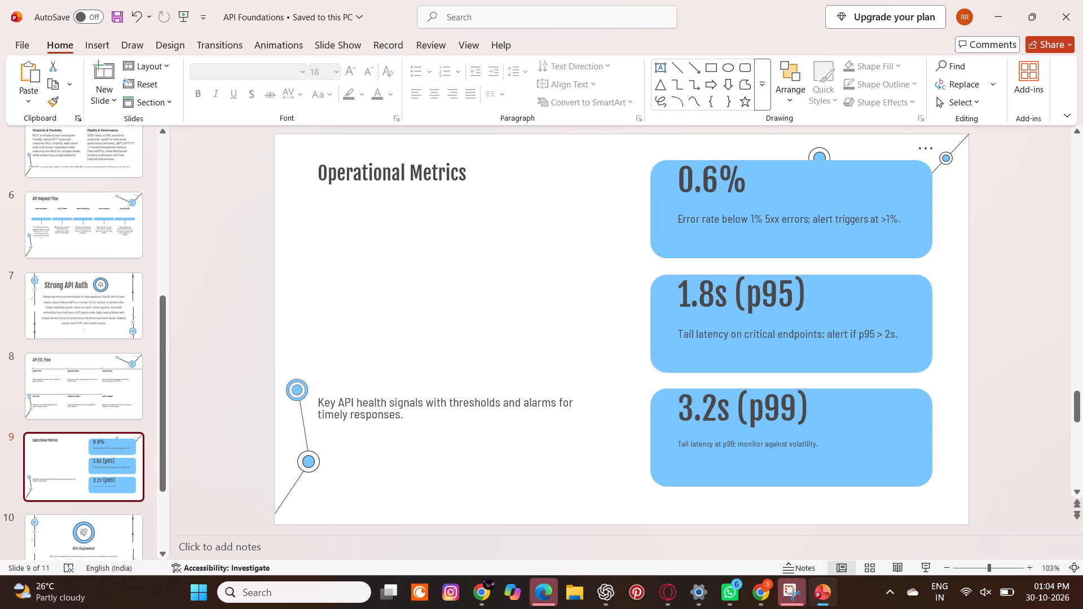
left_click_drag(402, 413, 310, 367)
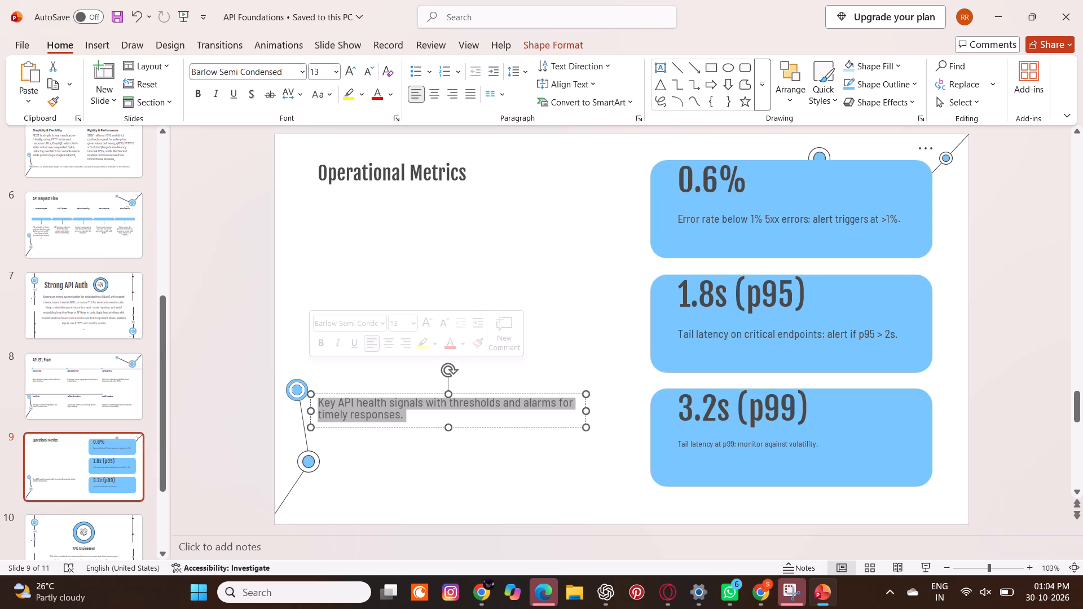
left_click_drag(429, 396, 441, 227)
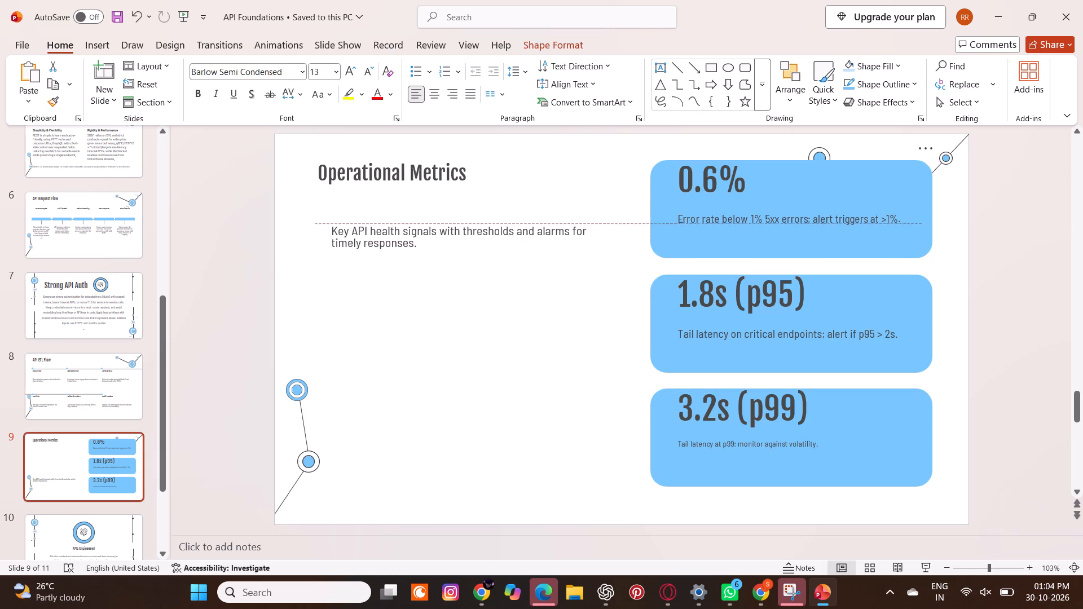
left_click_drag(441, 227, 429, 222)
Shift the description's text box slightly left and set its text to font size 32.
left_click_drag(424, 249, 374, 238)
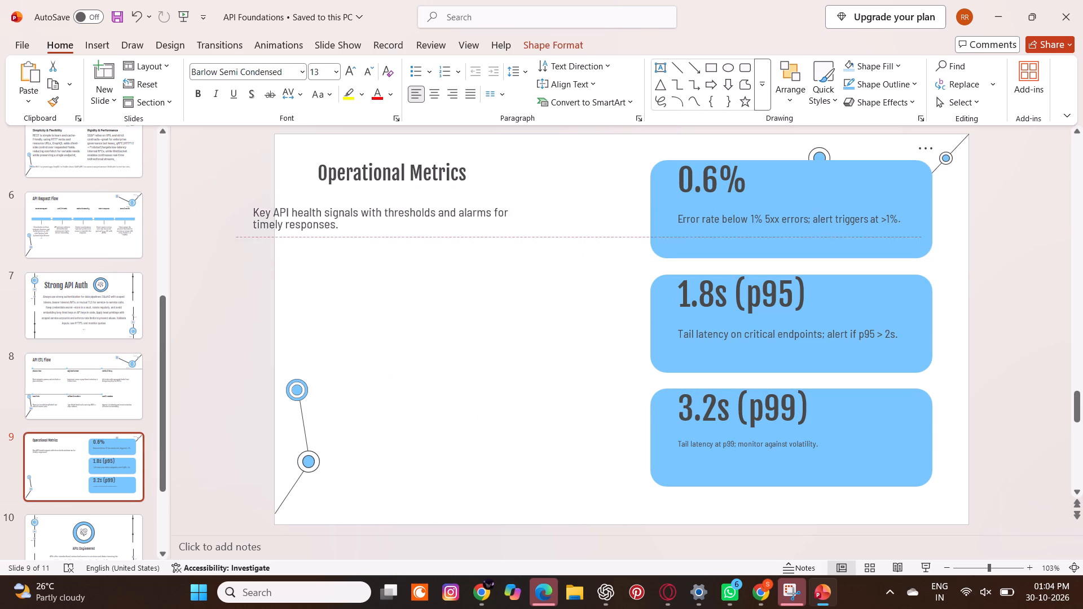
left_click_drag(374, 238, 413, 255)
left_click_drag(401, 248, 351, 228)
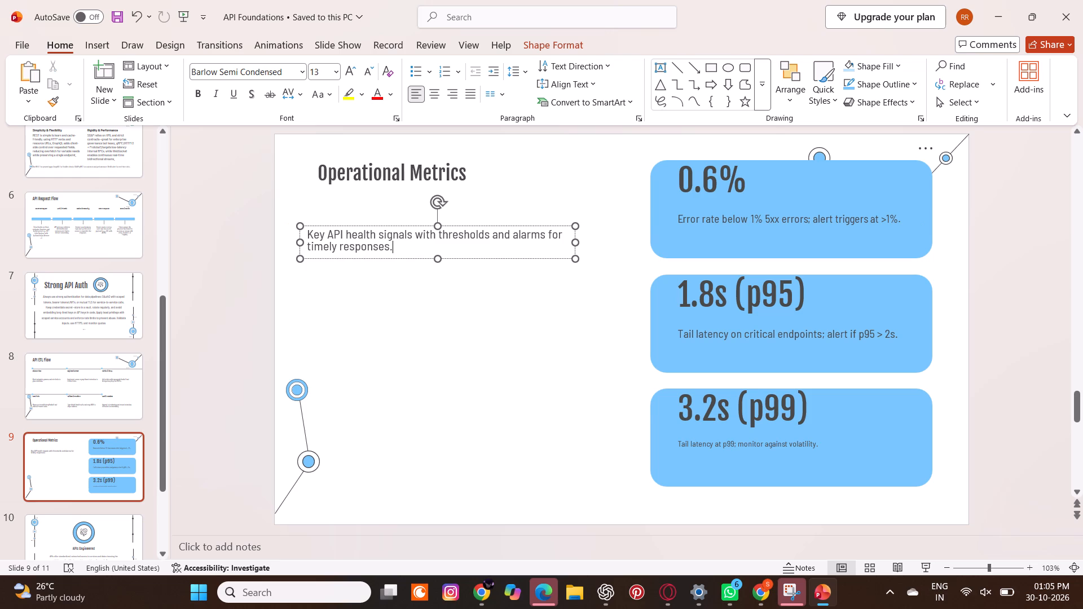
left_click_drag(351, 228, 287, 206)
left_click(332, 70)
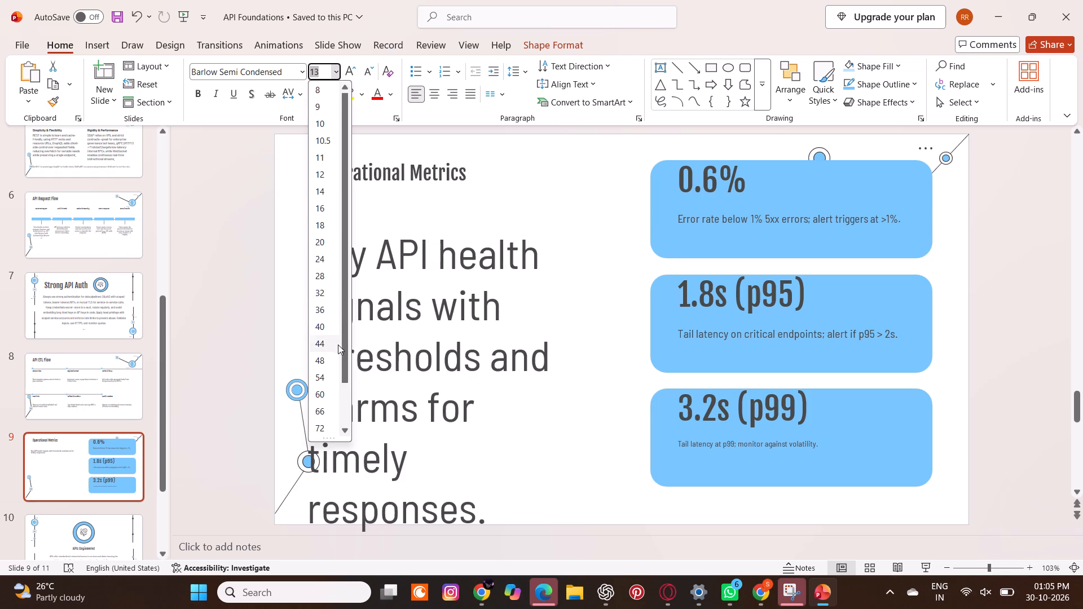
left_click(332, 290)
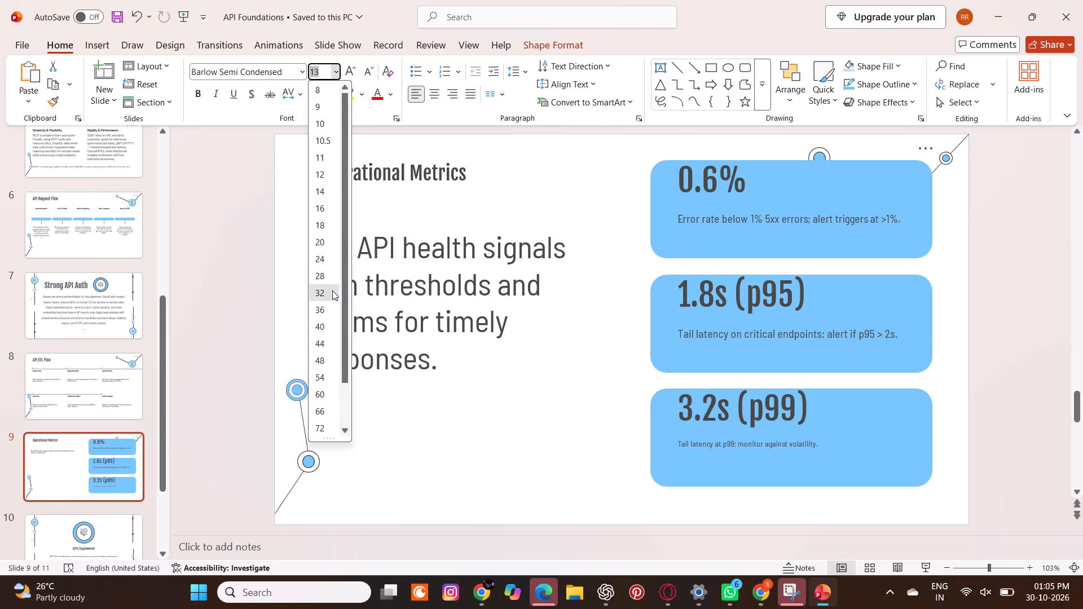
Set the "Operational Metrics" title's font size to 44.
left_click(384, 172)
left_click_drag(476, 174, 389, 157)
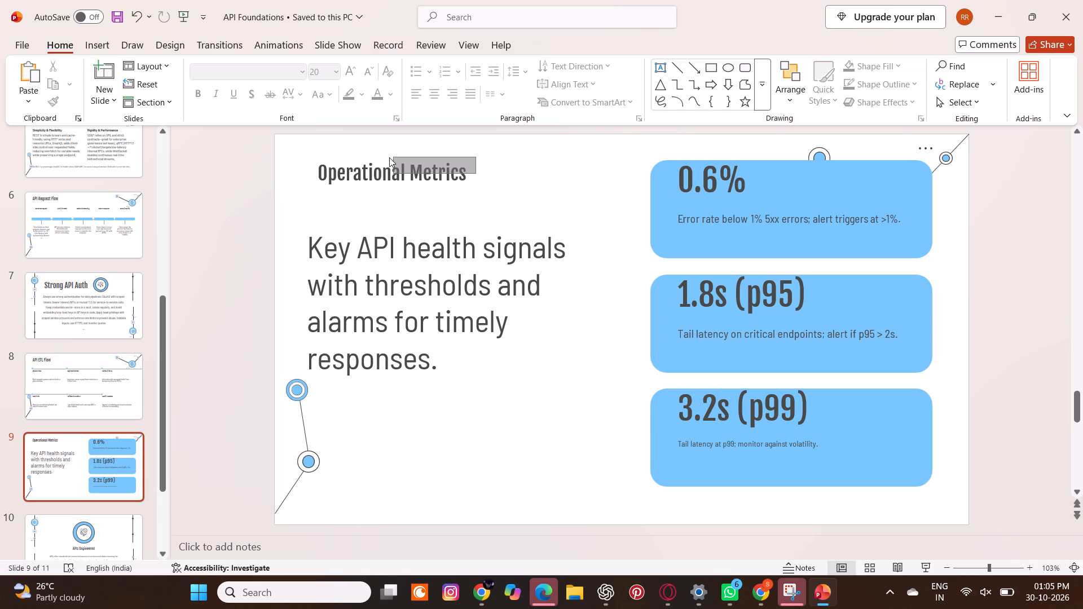
left_click_drag(389, 157, 384, 157)
left_click(472, 168)
left_click(468, 174)
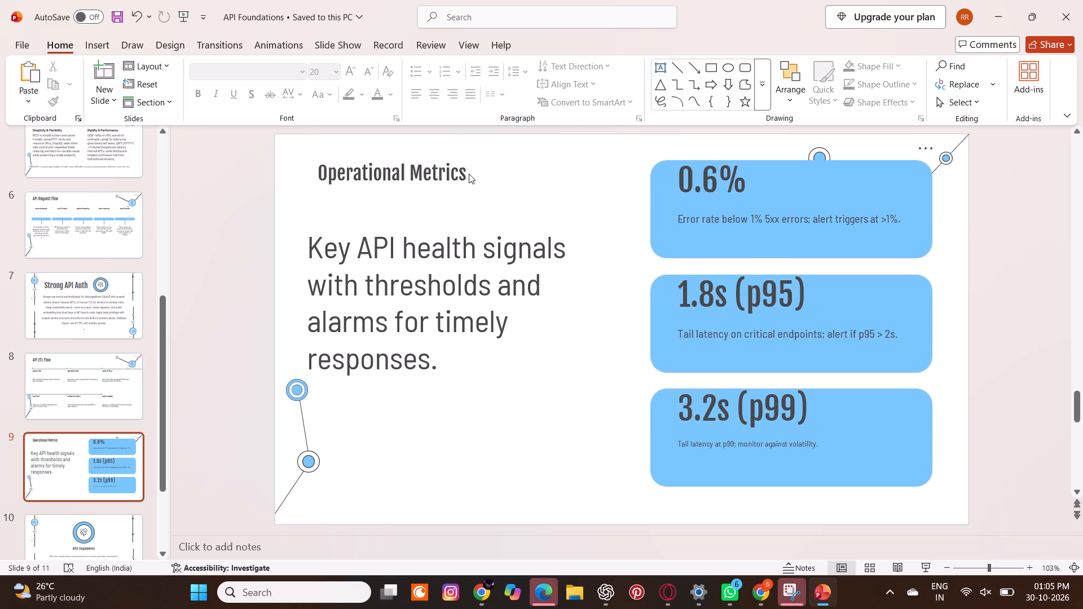
left_click_drag(464, 174, 275, 163)
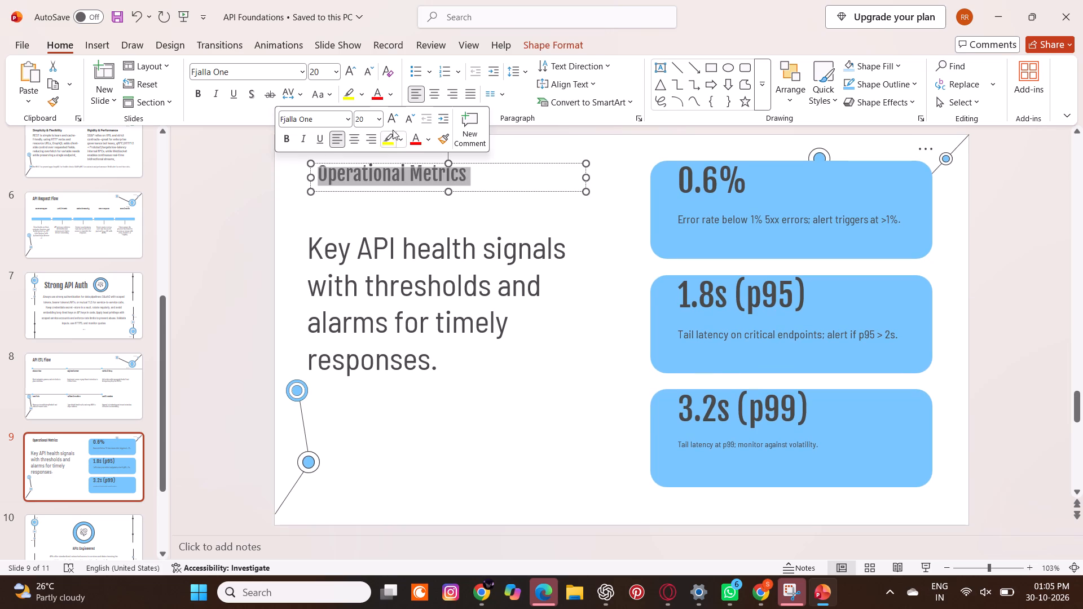
left_click(377, 120)
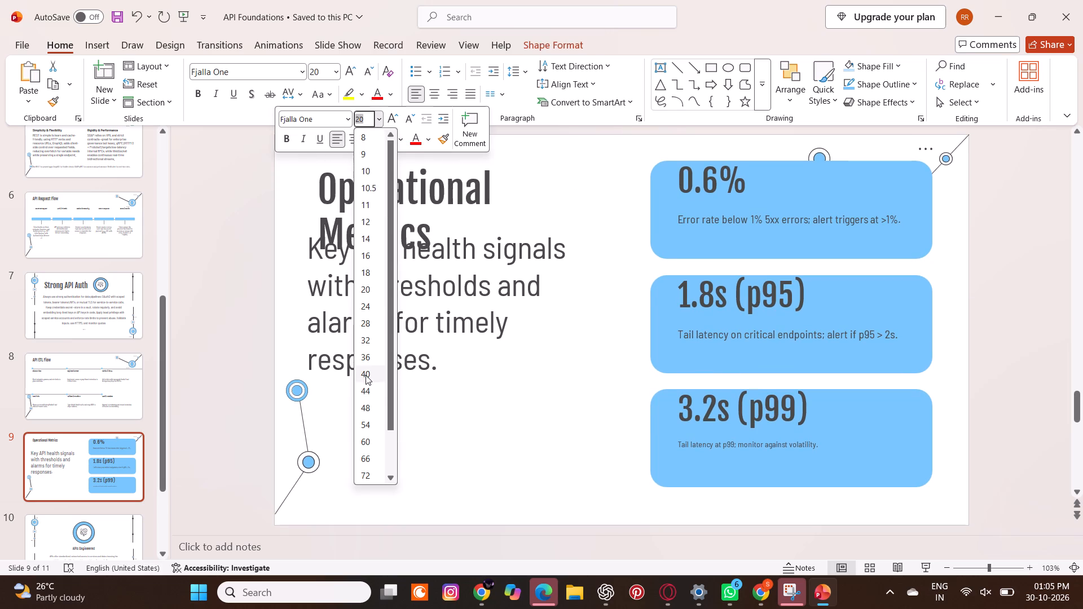
left_click(371, 383)
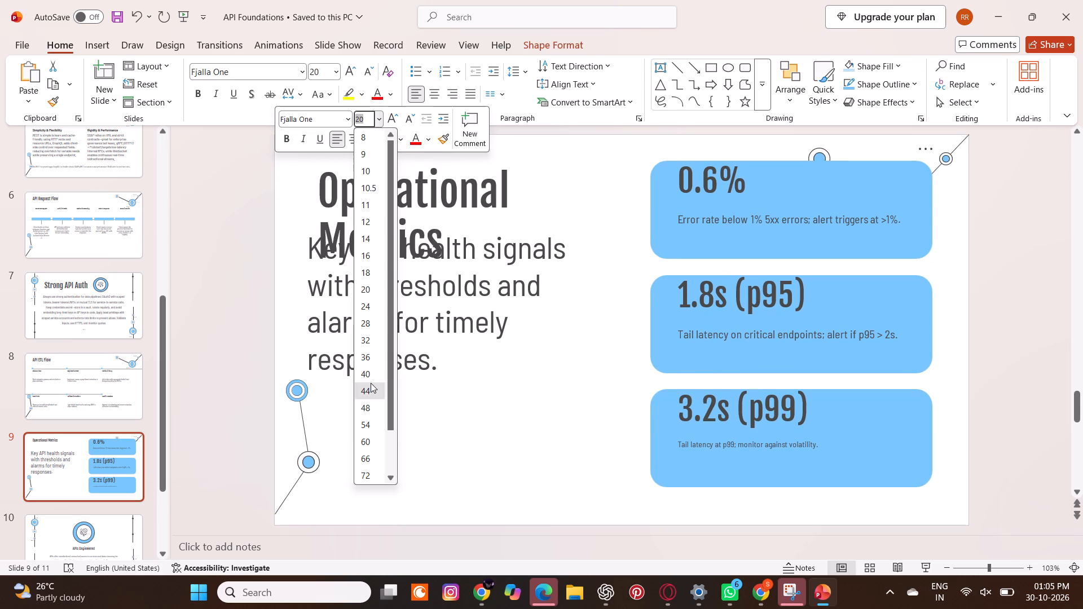
Move the description text box down below the two-line title and align its left edge with the title.
left_click(496, 258)
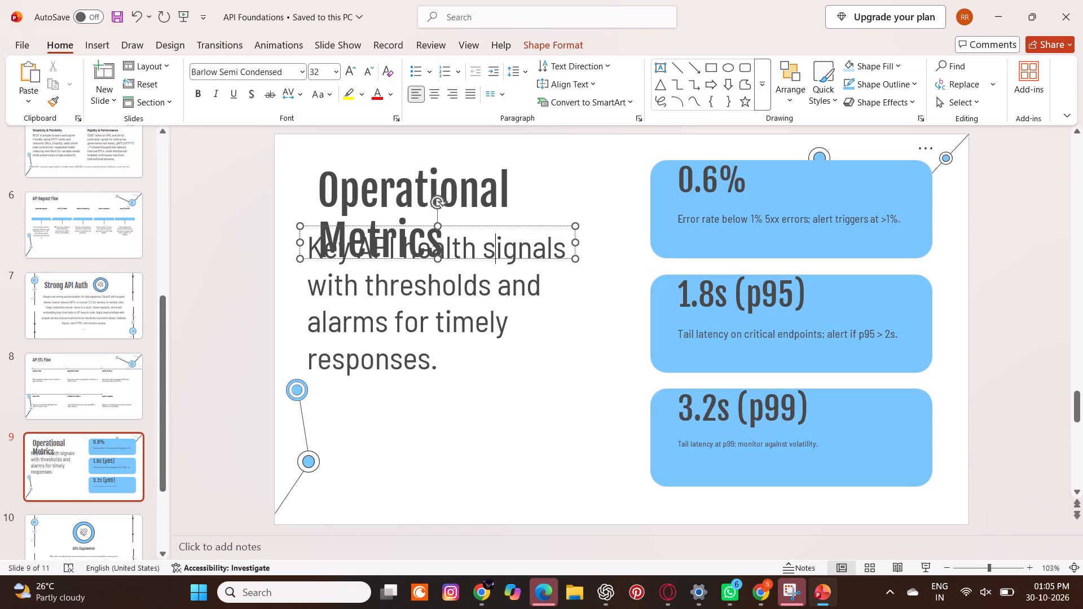
left_click_drag(481, 227, 495, 266)
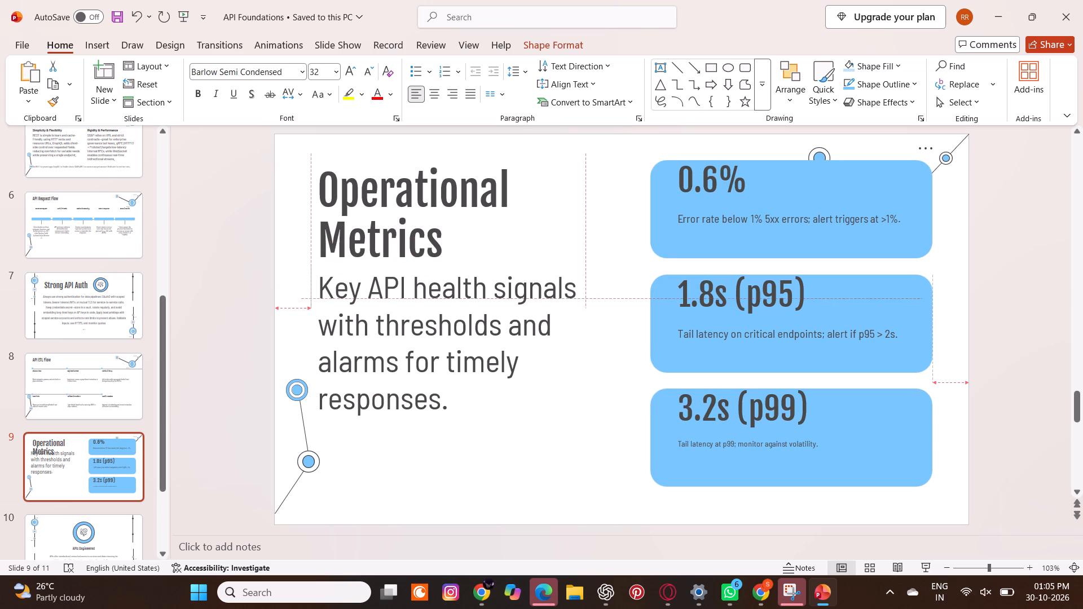
left_click_drag(495, 266, 488, 283)
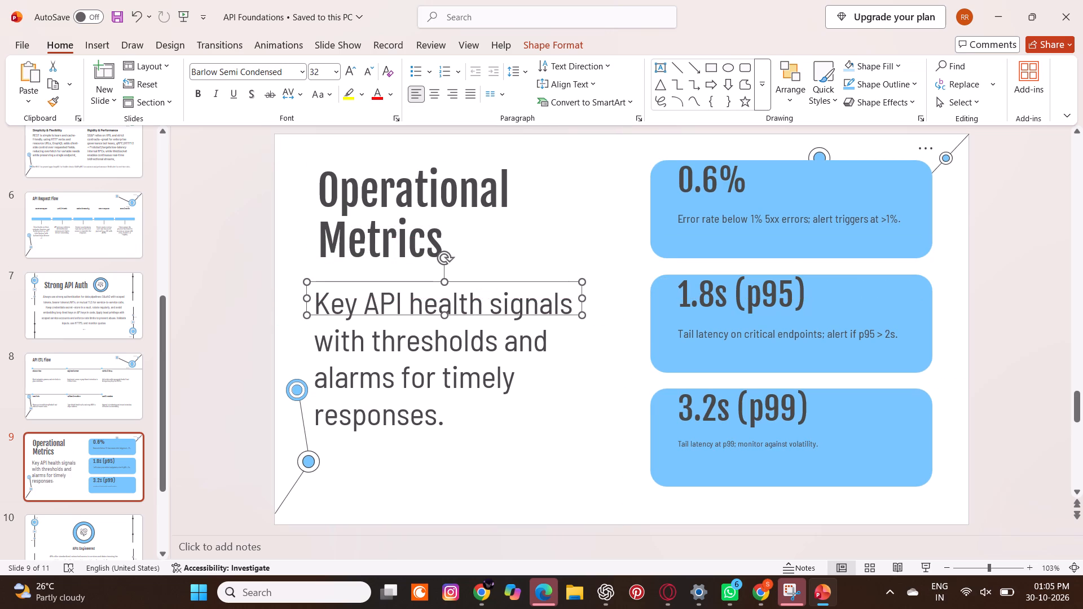
left_click_drag(495, 286, 500, 286)
left_click_drag(500, 280, 500, 274)
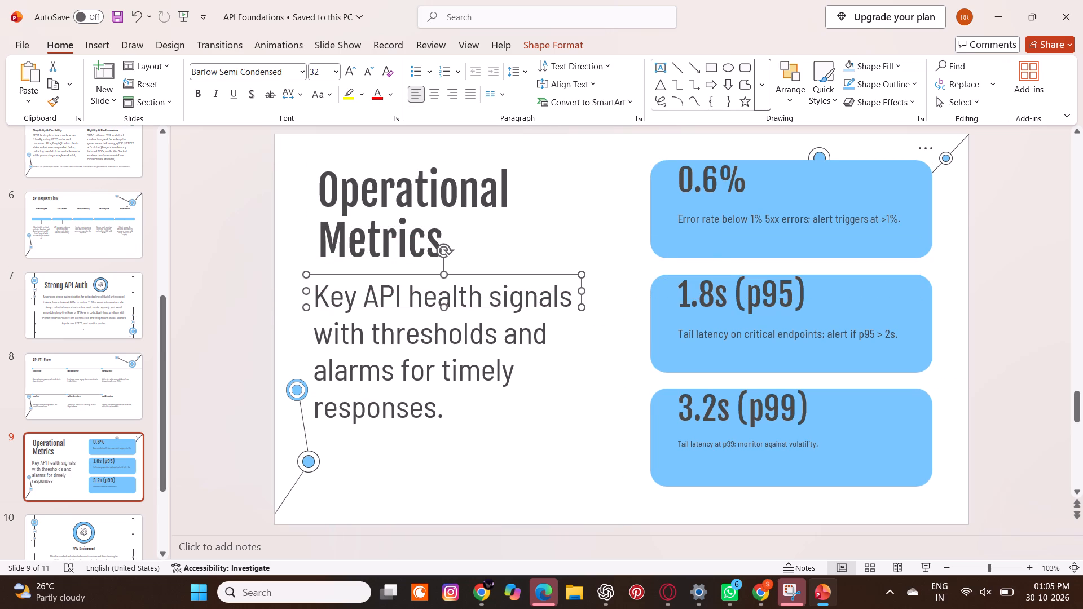
left_click_drag(498, 274, 504, 277)
left_click(553, 351)
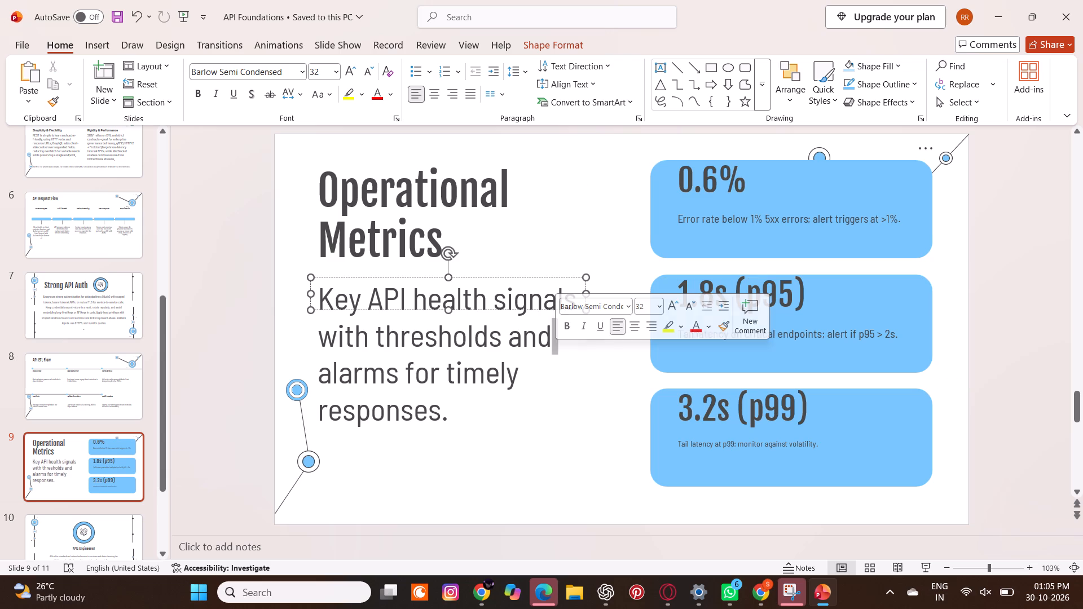
left_click_drag(593, 367, 598, 375)
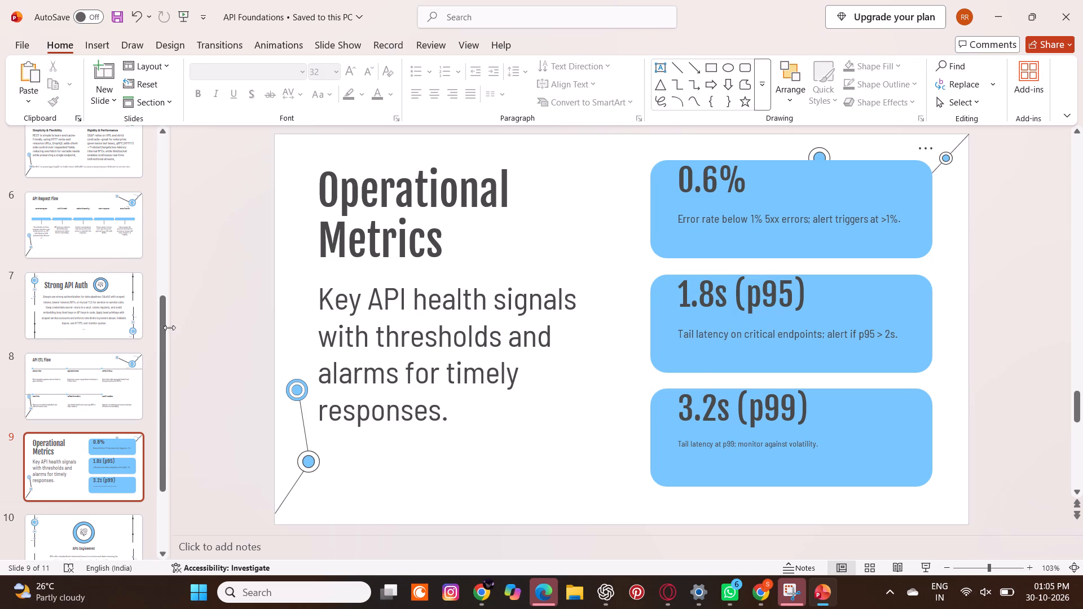
Cut the large blue ring and the lightbulb-and-gears icon above the "APIs Engineered" title from slide 10.
scroll(125, 405, "down", 3)
left_click(126, 407)
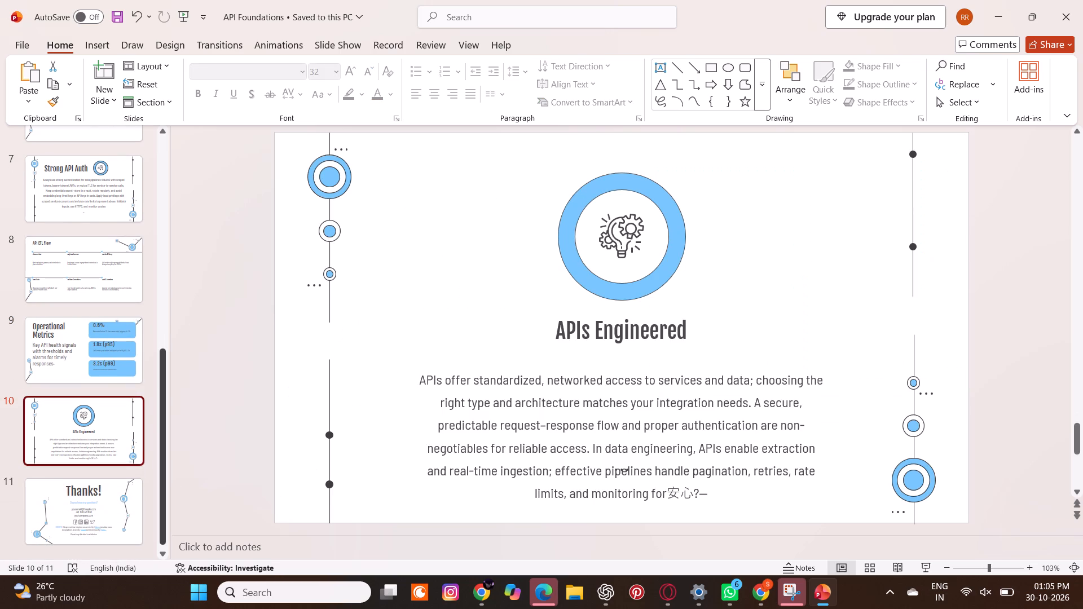
right_click(639, 288)
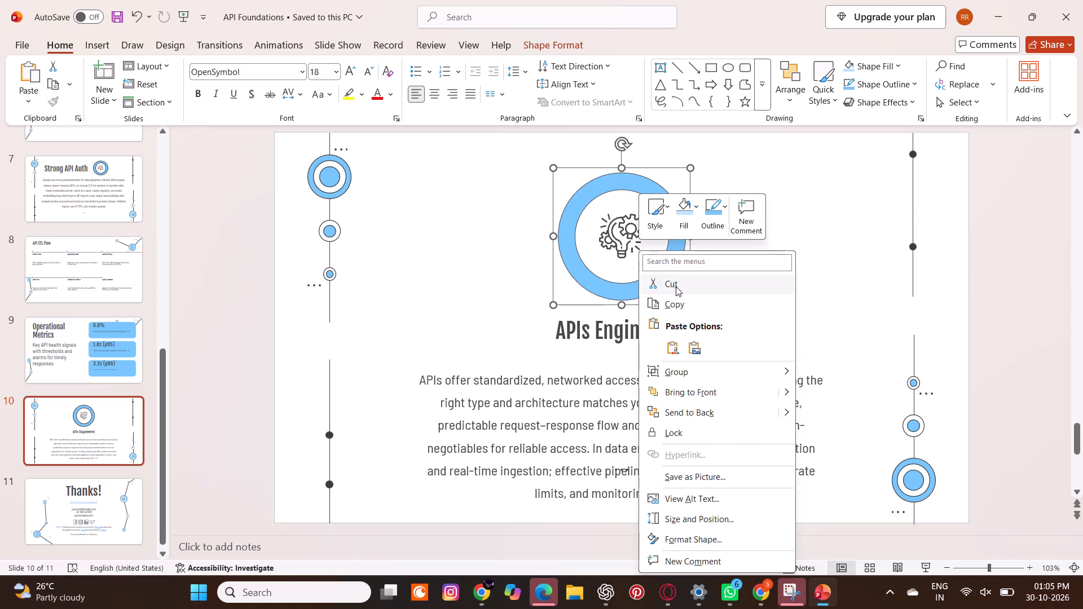
left_click(676, 286)
right_click(619, 253)
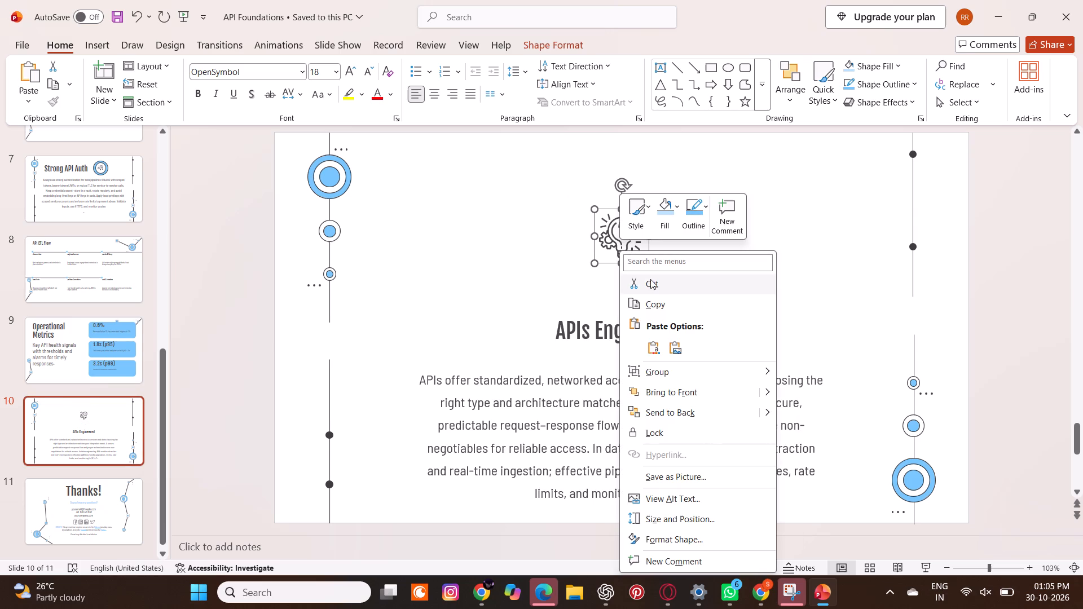
left_click(650, 279)
On slide 7, nudge the blue ring beside the "Strong API Auth" title so it sits centred around its icon.
left_click(67, 201)
scroll(67, 201, "up", 2)
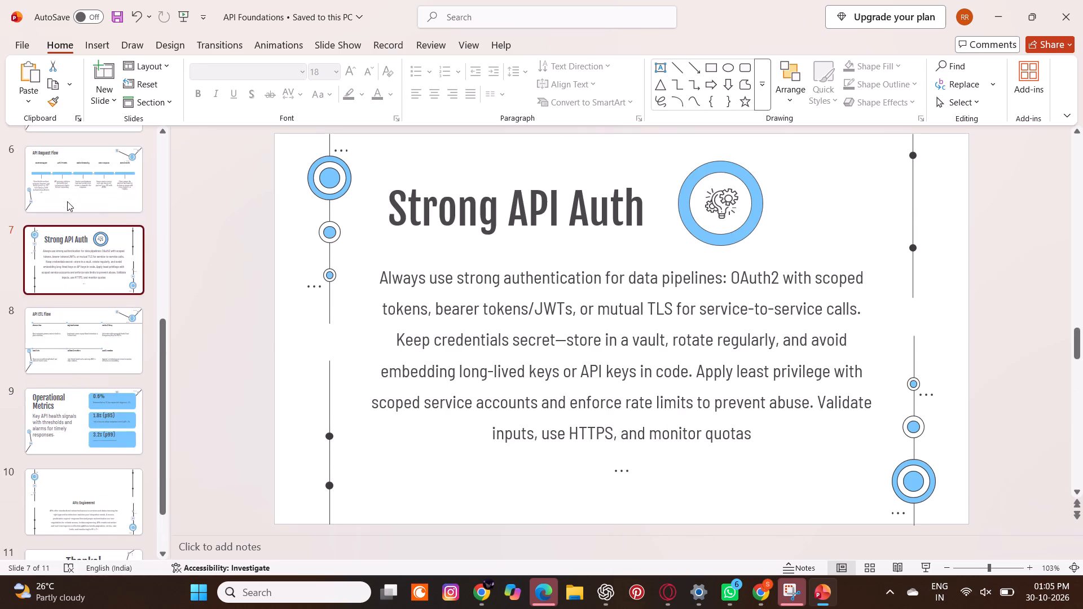
scroll(67, 201, "up", 7)
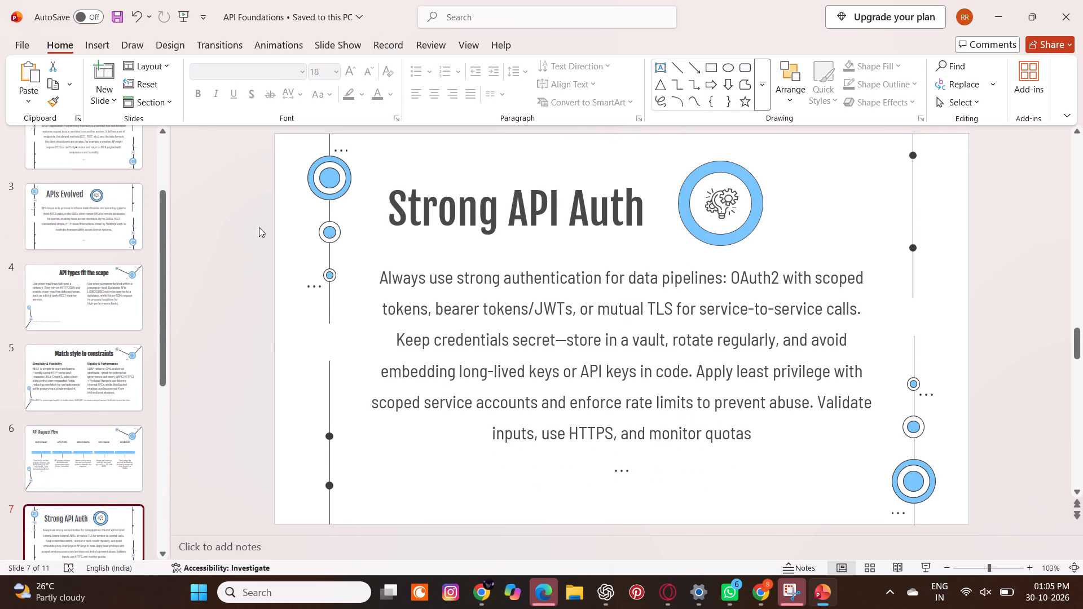
left_click(723, 206)
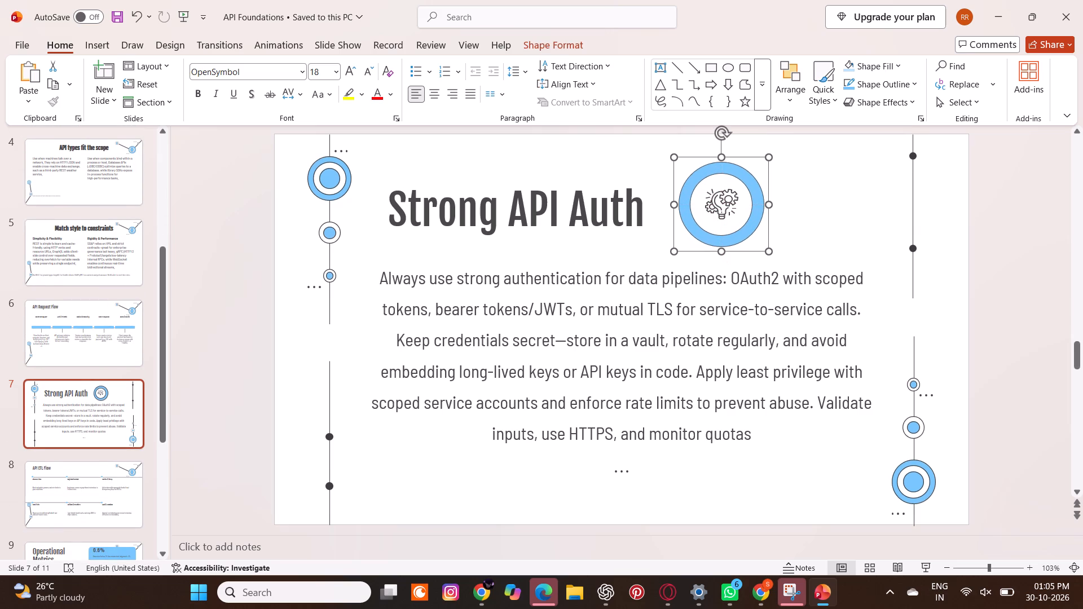
On slide 3, shift the lightbulb icon and its blue ring slightly up beside the "APIs Evolved" title.
scroll(92, 309, "up", 5)
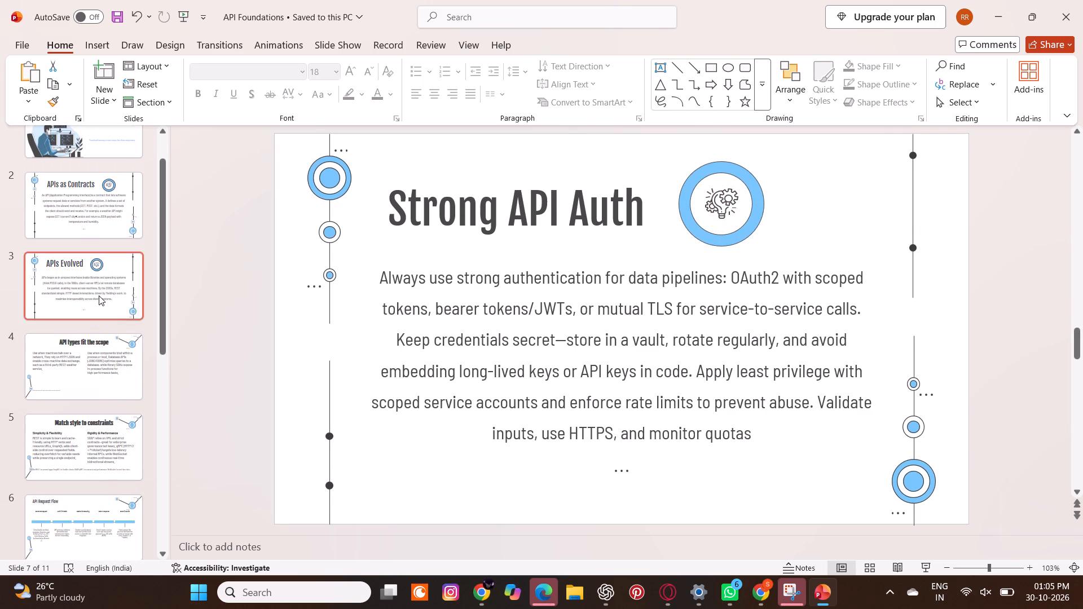
left_click(99, 295)
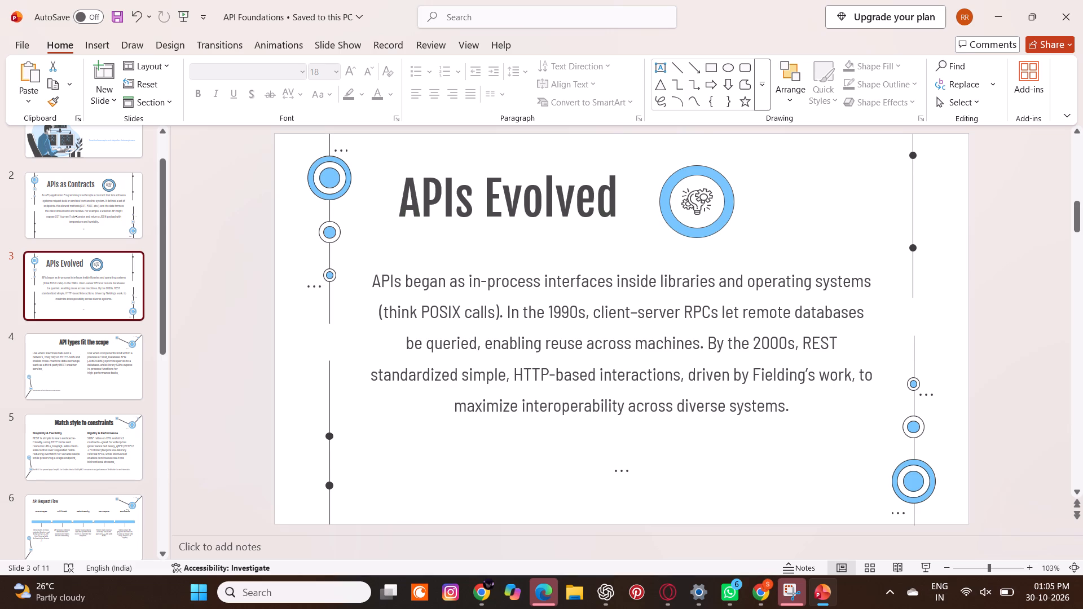
left_click(698, 205)
left_click(696, 205)
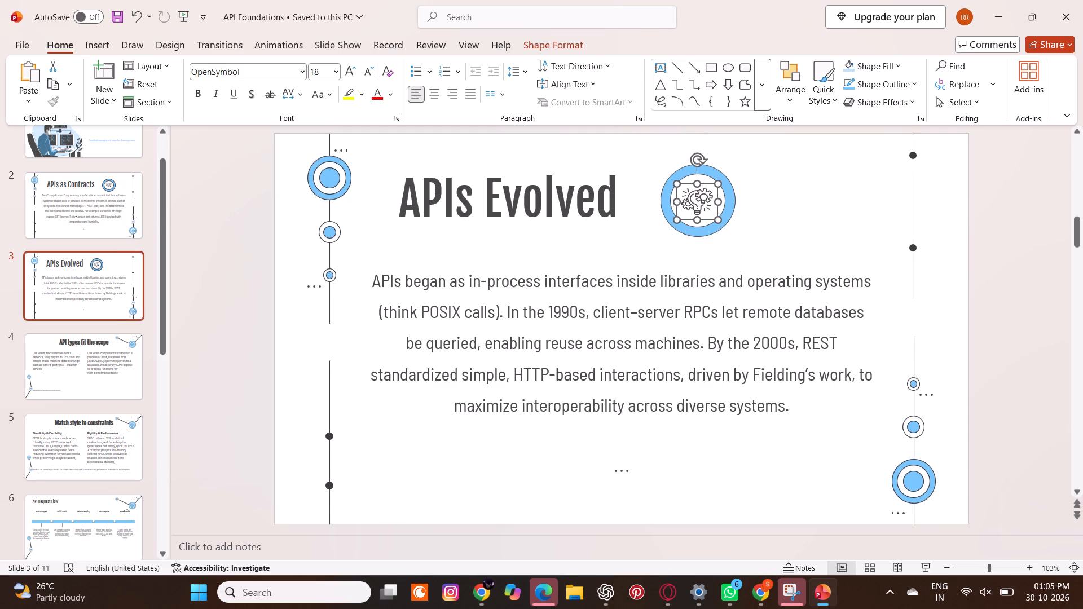
left_click_drag(696, 205, 696, 200)
left_click(706, 225)
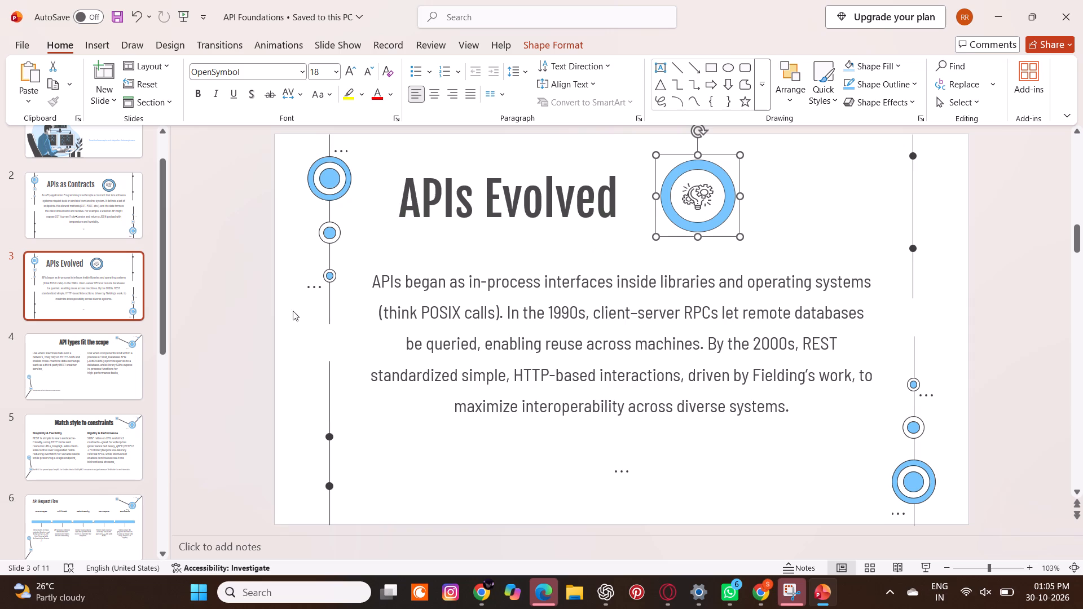
On slide 2, shift the lightbulb icon and its blue ring slightly up beside "APIs as Contracts", with the icon centred in the ring.
left_click(85, 213)
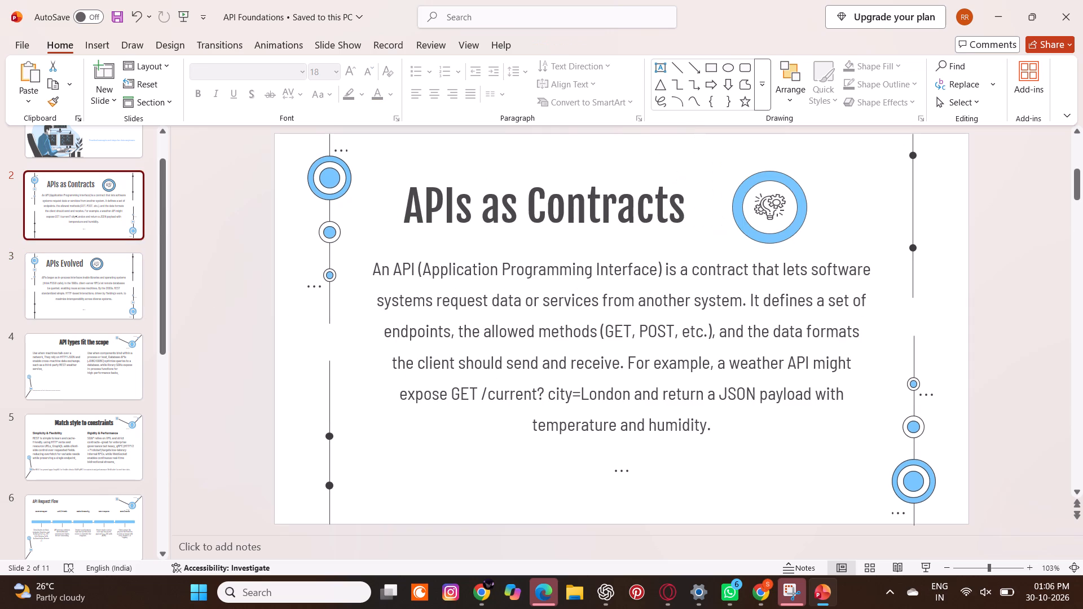
left_click(773, 206)
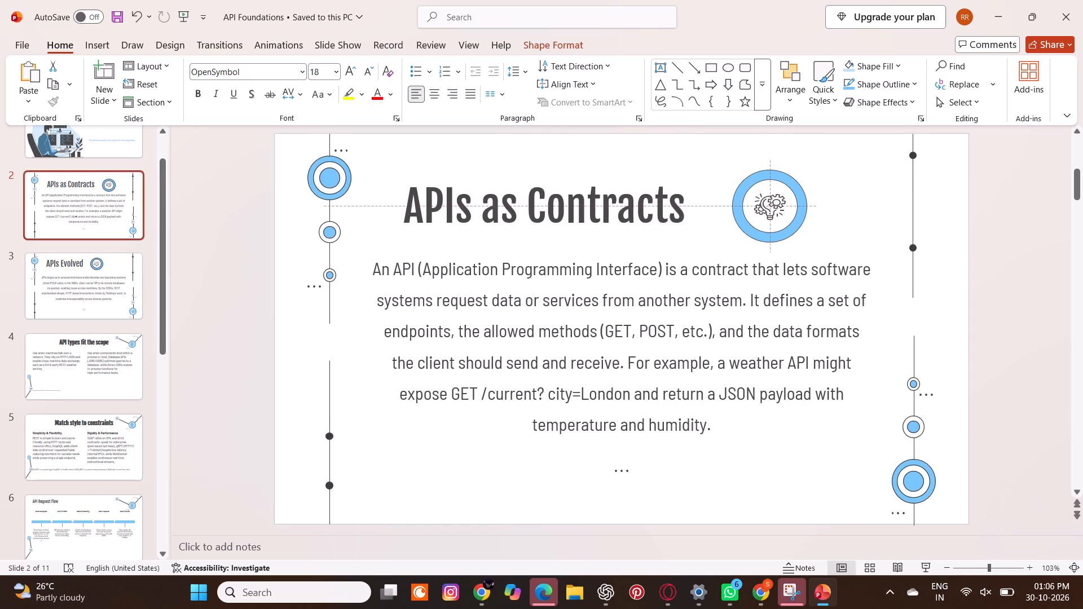
left_click(770, 210)
left_click_drag(770, 210, 772, 196)
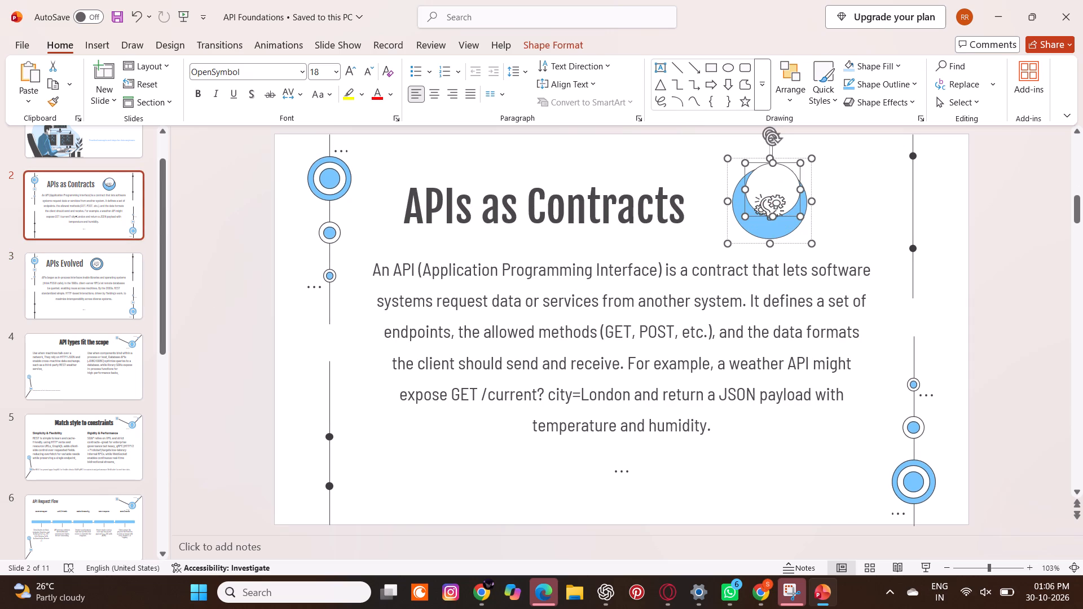
key("ctrl+z")
left_click(862, 206)
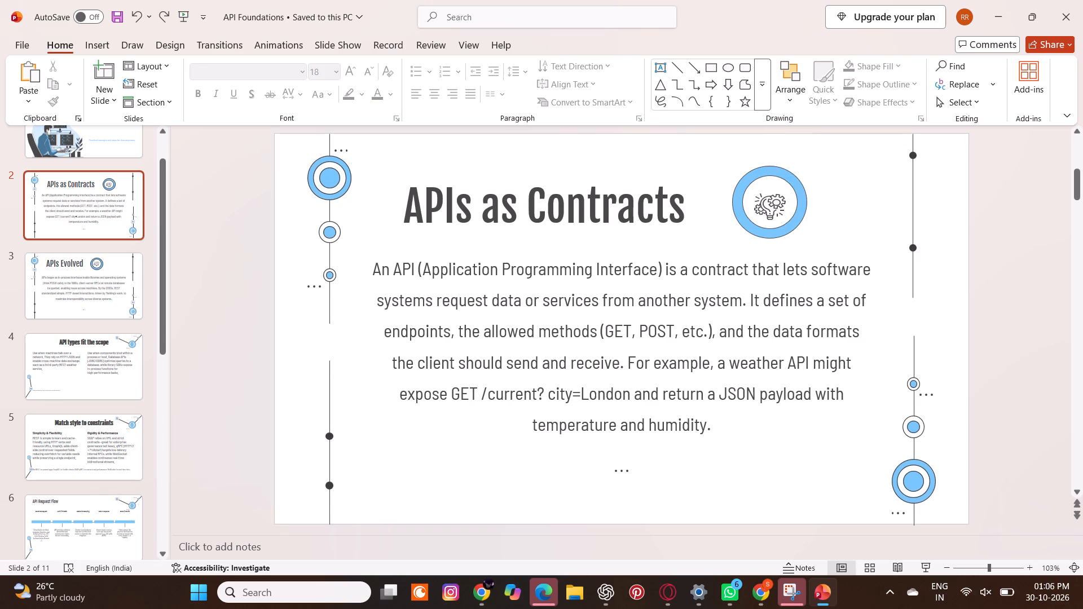
left_click_drag(773, 209, 742, 211)
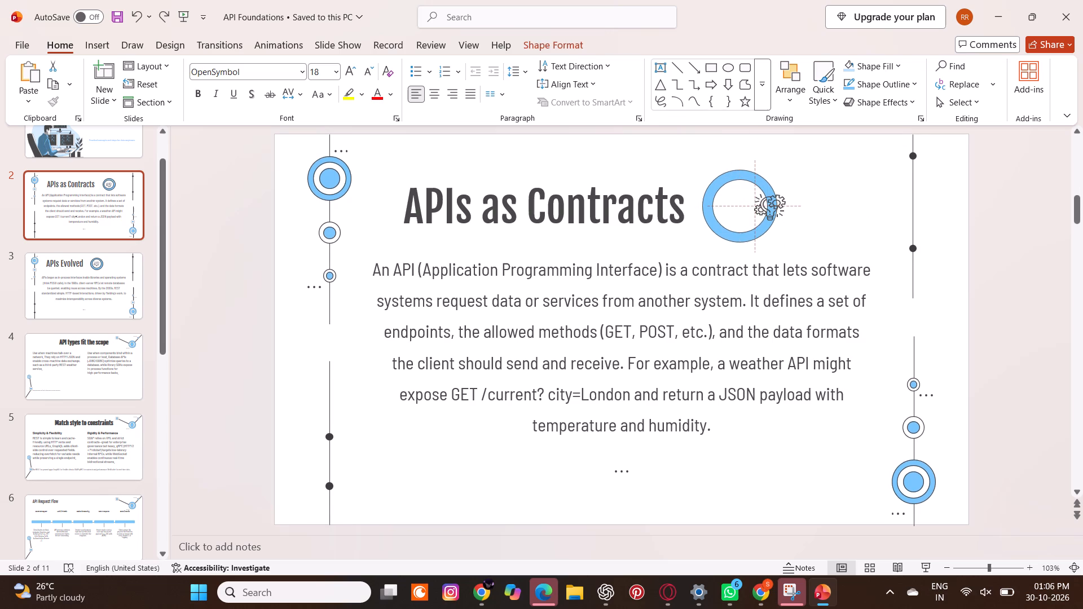
left_click_drag(742, 211, 730, 213)
left_click_drag(783, 205, 787, 202)
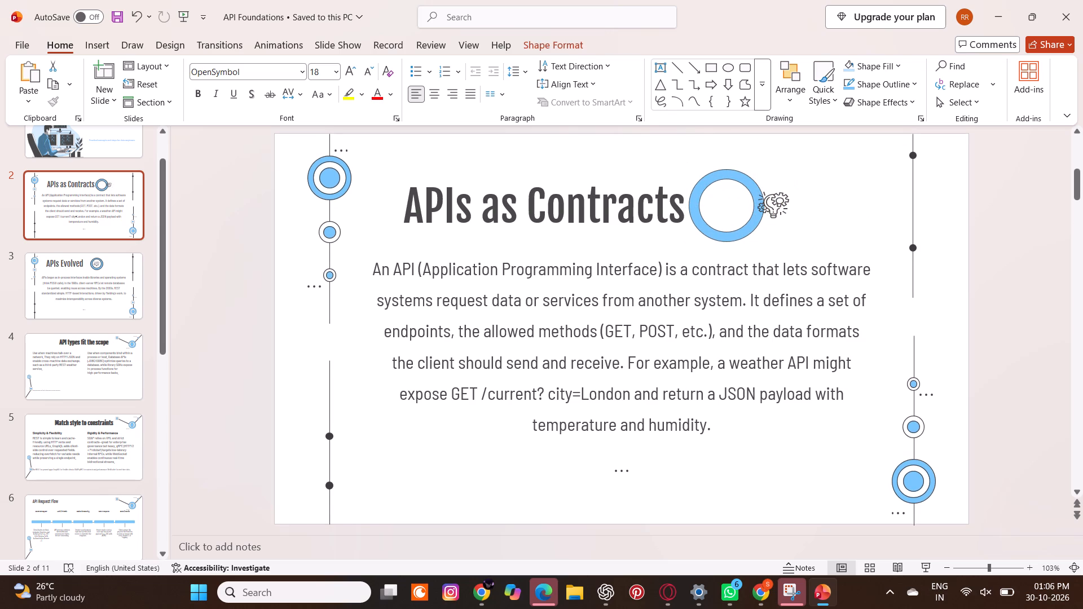
left_click_drag(787, 202, 783, 198)
left_click_drag(730, 196, 773, 195)
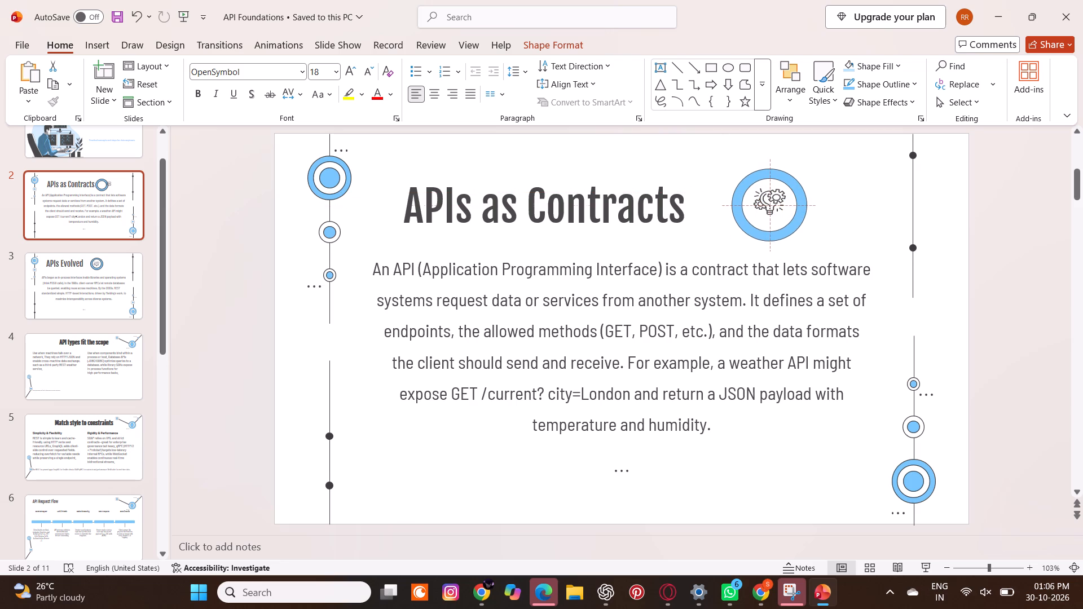
left_click_drag(773, 195, 773, 191)
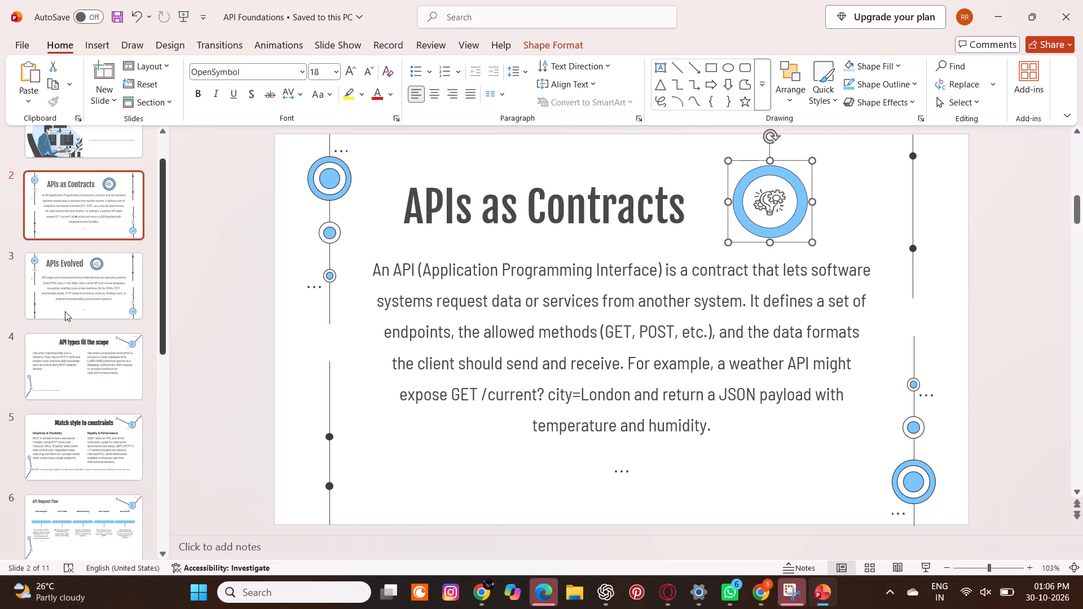
On slide 10, set the "APIs Engineered" title to font size 44 and move it up to the top of the slide.
left_click(75, 354)
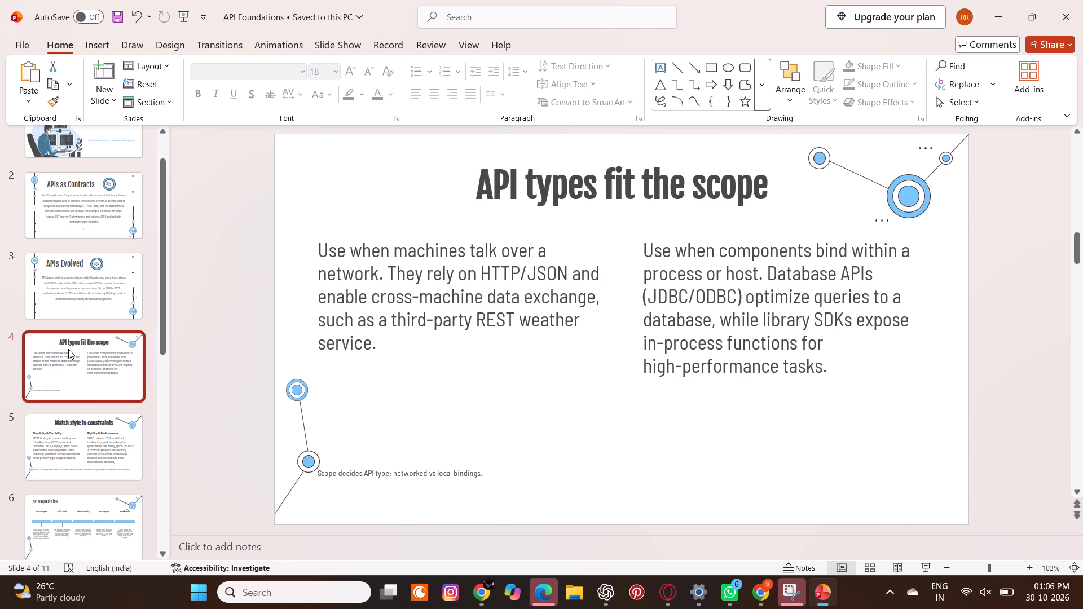
scroll(68, 349, "down", 10)
left_click(90, 293)
left_click(92, 375)
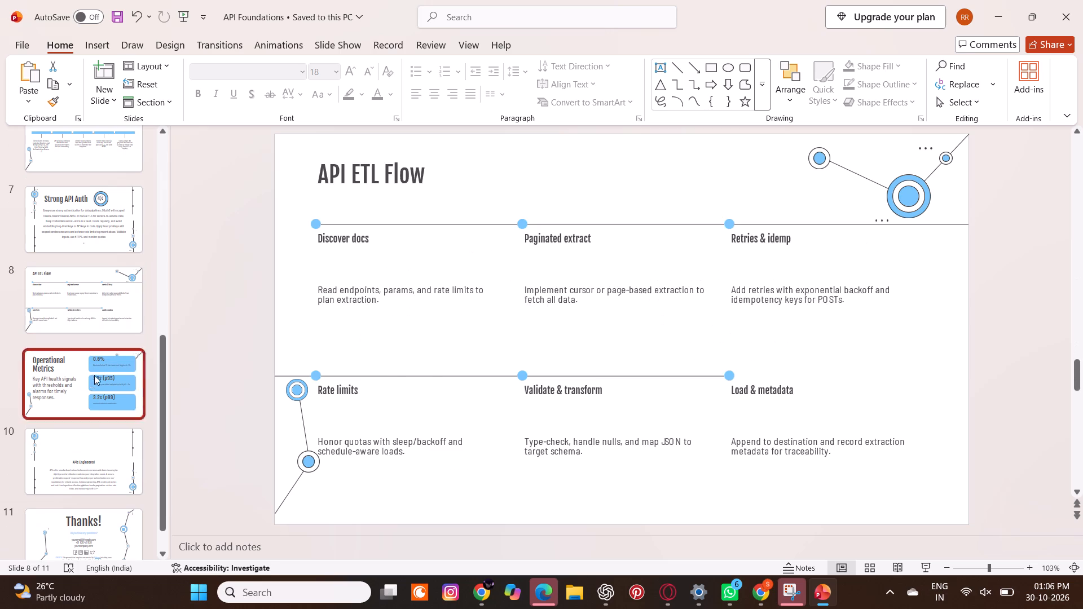
left_click(90, 460)
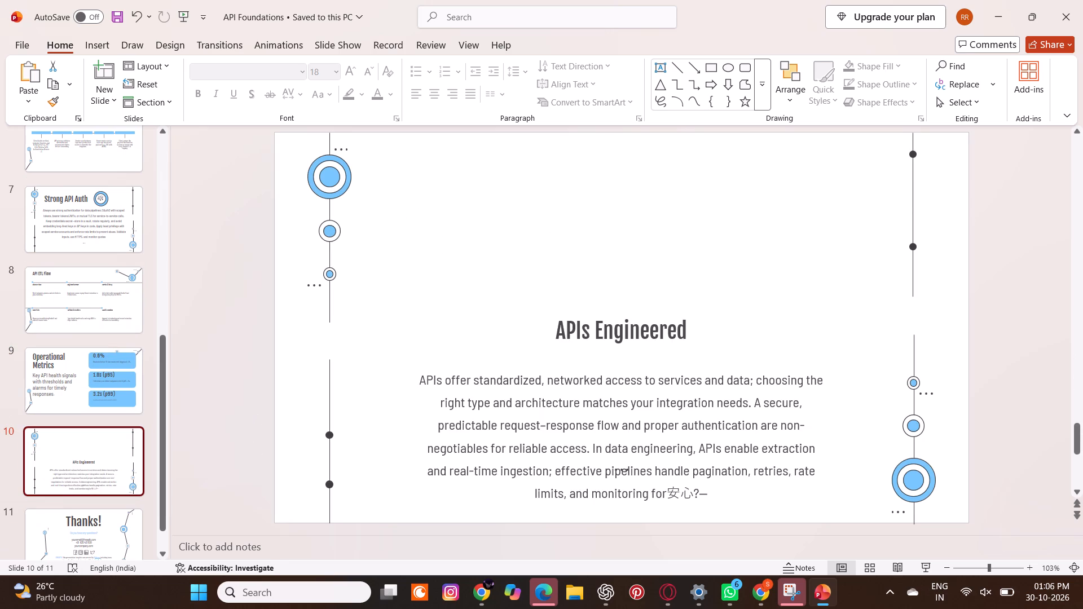
left_click(629, 334)
left_click_drag(717, 332, 633, 330)
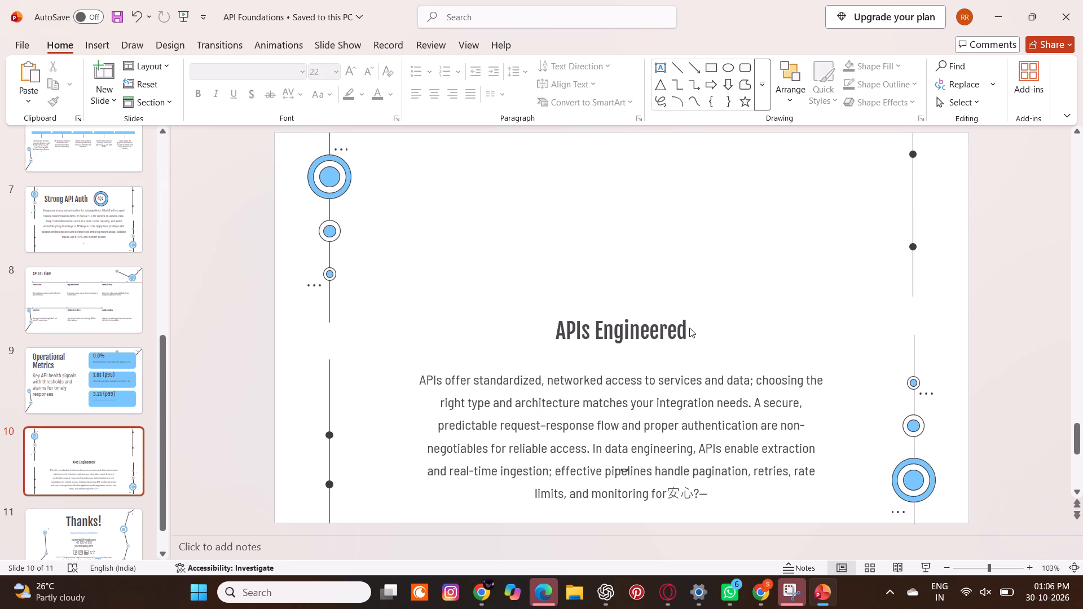
left_click_drag(686, 330, 458, 314)
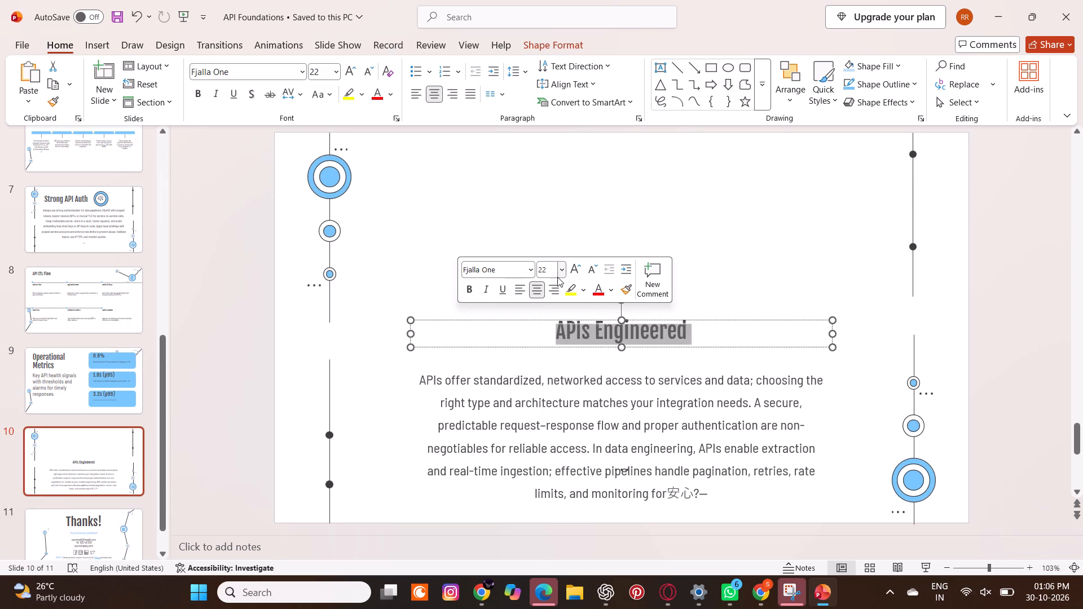
left_click(561, 270)
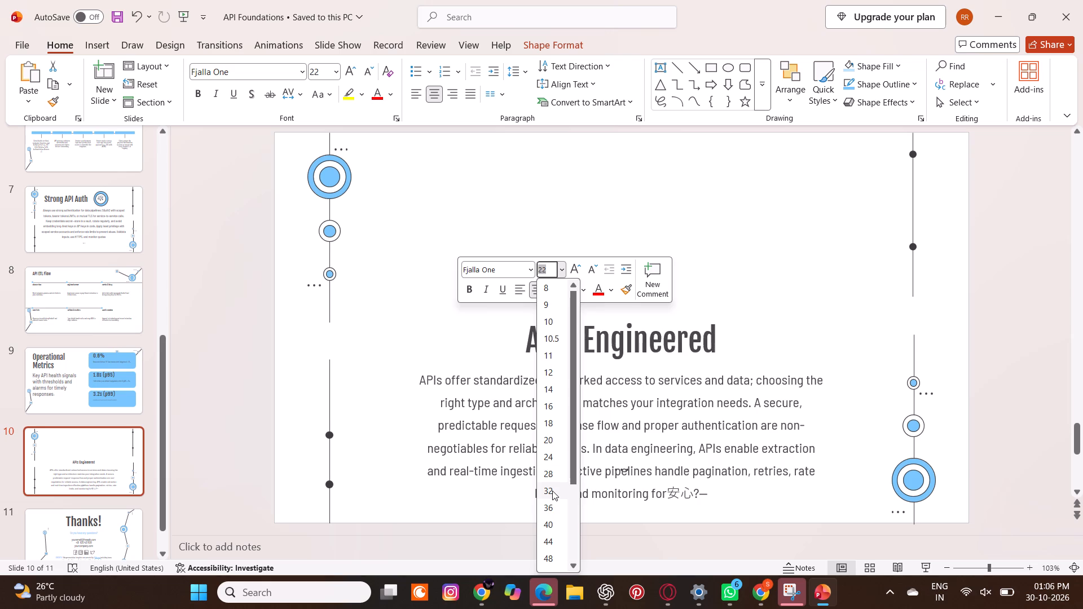
left_click(552, 537)
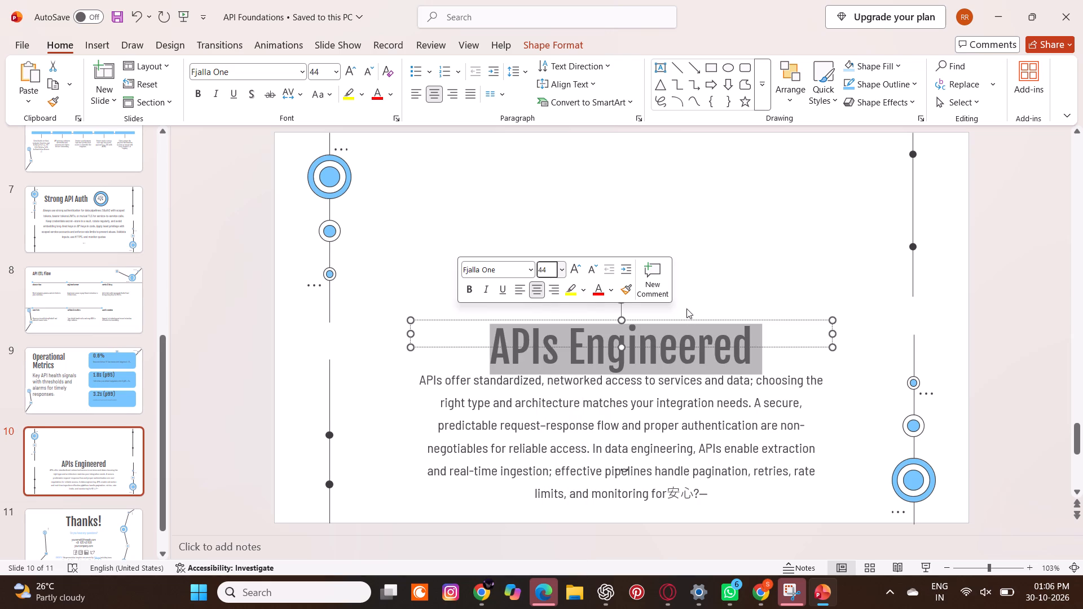
left_click_drag(688, 320, 682, 150)
Set the body paragraph on slide 10 to font size 20.
left_click(654, 385)
left_click_drag(719, 492, 688, 484)
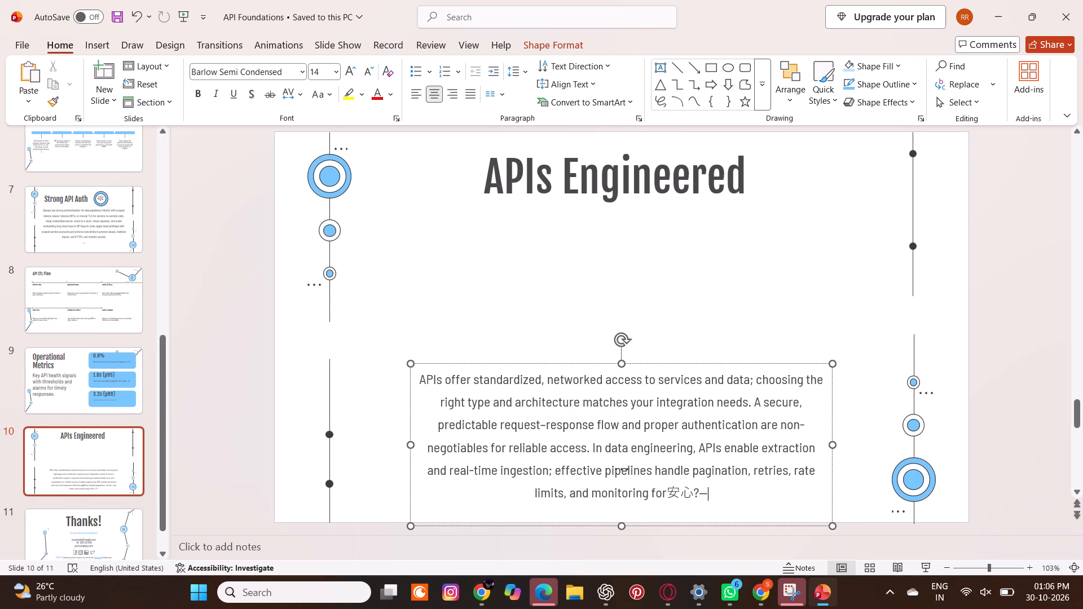
left_click_drag(688, 484, 156, 256)
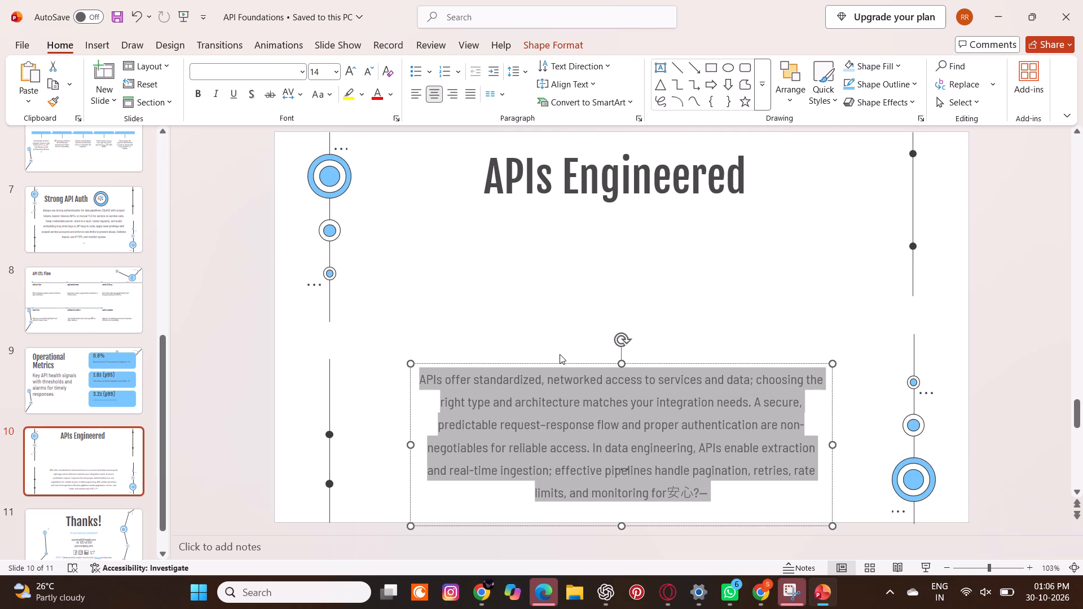
left_click(338, 71)
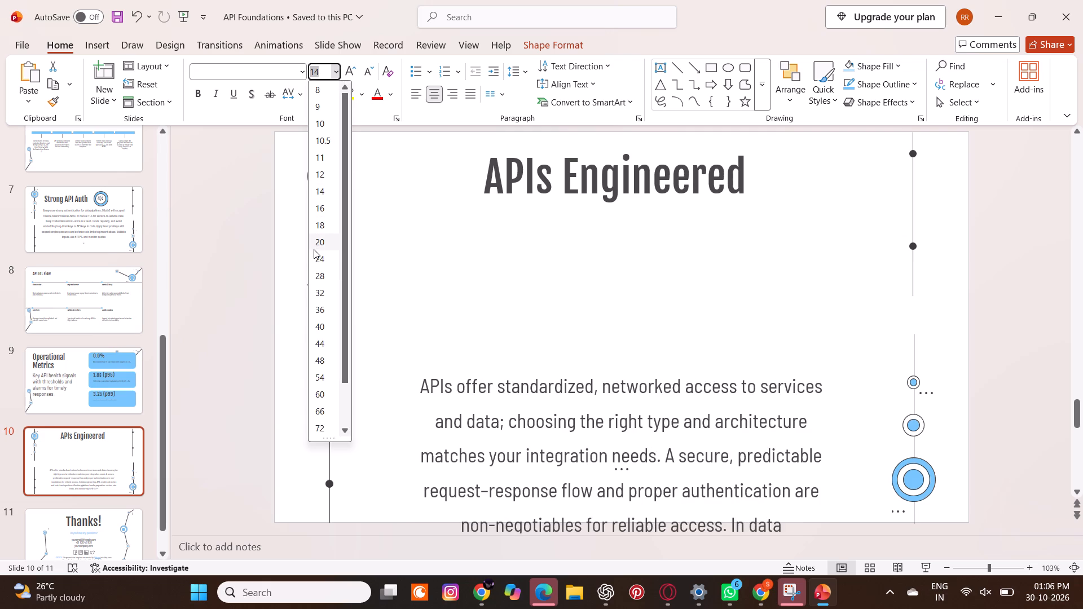
left_click(333, 241)
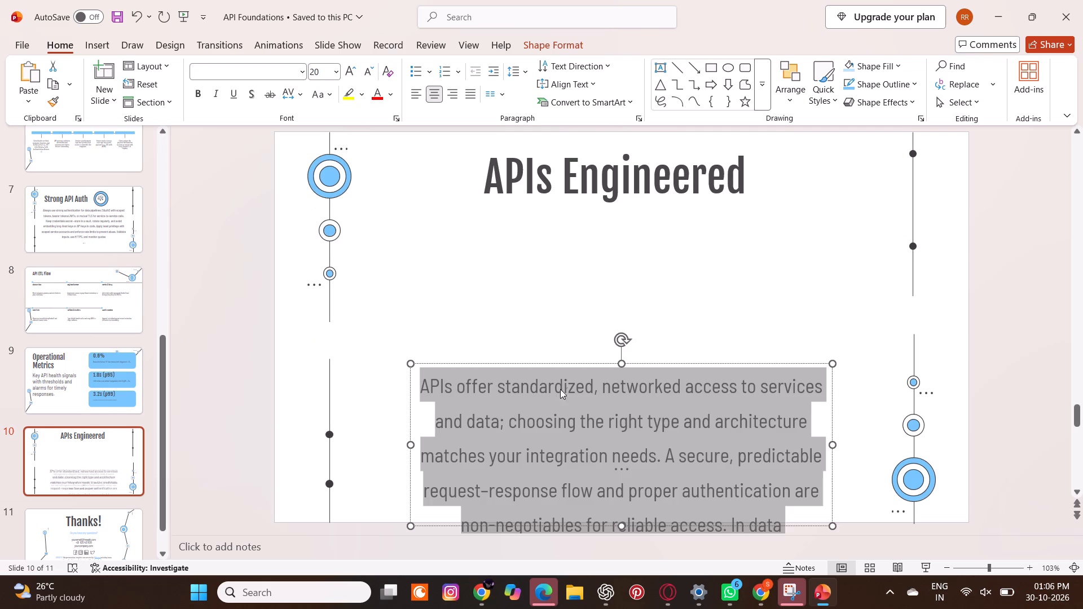
Move the paragraph's text box up beneath the "APIs Engineered" title and widen it to span between the decorative side lines.
left_click_drag(593, 364, 584, 202)
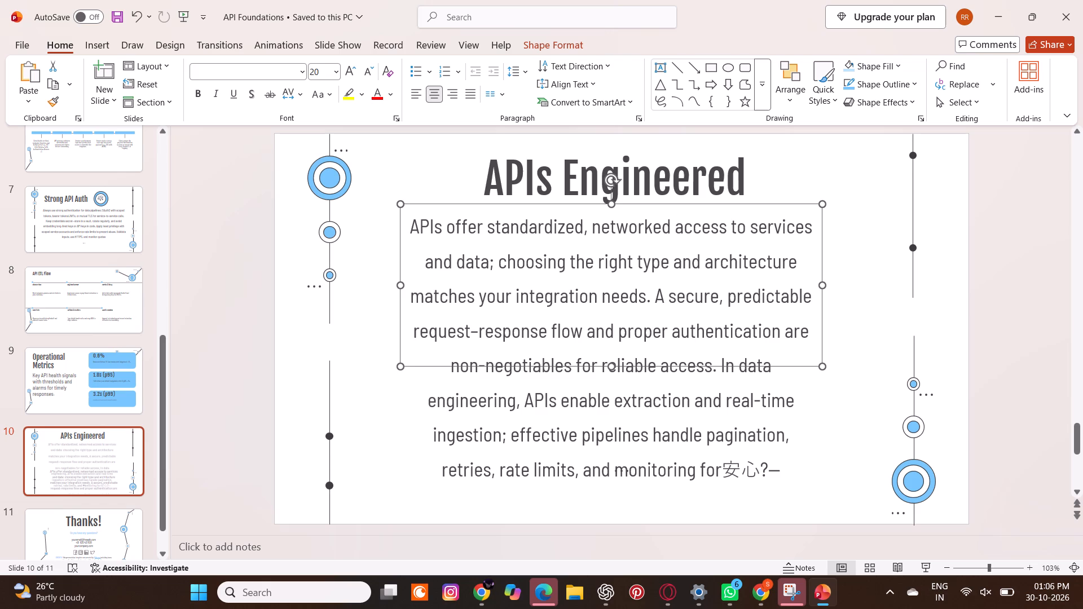
left_click_drag(825, 286, 918, 308)
left_click_drag(688, 204, 667, 222)
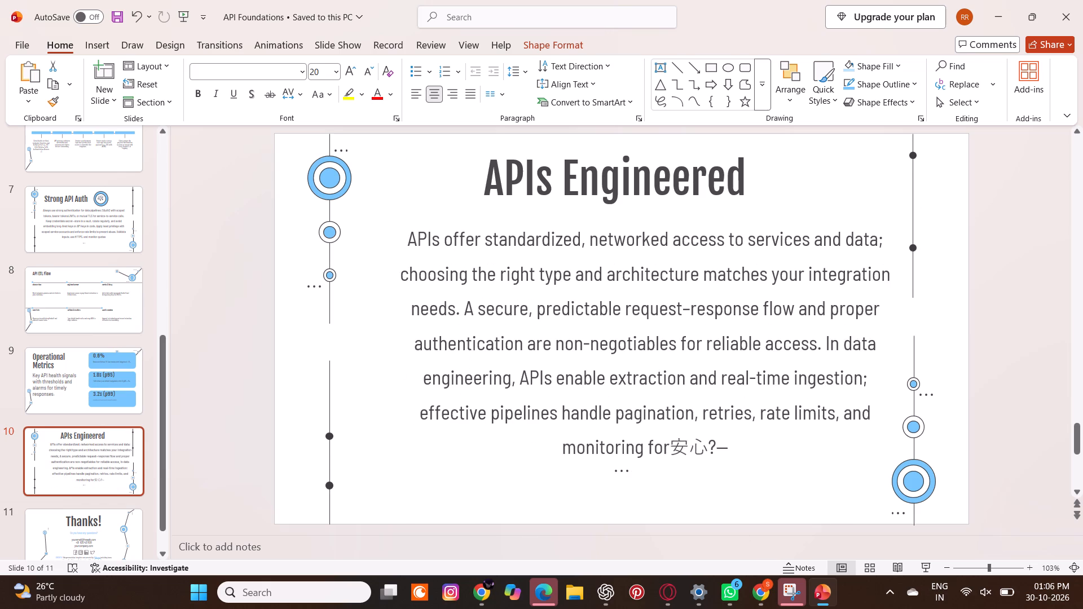
left_click_drag(667, 222, 650, 210)
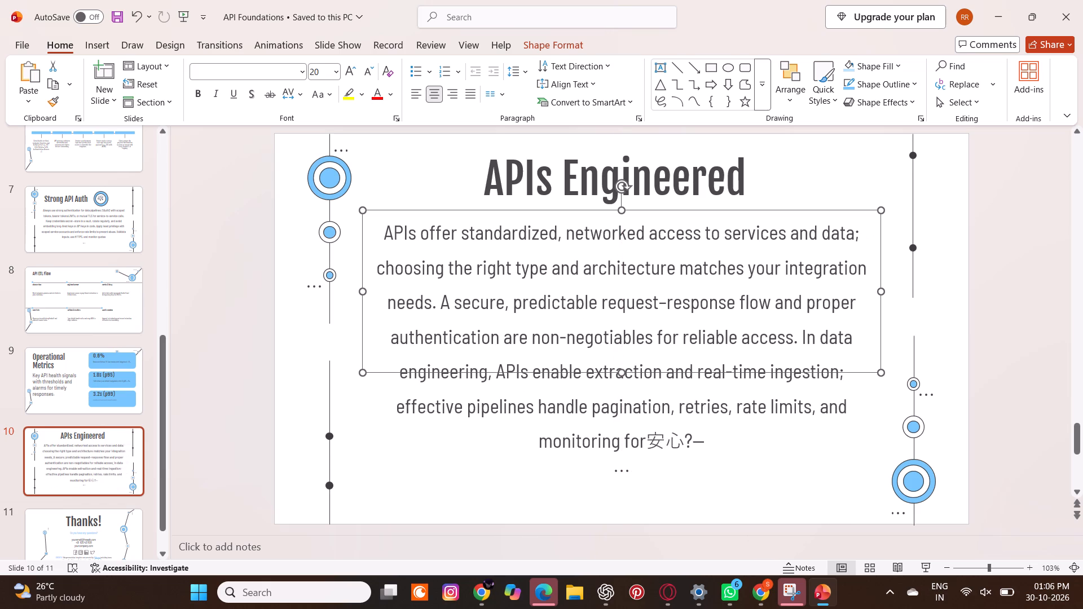
left_click_drag(364, 289, 340, 290)
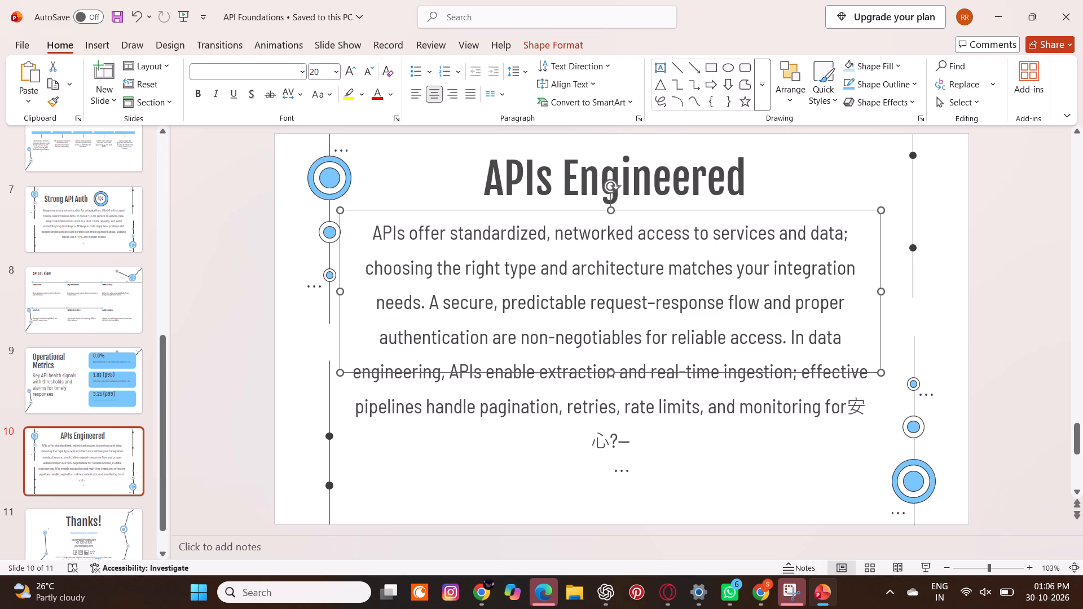
left_click_drag(637, 205, 650, 228)
left_click(668, 226)
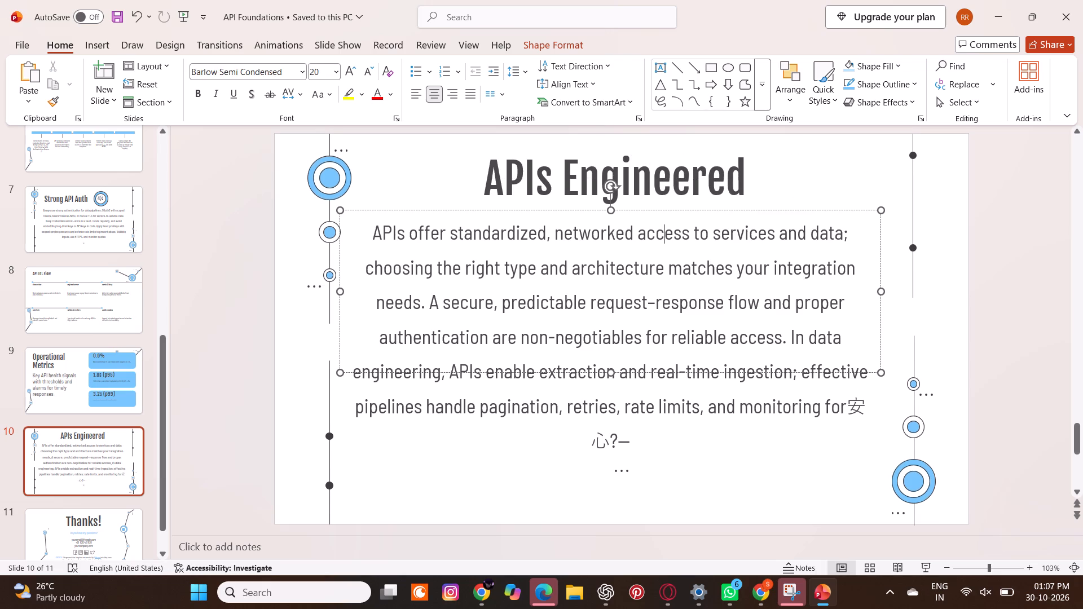
left_click_drag(653, 208, 659, 214)
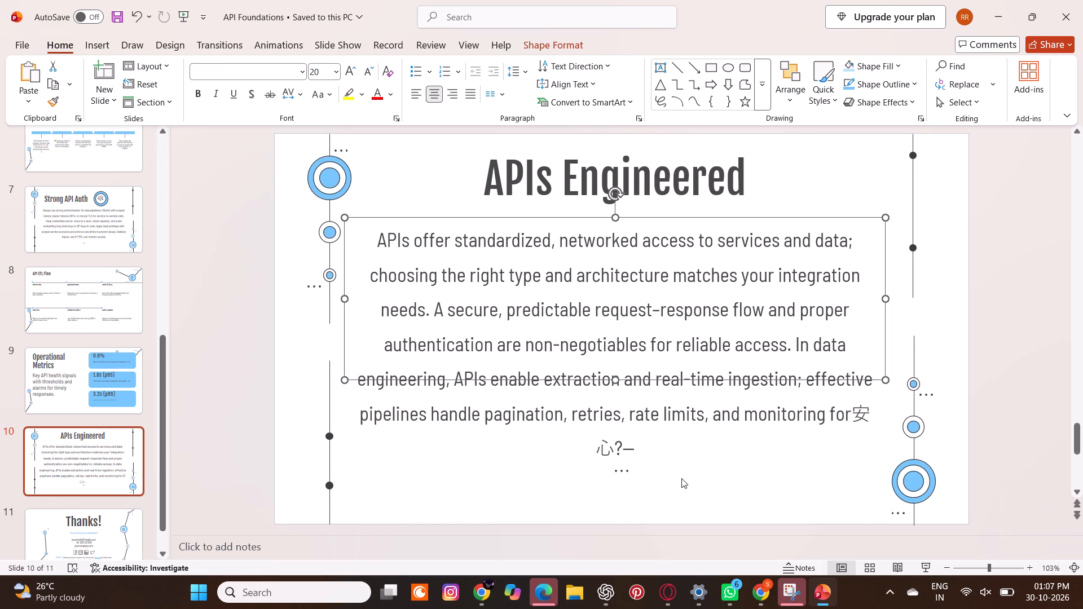
Delete the stray ending "for安心?—" from the body paragraph on slide 10 so it ends with "monitoring".
left_click(657, 458)
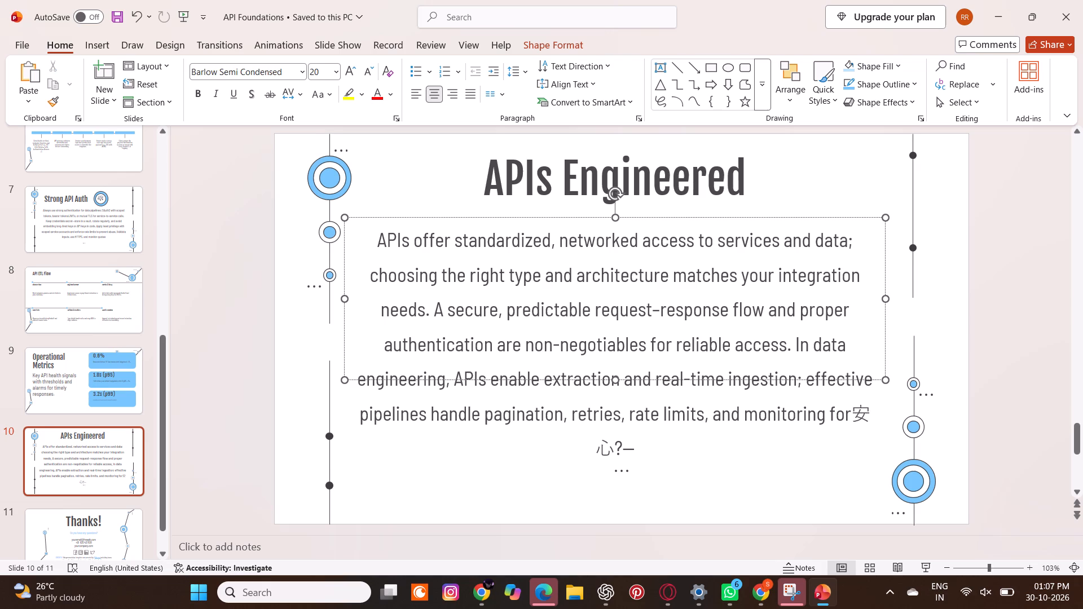
key("BackSpace")
key("BackSpace")
key("BackSpace")
key("BackSpace")
key("BackSpace")
key("BackSpace")
key("BackSpace")
key("BackSpace")
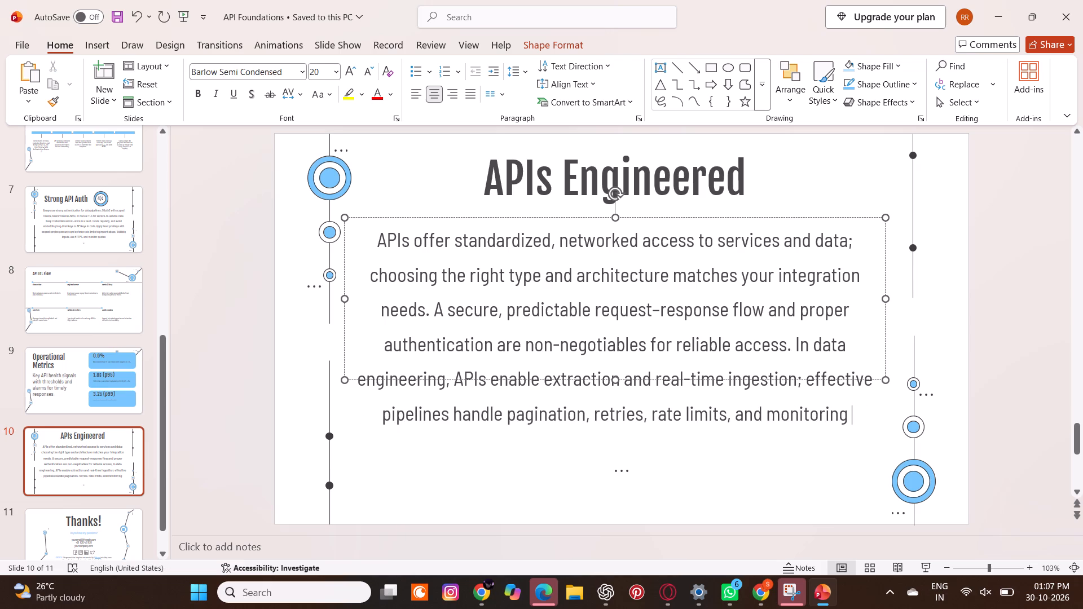
left_click(842, 165)
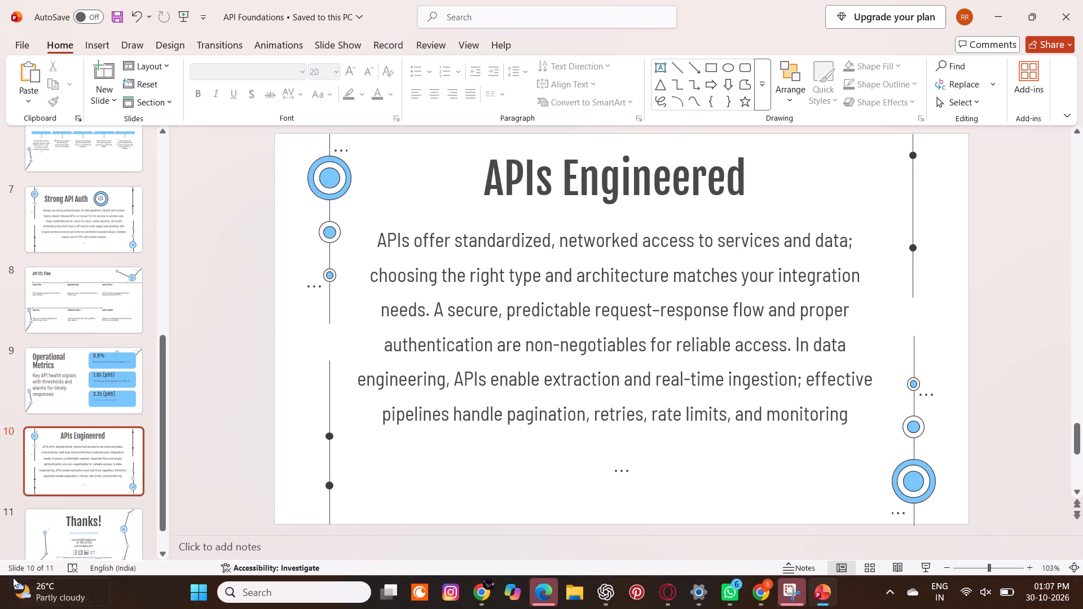
On slide 11, cut the text box holding "Do you have any questions?" and the placeholder contact details.
scroll(14, 578, "down", 2)
scroll(87, 523, "down", 3)
left_click(139, 498)
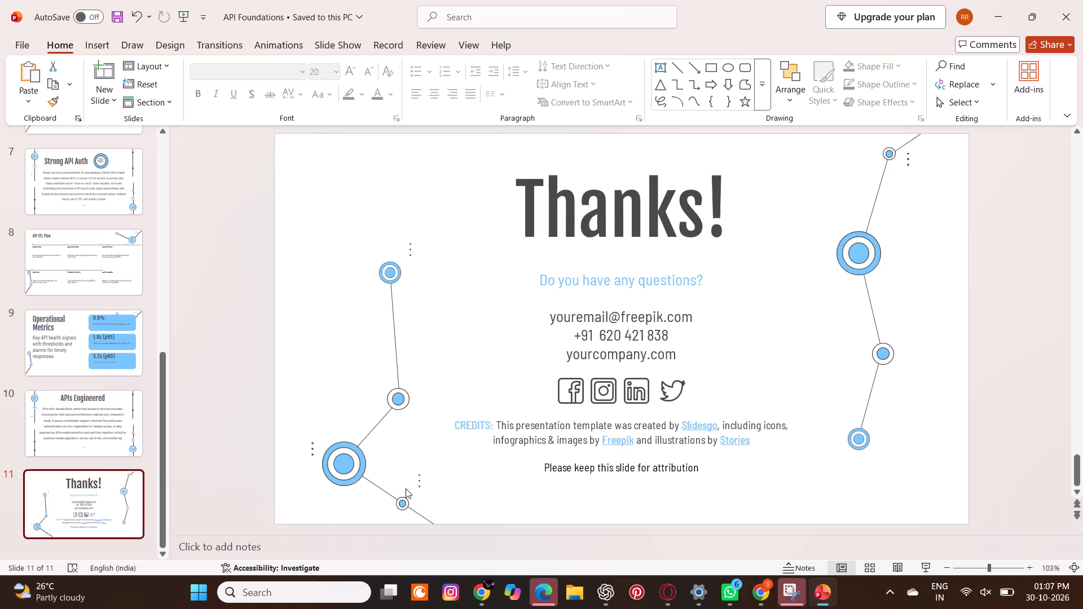
left_click(133, 443)
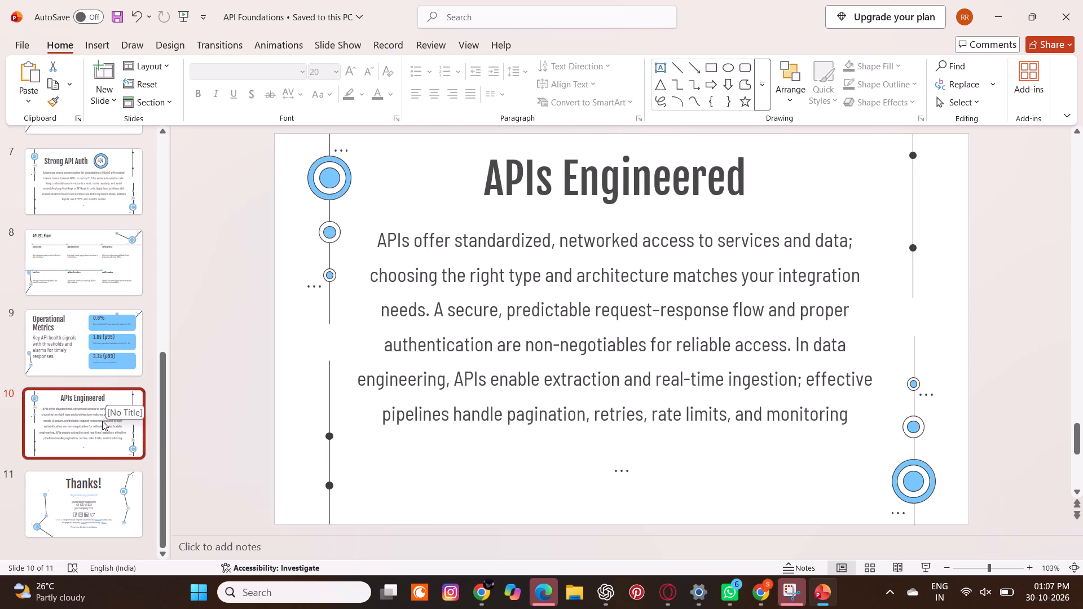
left_click(93, 474)
left_click(708, 462)
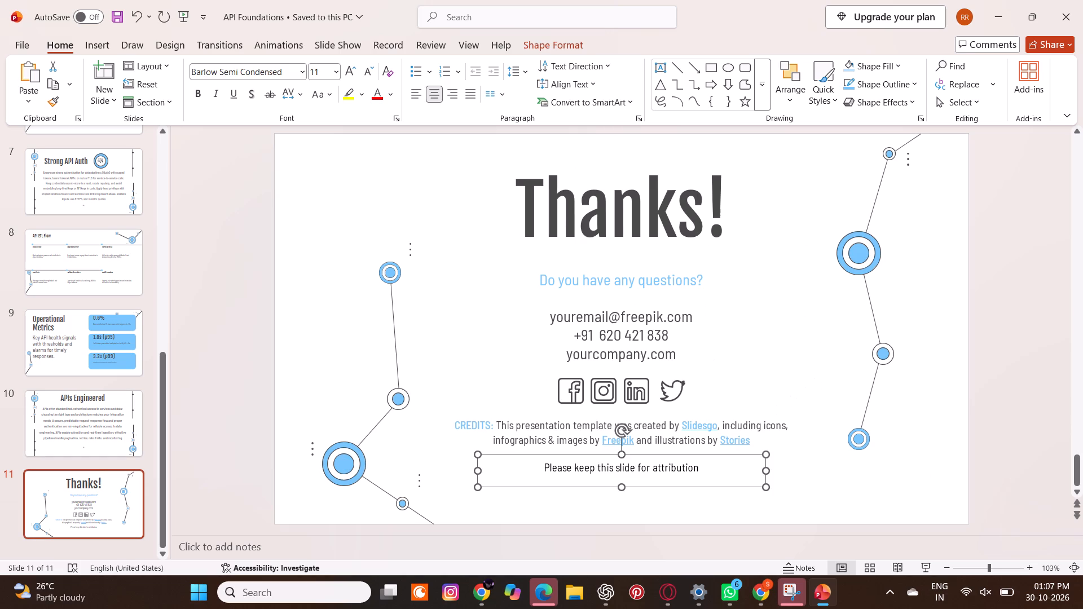
left_click(676, 279)
right_click(739, 262)
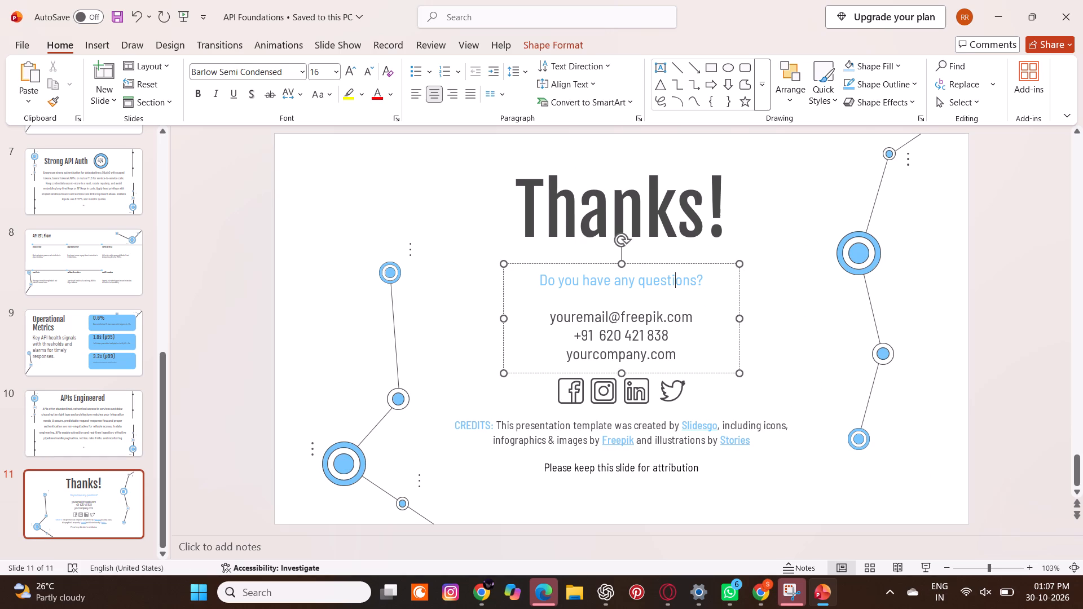
left_click(778, 224)
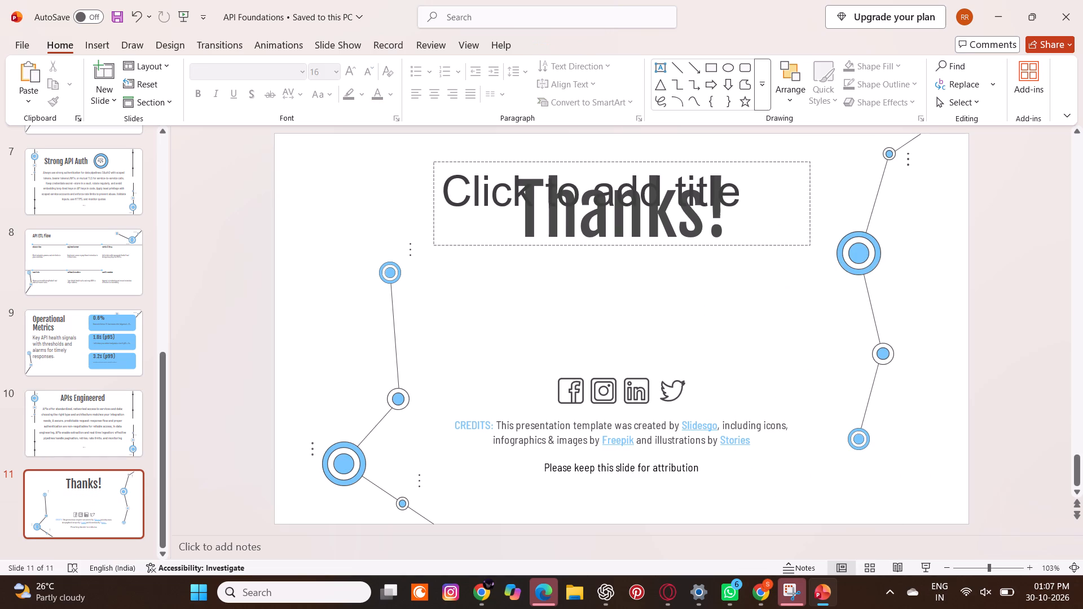
Move the empty title placeholder down, clear of the "Thanks!" heading on slide 11, and cut it.
right_click(750, 194)
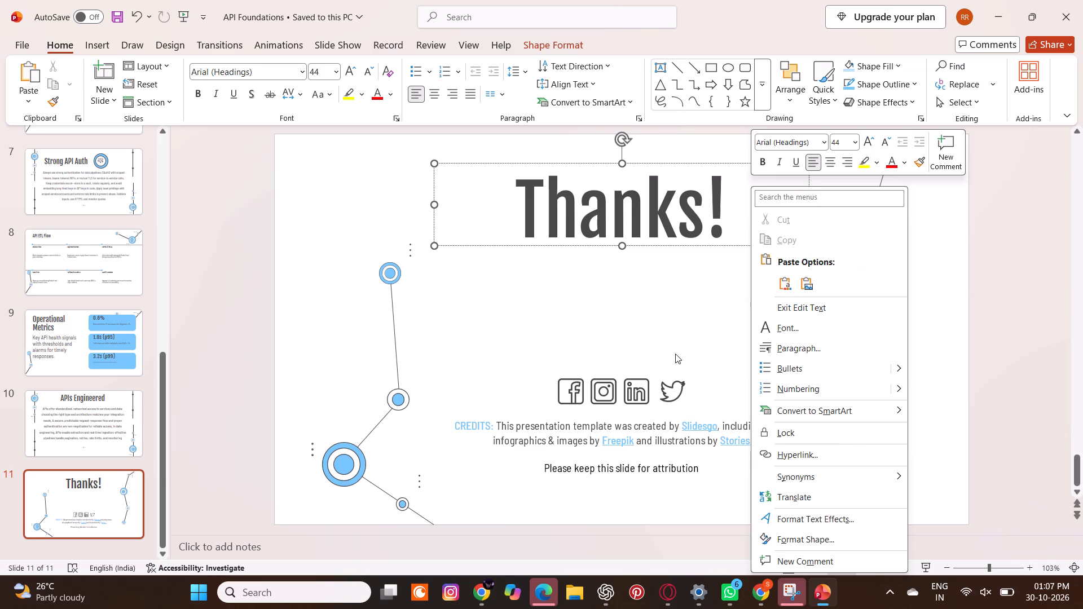
right_click(675, 369)
left_click_drag(464, 205, 407, 239)
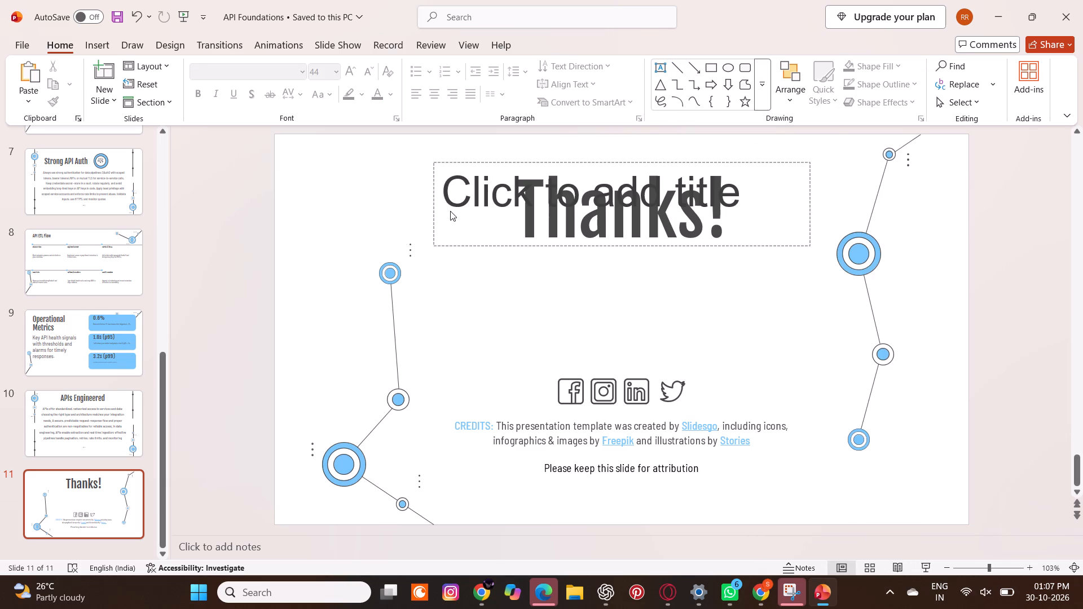
left_click_drag(484, 175, 462, 187)
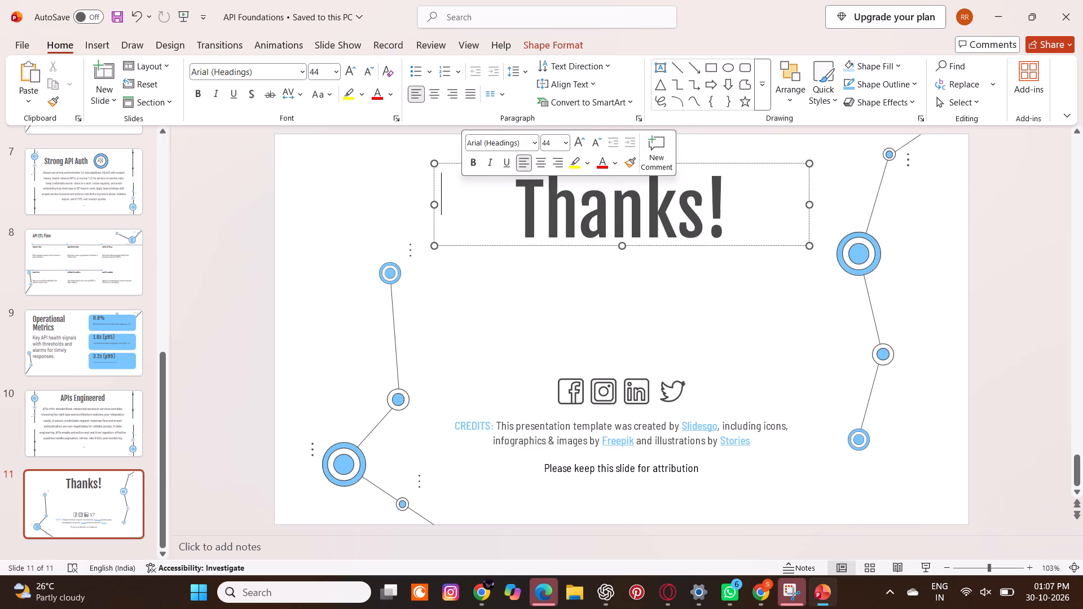
left_click_drag(447, 164, 440, 170)
left_click_drag(440, 170, 434, 304)
left_click(565, 214)
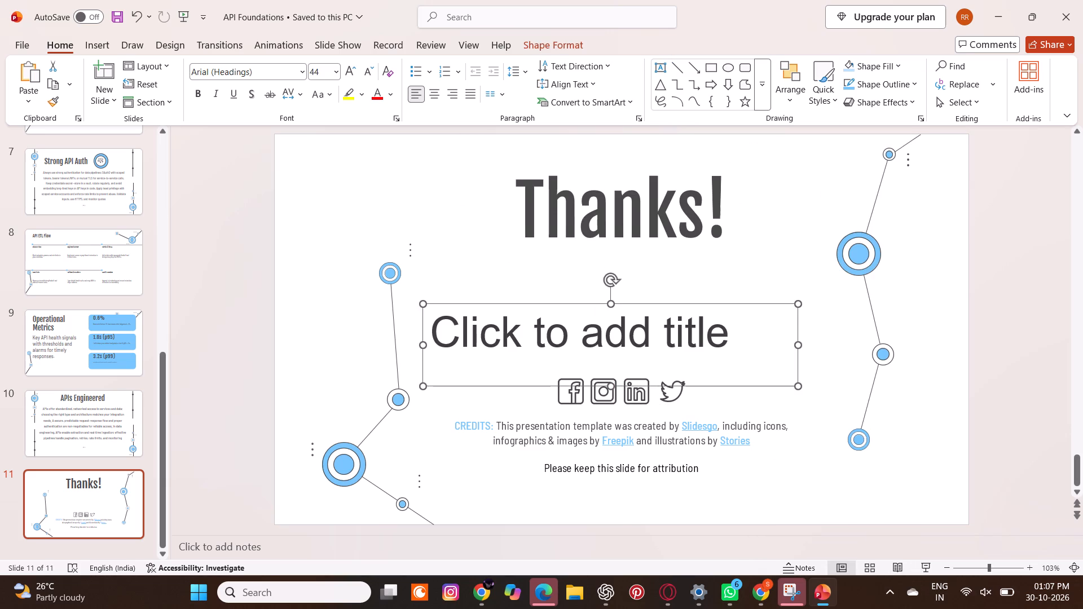
right_click(700, 299)
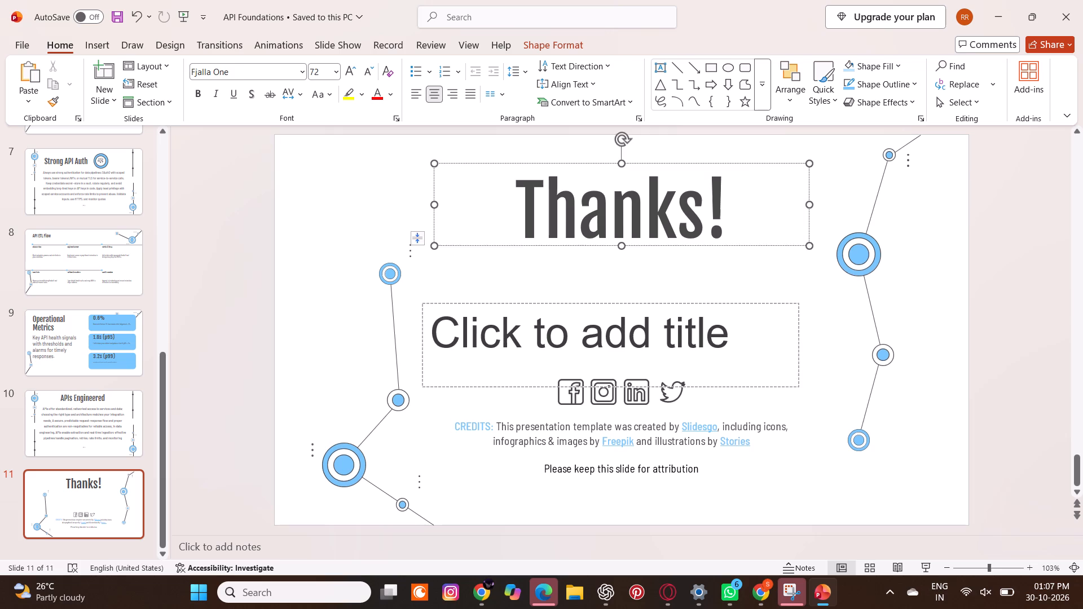
left_click(730, 226)
Cut the row of social media icons and the "Please keep this slide for attribution" line from slide 11.
right_click(654, 391)
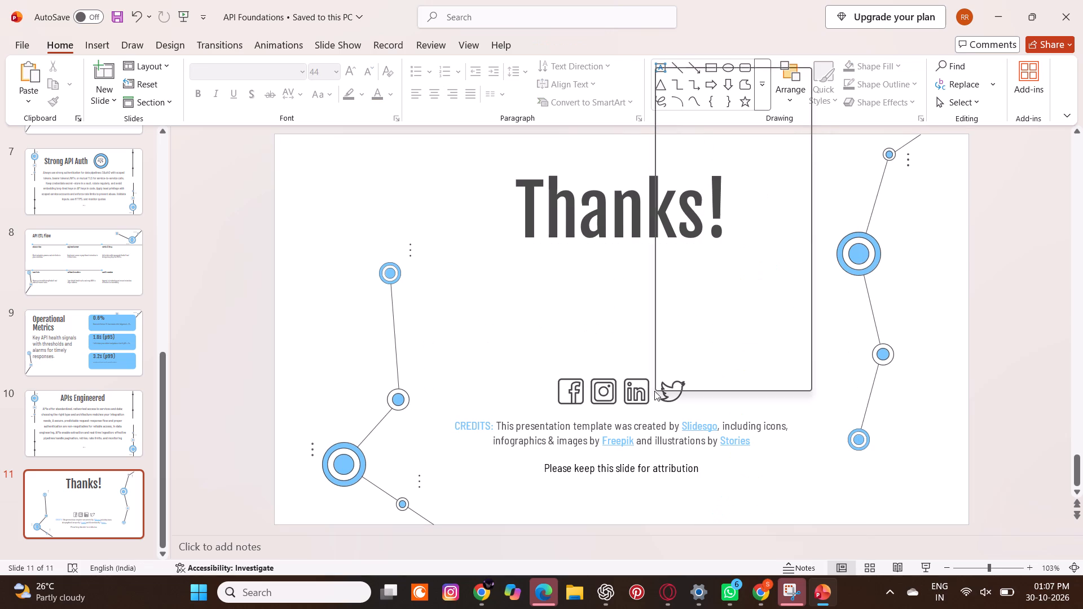
right_click(627, 396)
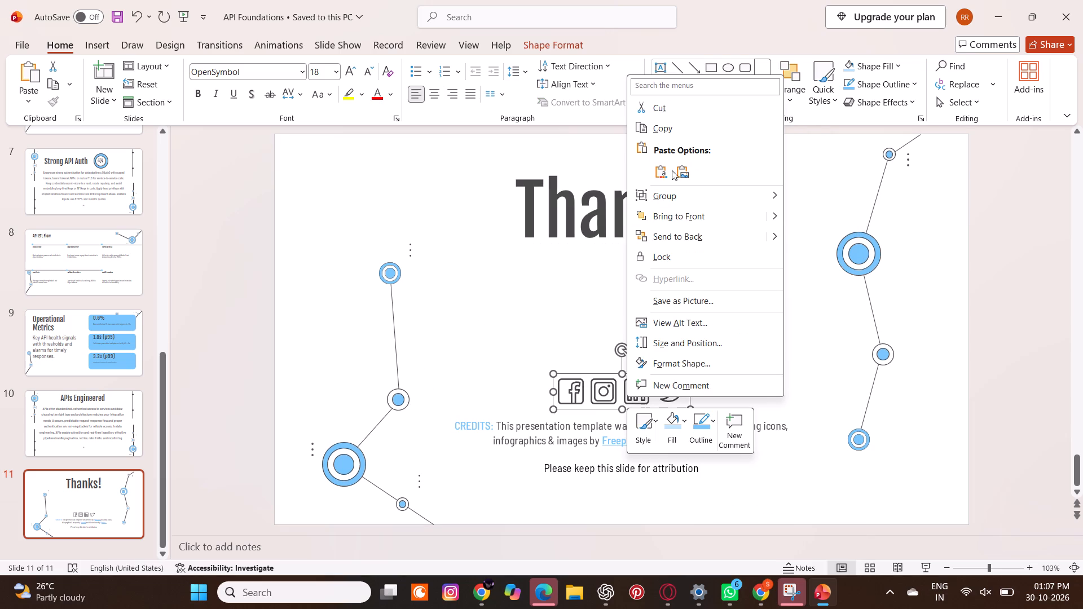
left_click(684, 108)
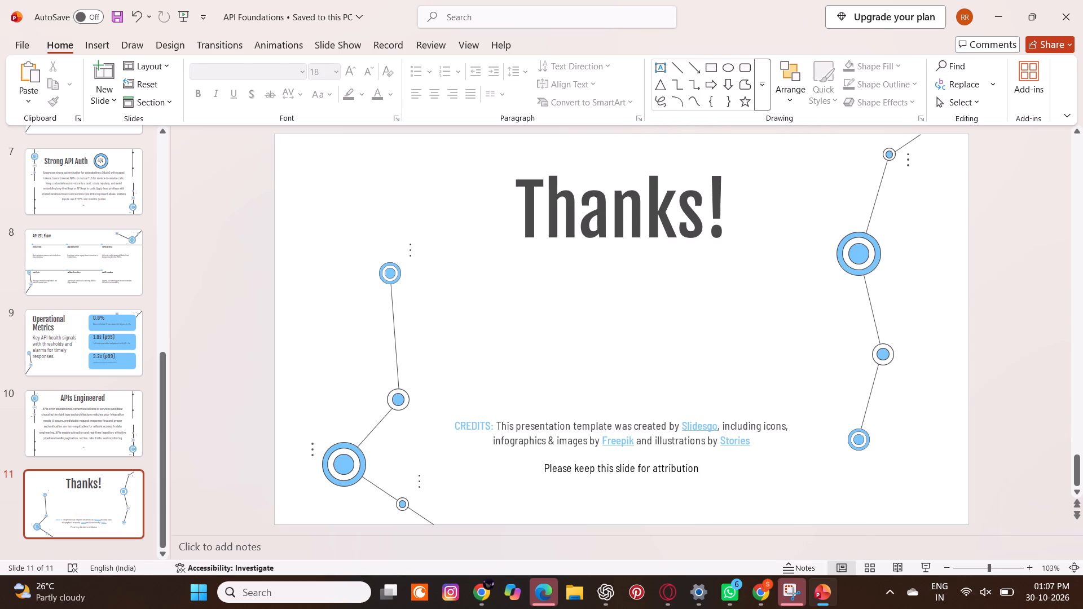
right_click(673, 453)
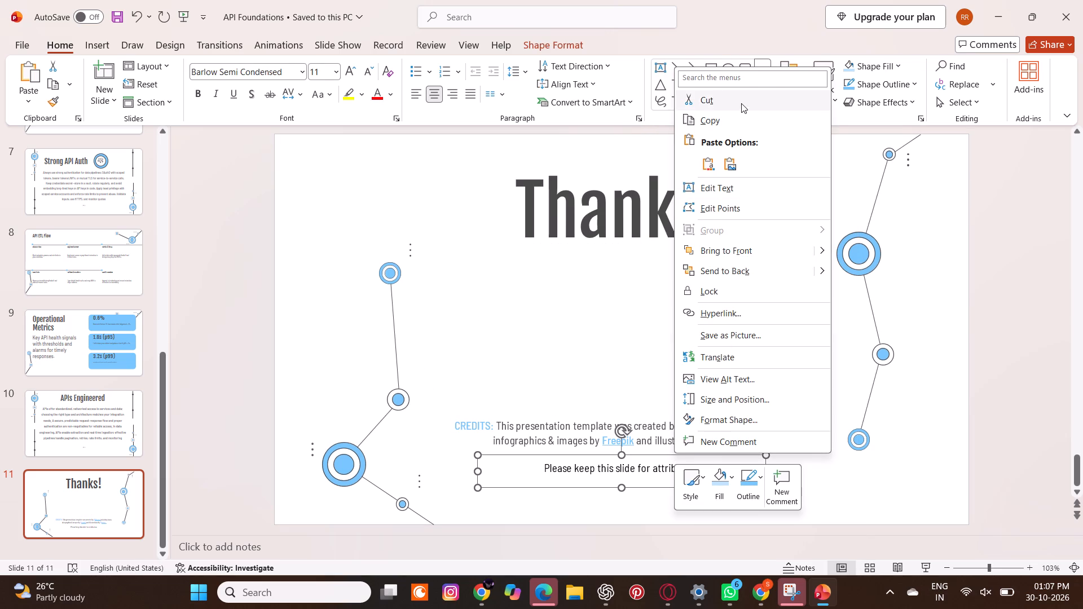
left_click(741, 103)
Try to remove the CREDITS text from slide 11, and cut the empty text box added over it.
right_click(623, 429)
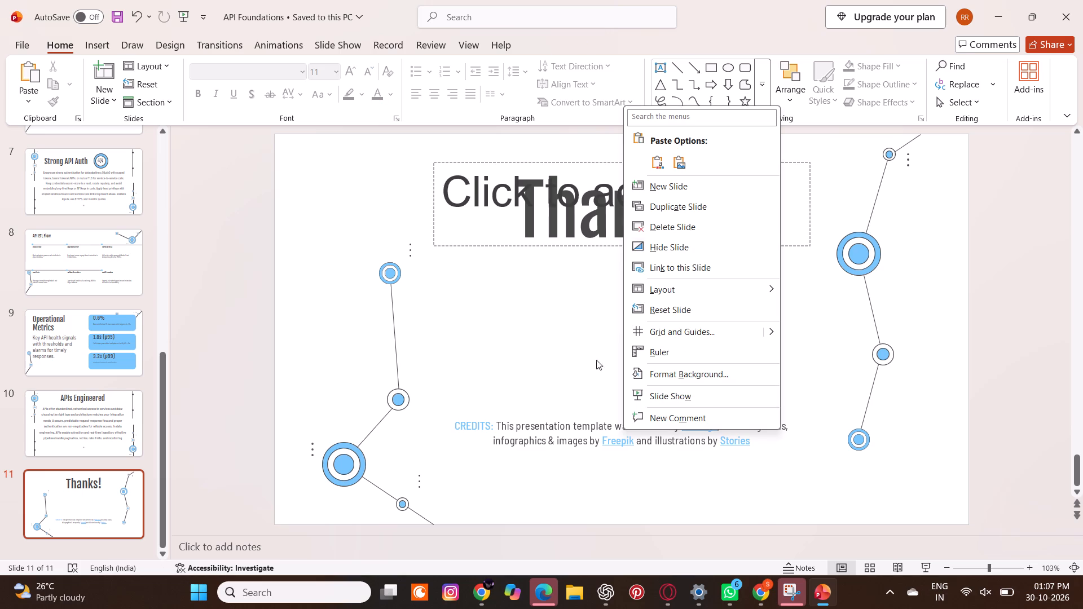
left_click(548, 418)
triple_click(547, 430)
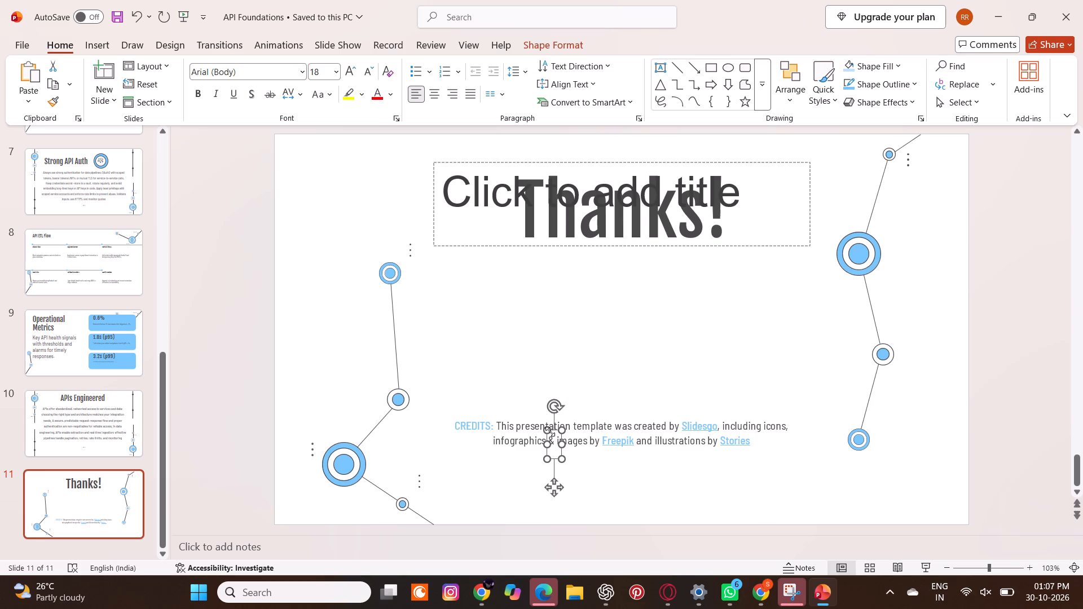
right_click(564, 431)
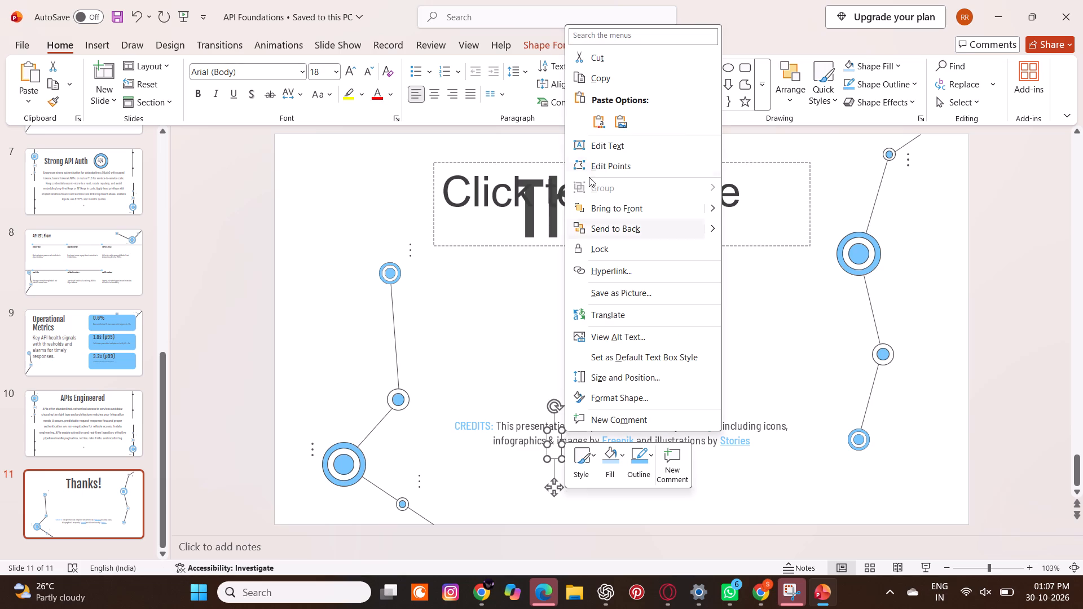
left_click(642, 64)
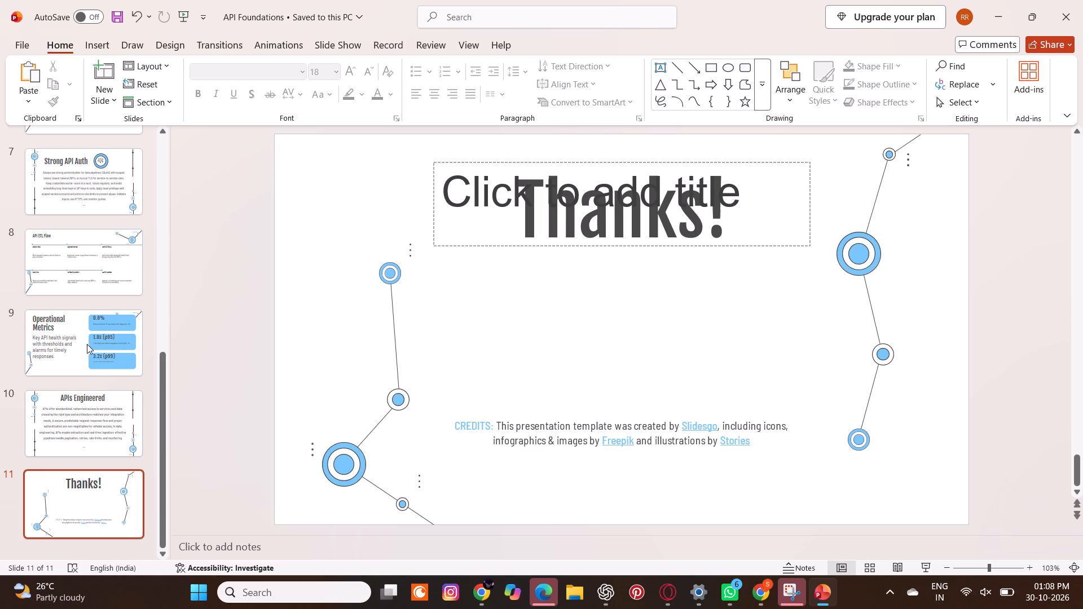
Look through the thumbnails of all the slides to review the deck's layout so far.
scroll(86, 344, "up", 16)
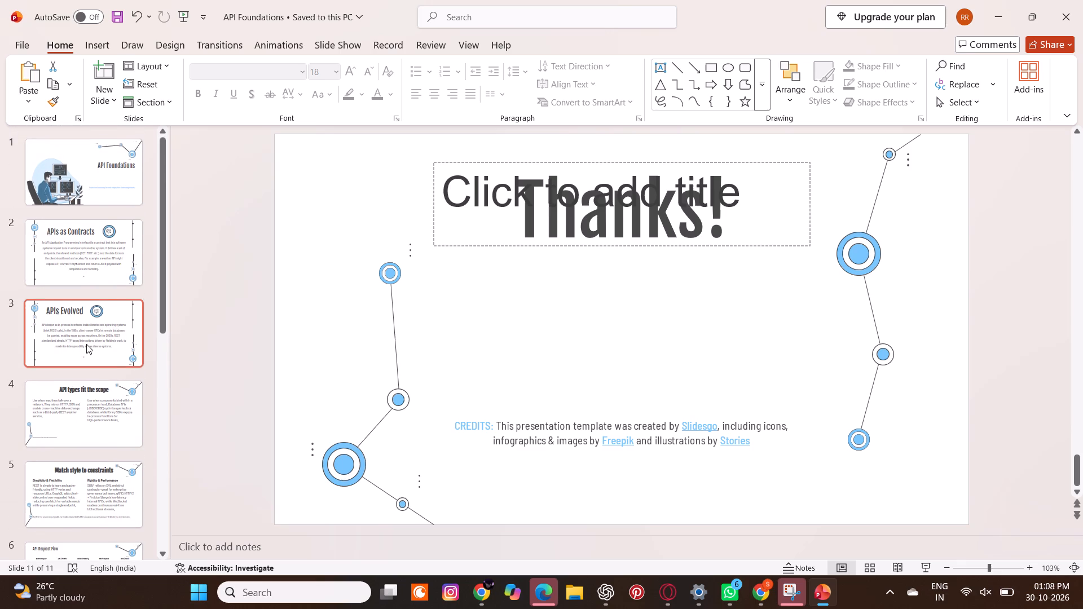
scroll(86, 344, "down", 11)
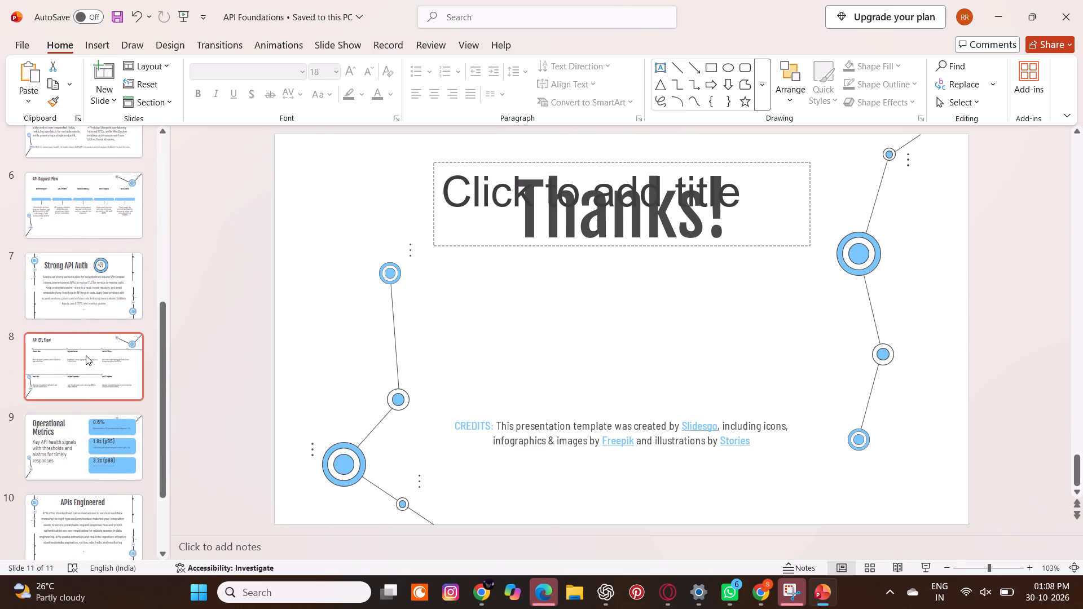
scroll(86, 355, "down", 8)
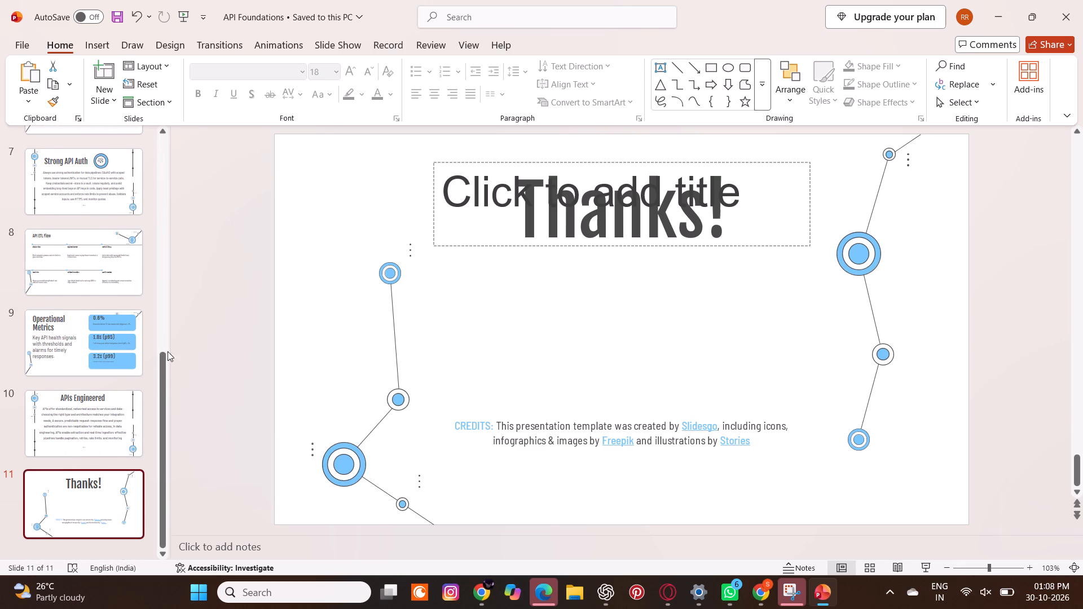
scroll(108, 308, "up", 8)
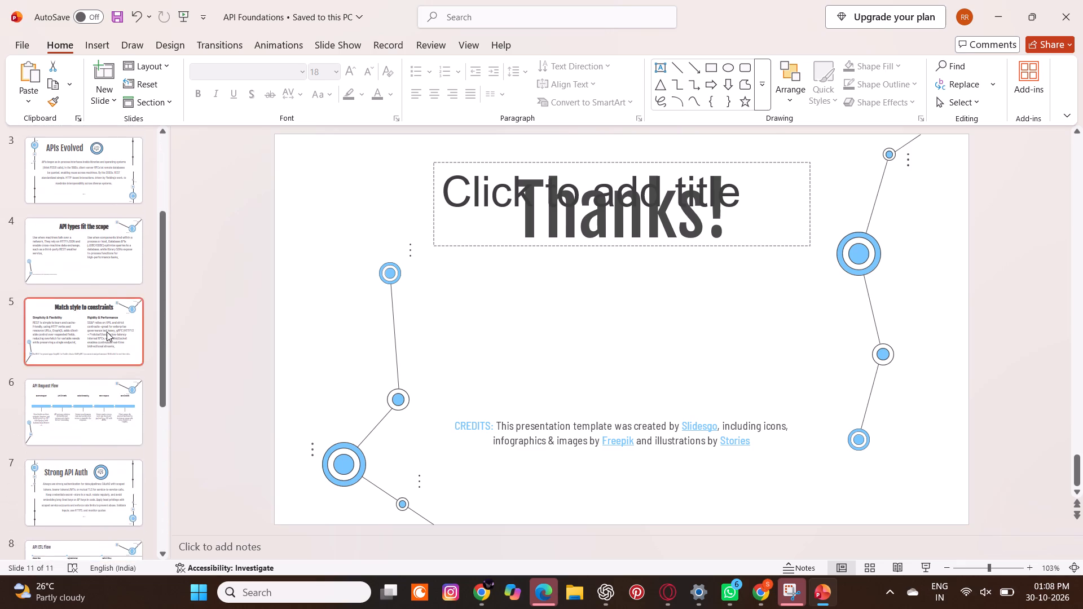
scroll(107, 332, "up", 2)
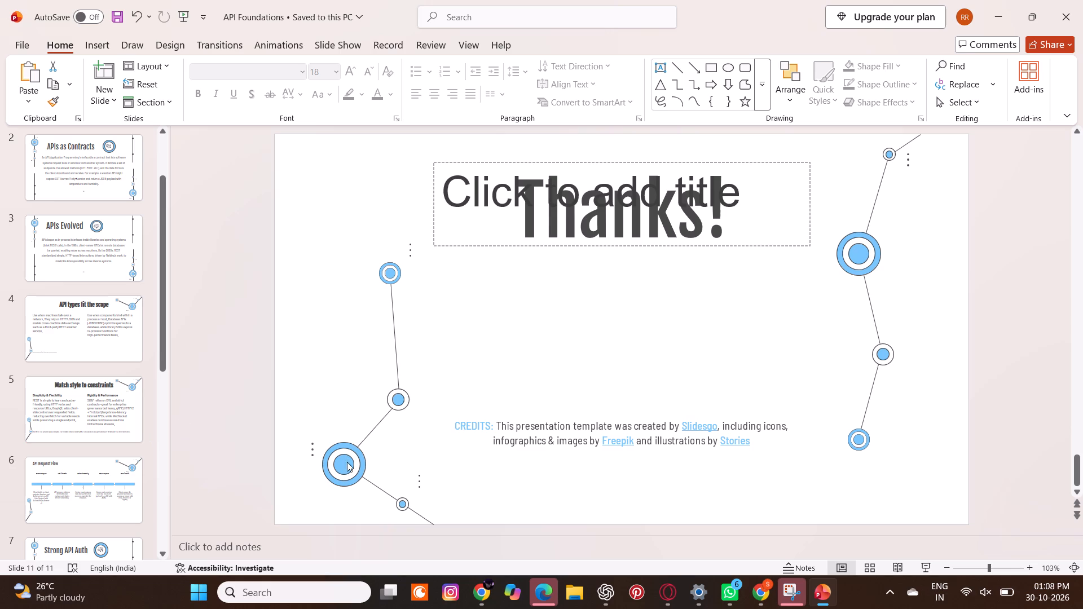
left_click(354, 457)
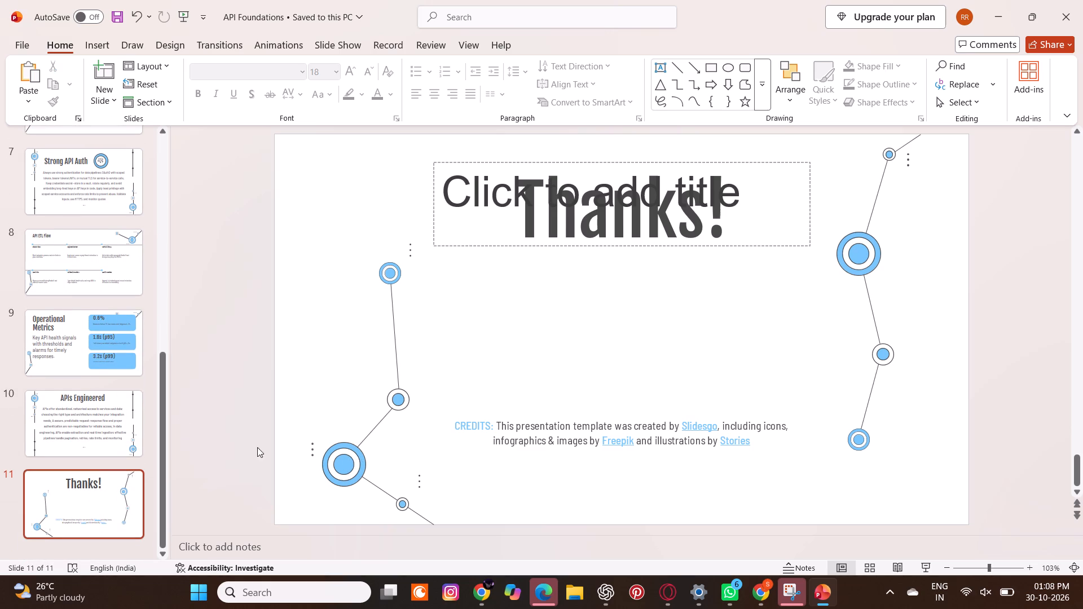
scroll(175, 399, "up", 3)
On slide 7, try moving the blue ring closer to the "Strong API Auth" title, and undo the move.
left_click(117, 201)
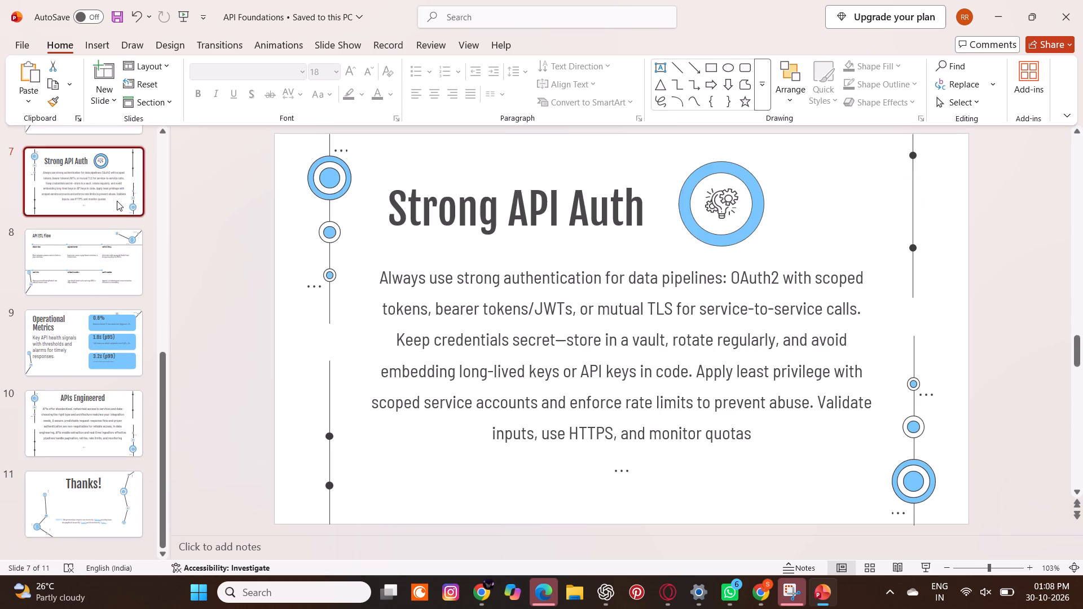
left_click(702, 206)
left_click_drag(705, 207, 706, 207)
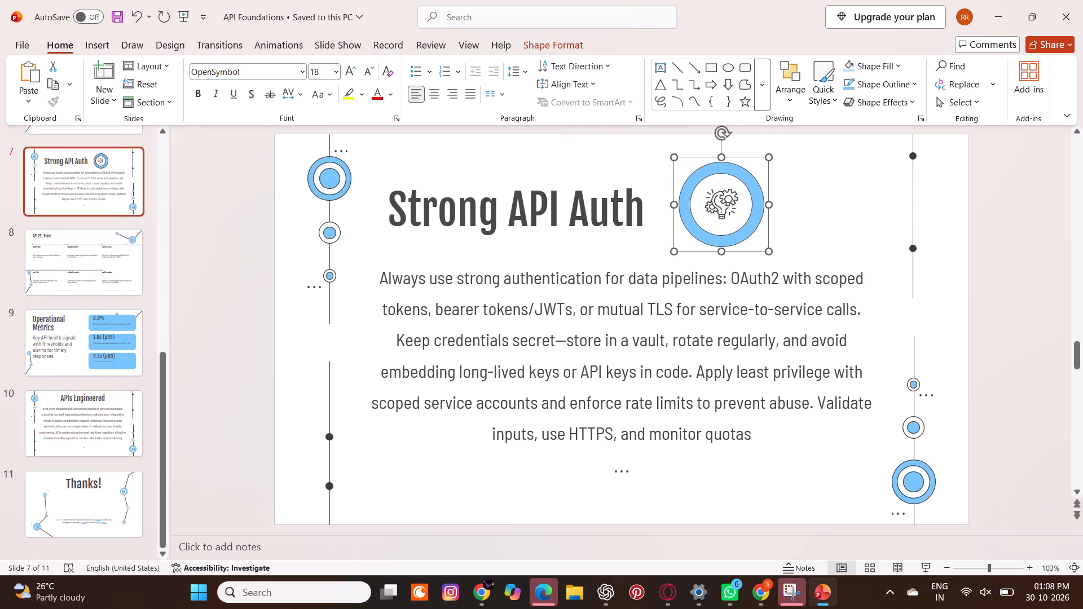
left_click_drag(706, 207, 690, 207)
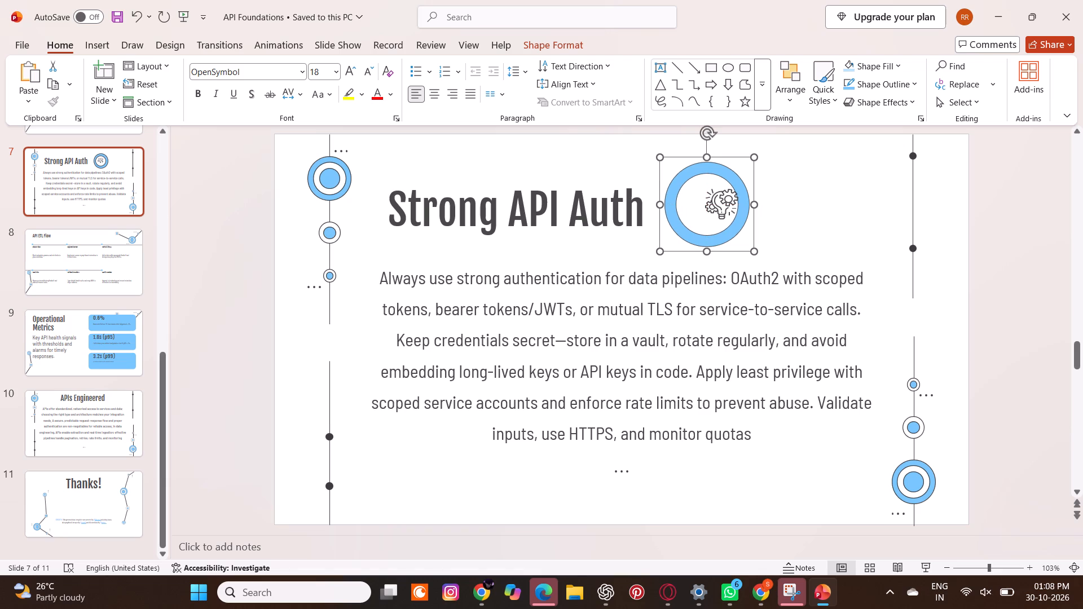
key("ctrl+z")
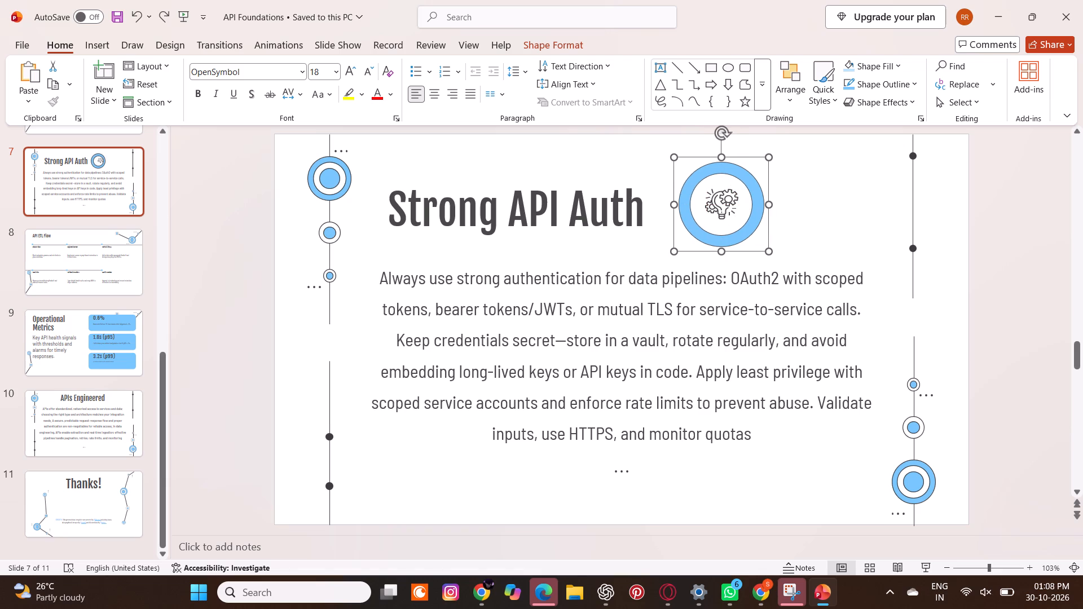
On slide 7, move the blue ring off the lightbulb icon, placing it level with the icon on its right.
left_click(705, 208)
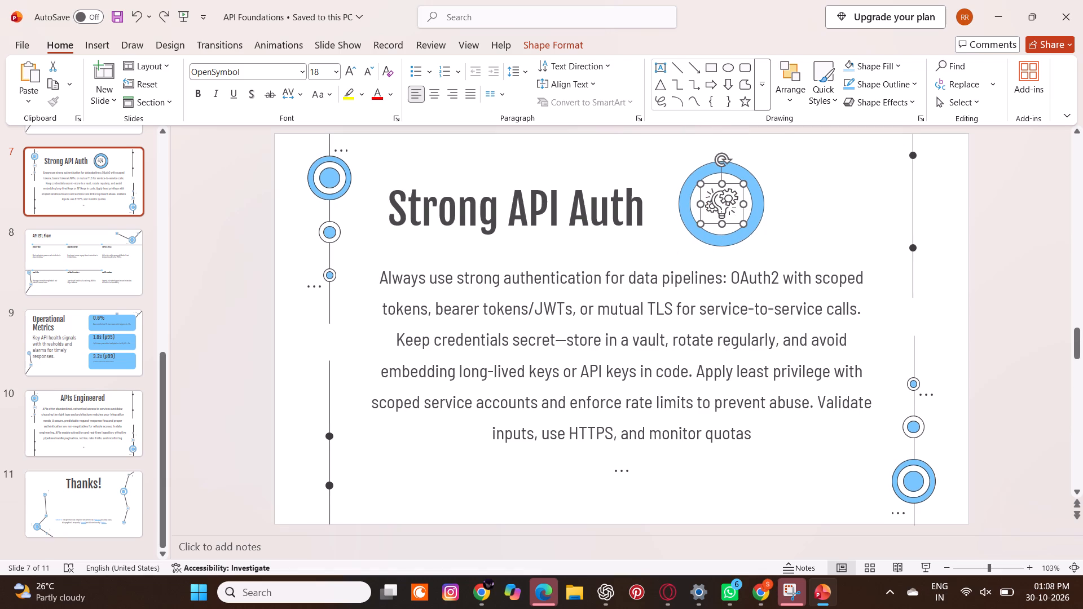
left_click(718, 229)
left_click_drag(718, 229, 733, 223)
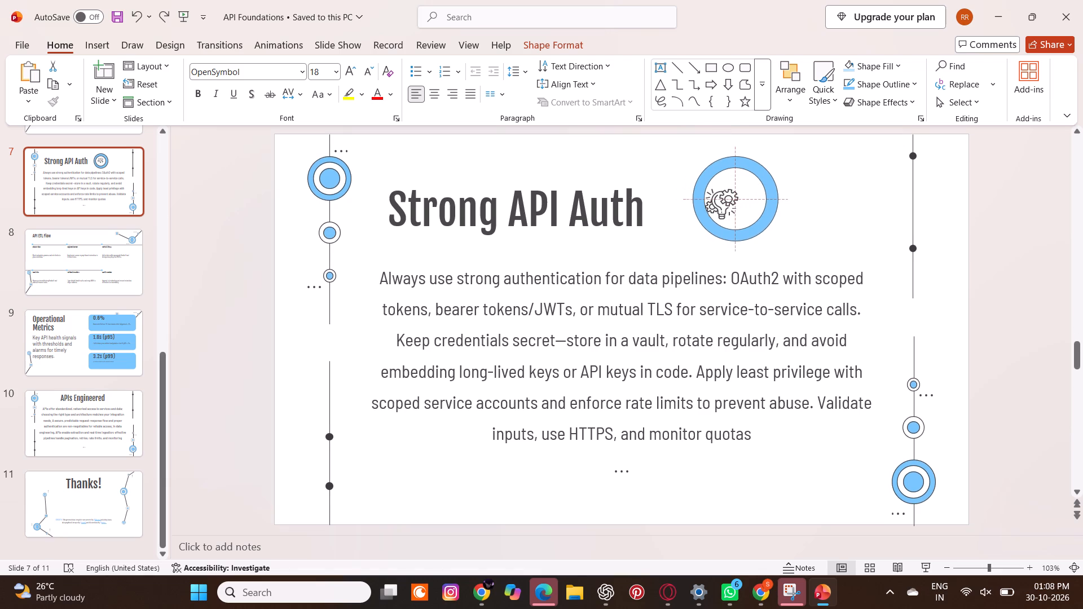
left_click_drag(733, 223, 807, 227)
left_click_drag(808, 221, 802, 224)
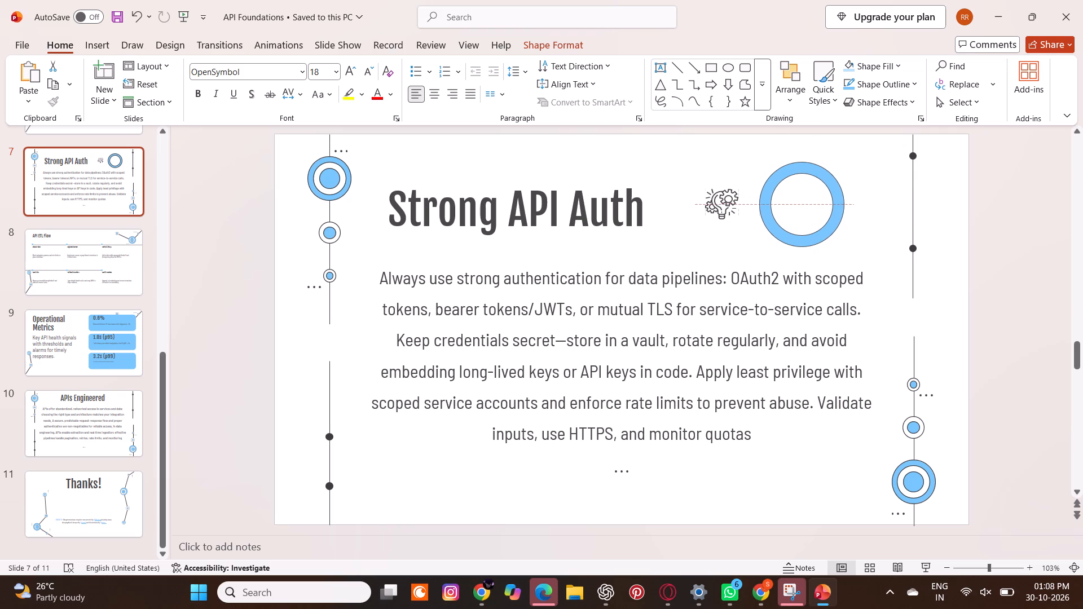
left_click_drag(802, 224, 800, 225)
Copy the white inner circle of the blue ring on slide 7.
left_click(798, 219)
right_click(798, 219)
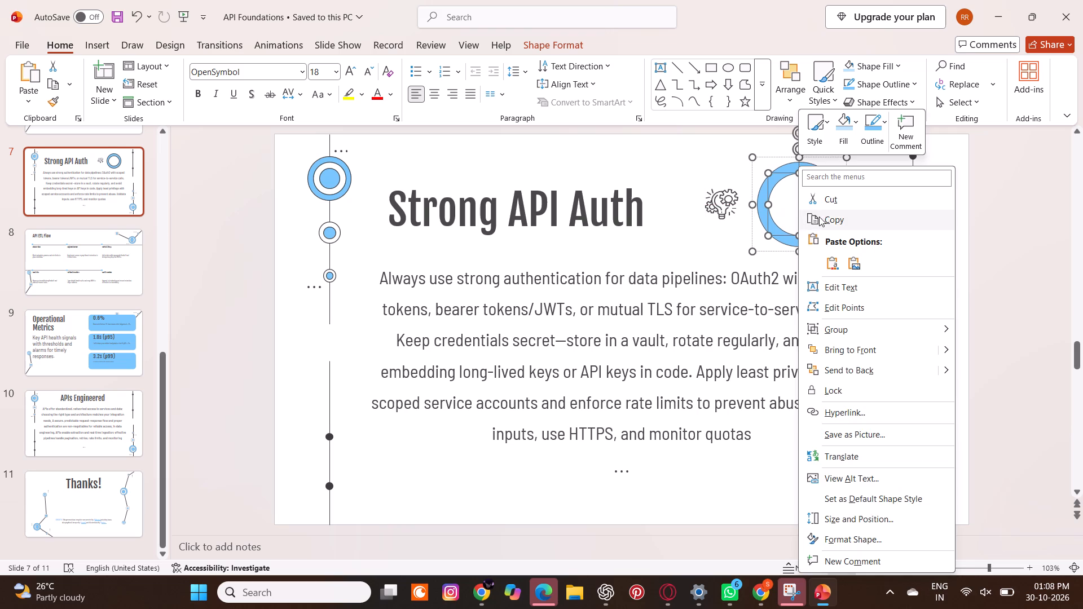
left_click(821, 218)
left_click(670, 225)
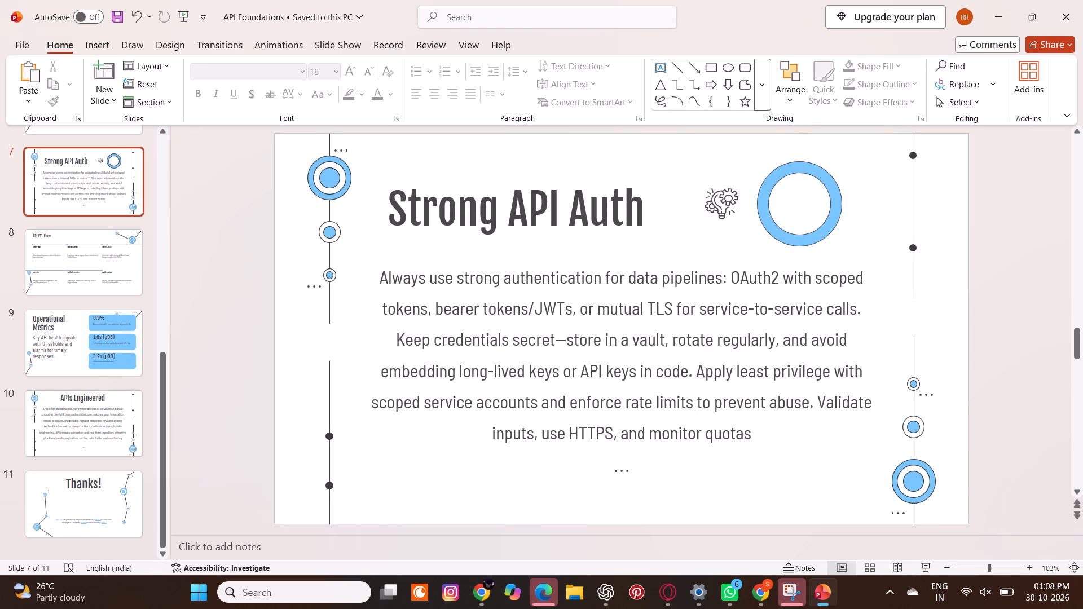
Move the blue ring on slide 7 back around the lightbulb icon, centred on it.
left_click_drag(799, 199, 723, 202)
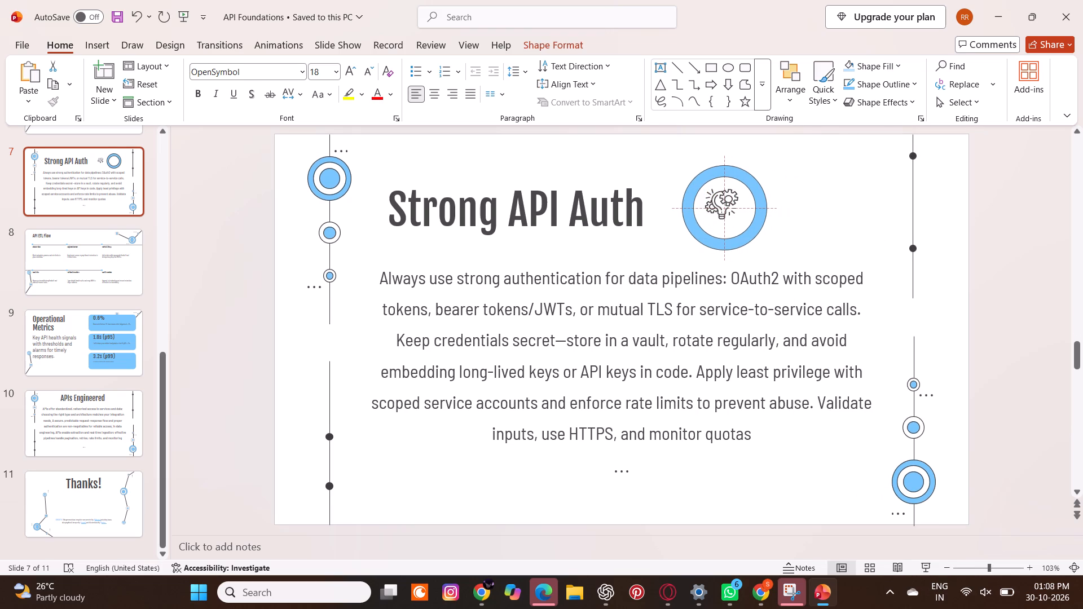
left_click_drag(723, 202, 722, 198)
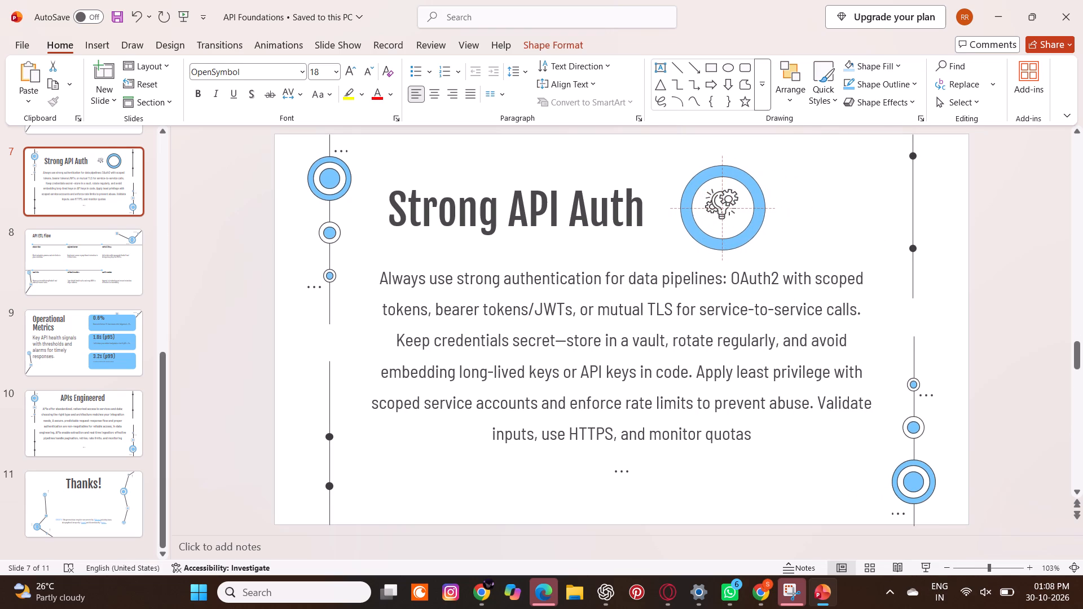
left_click_drag(722, 198, 721, 198)
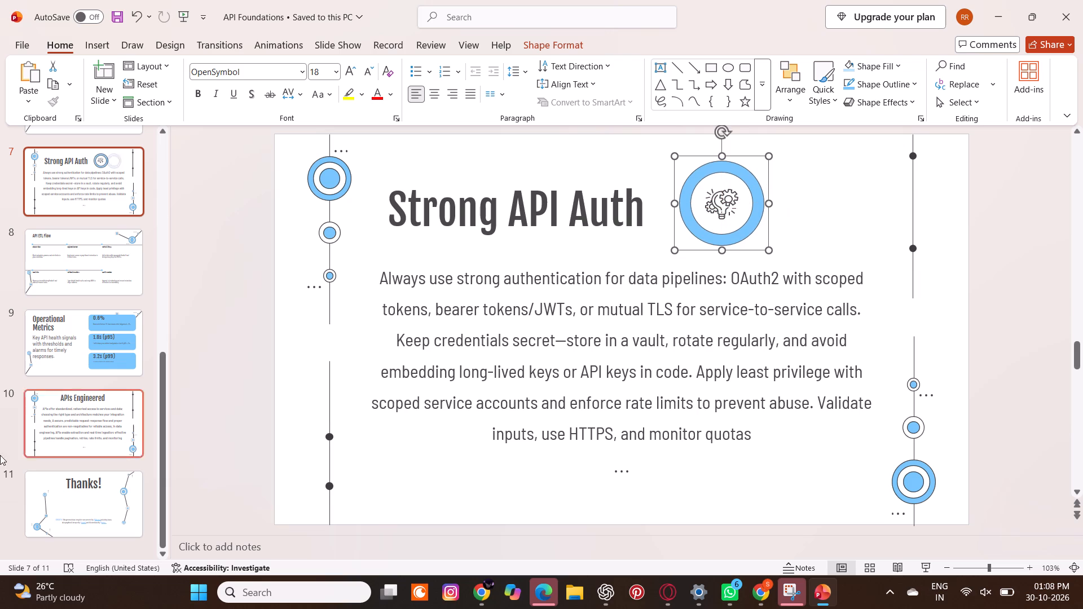
Paste the white circle on slide 11 and stretch it into an ellipse about 12.87 cm wide that covers the CREDITS text.
scroll(0, 462, "down", 4)
left_click(94, 492)
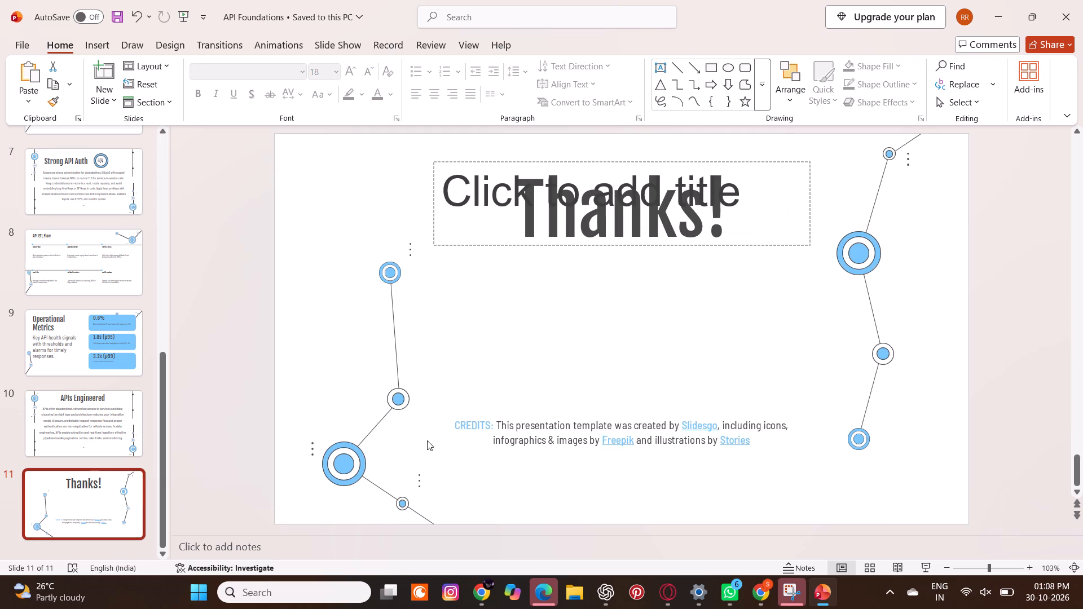
left_click(532, 379)
key("ctrl+v")
key("ctrl+space")
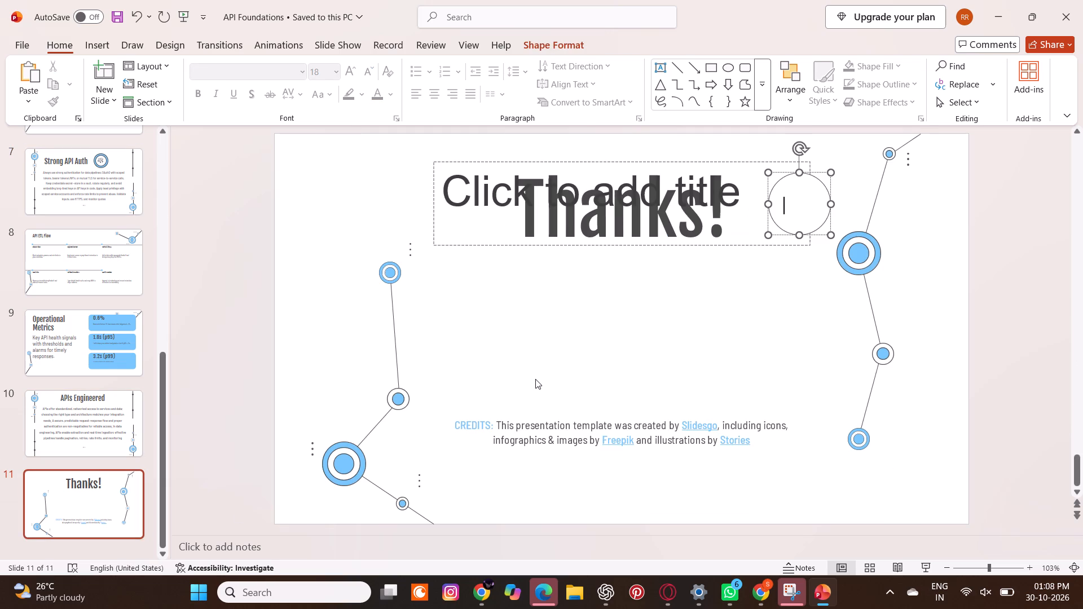
left_click_drag(811, 206, 639, 396)
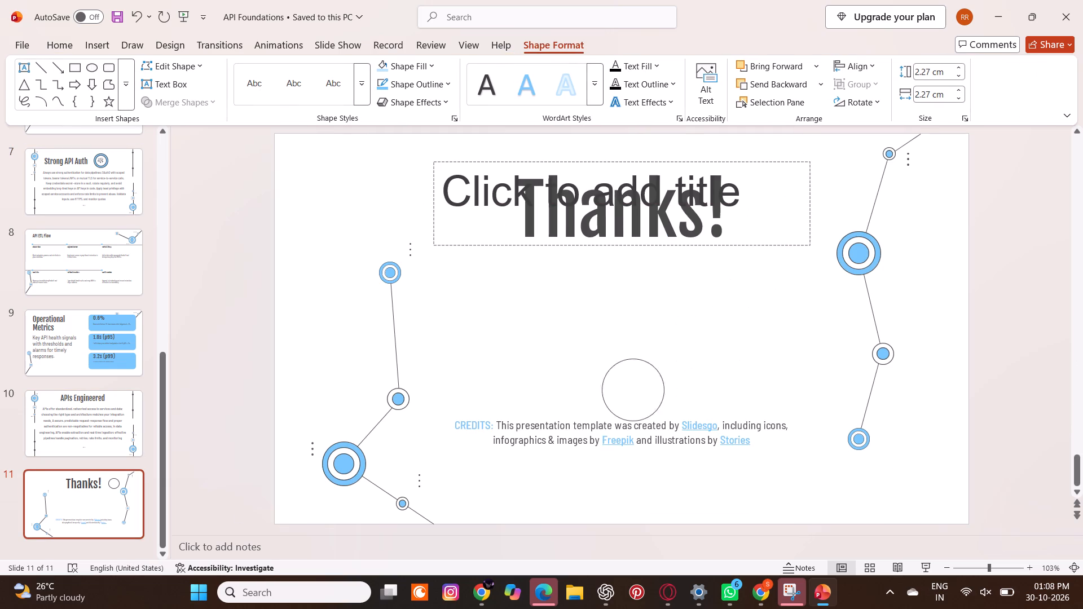
left_click_drag(639, 396, 492, 434)
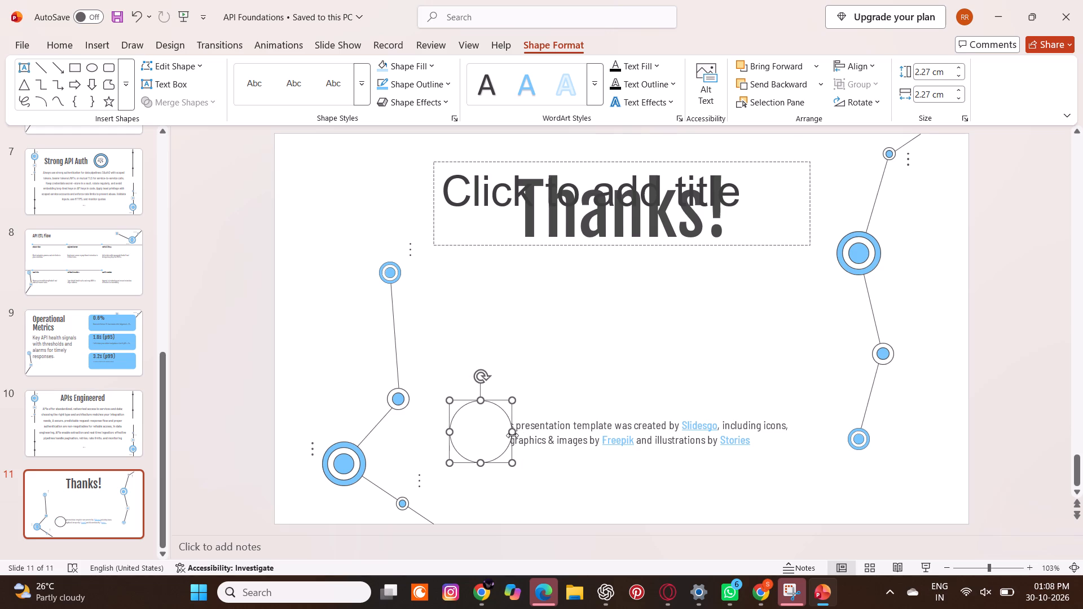
left_click_drag(514, 431, 801, 435)
left_click(749, 355)
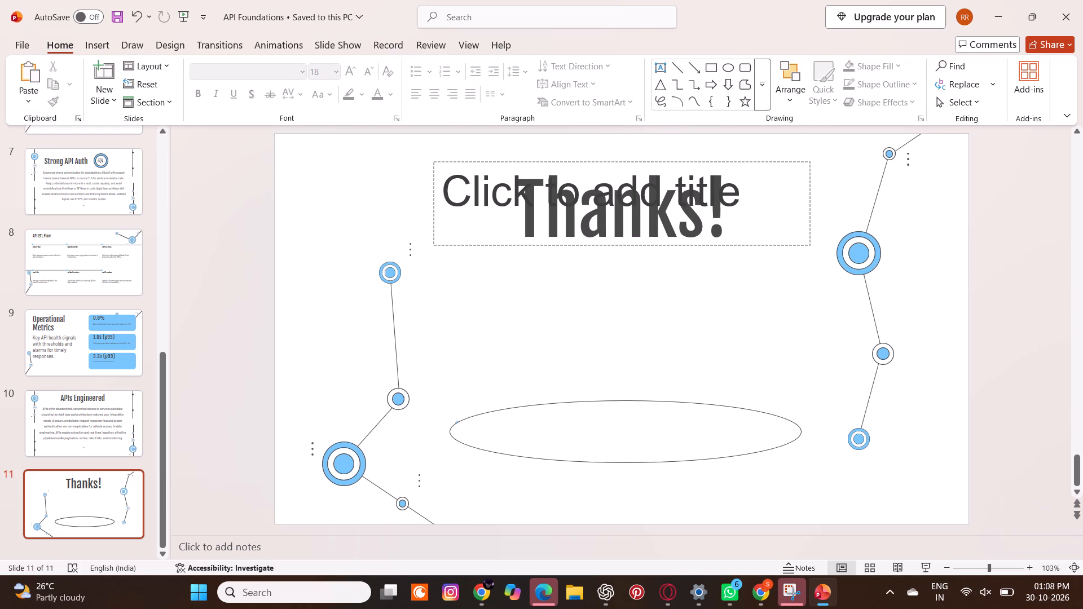
left_click(563, 427)
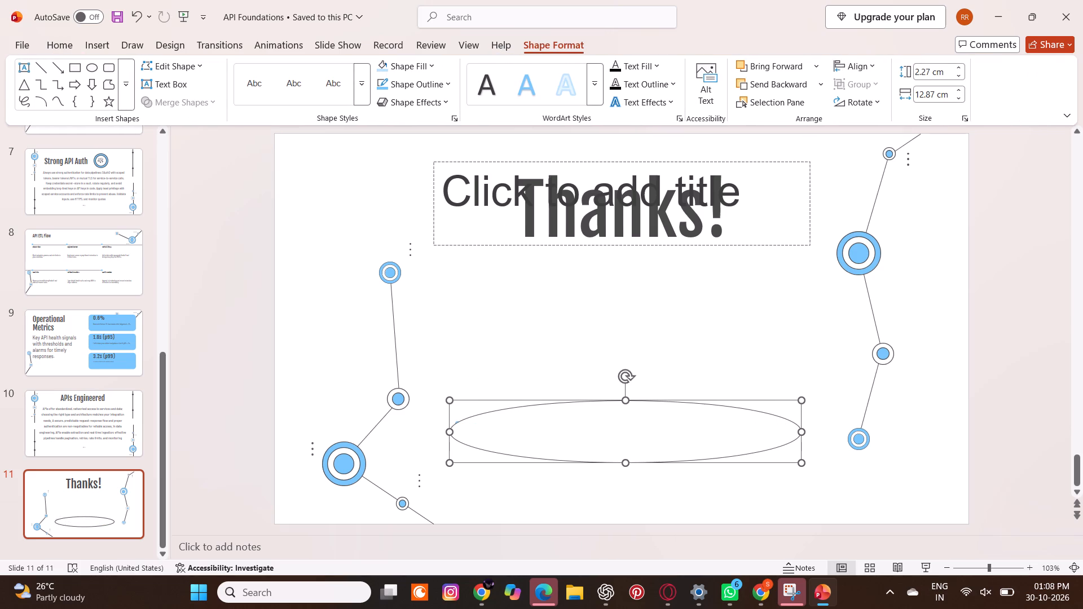
Cut the "Thanks!" title and the empty title placeholders from slide 11.
left_click_drag(630, 210, 648, 264)
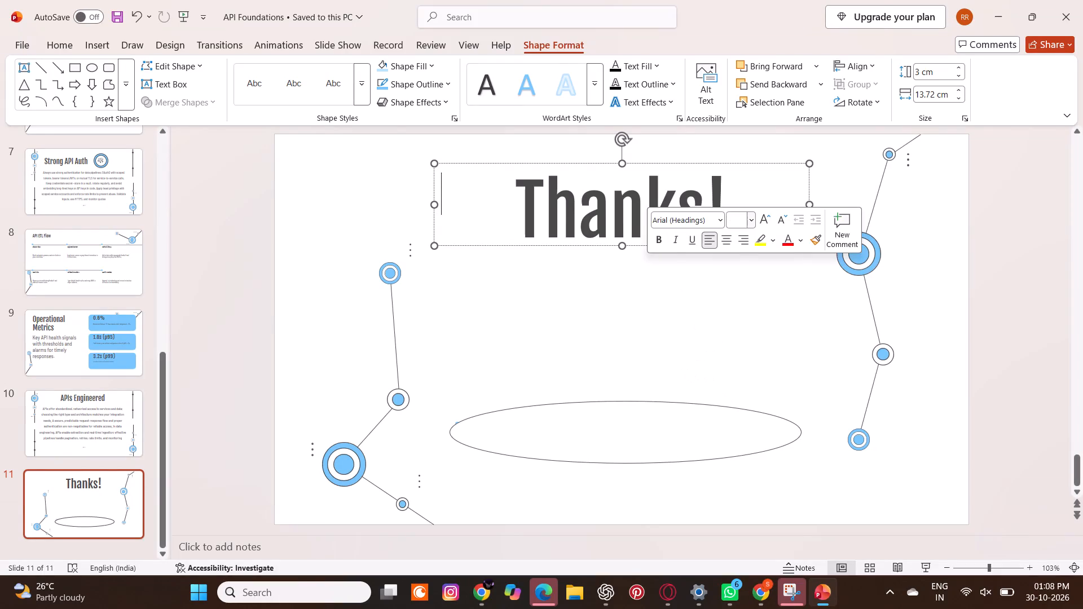
left_click_drag(728, 202, 496, 170)
left_click(666, 205)
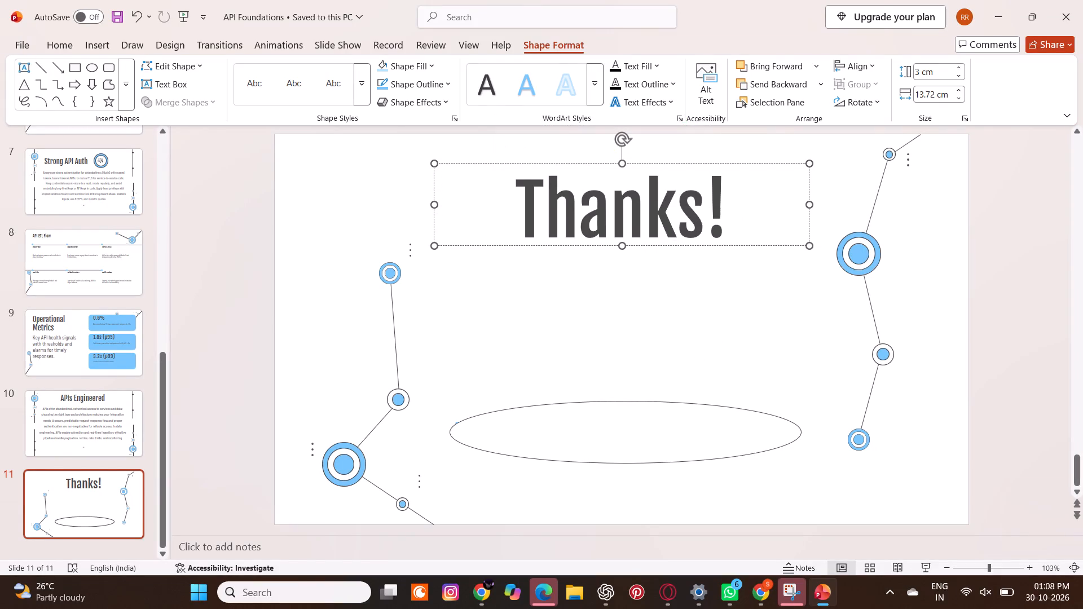
left_click_drag(723, 202, 637, 195)
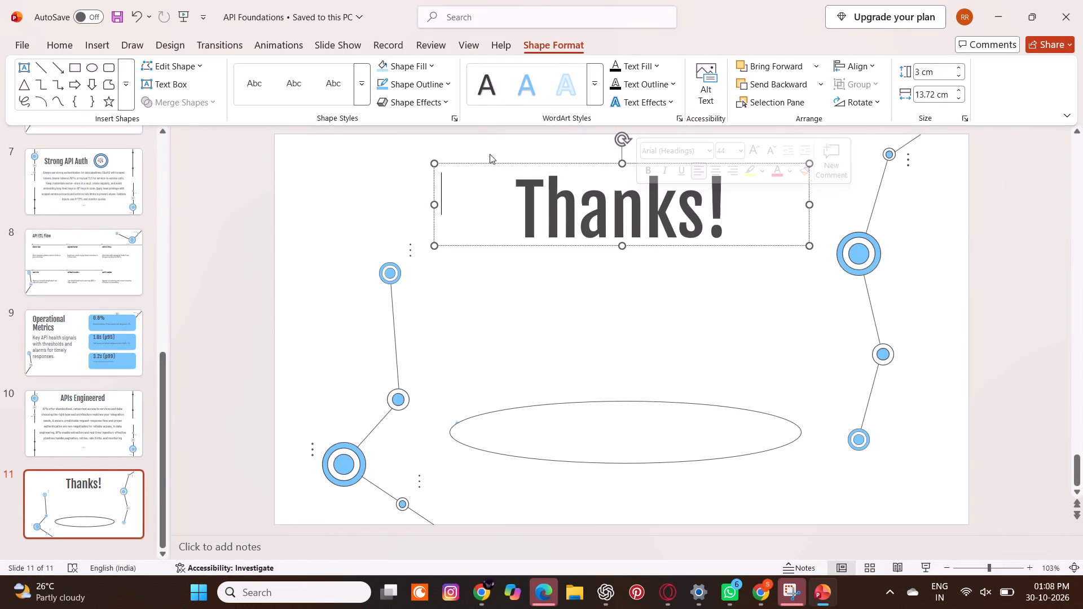
right_click(503, 160)
left_click(537, 185)
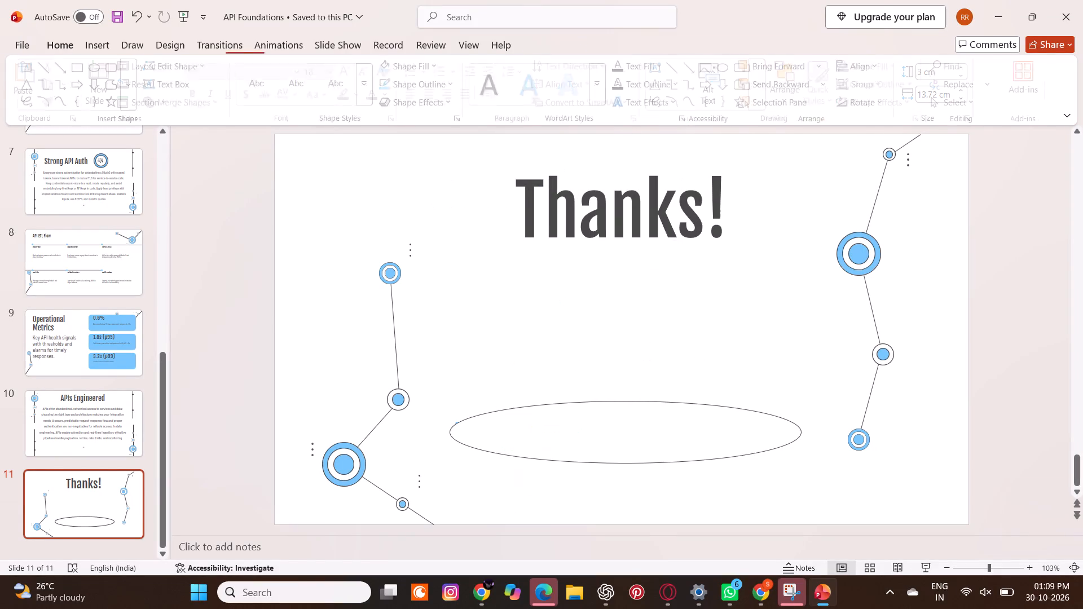
left_click(549, 188)
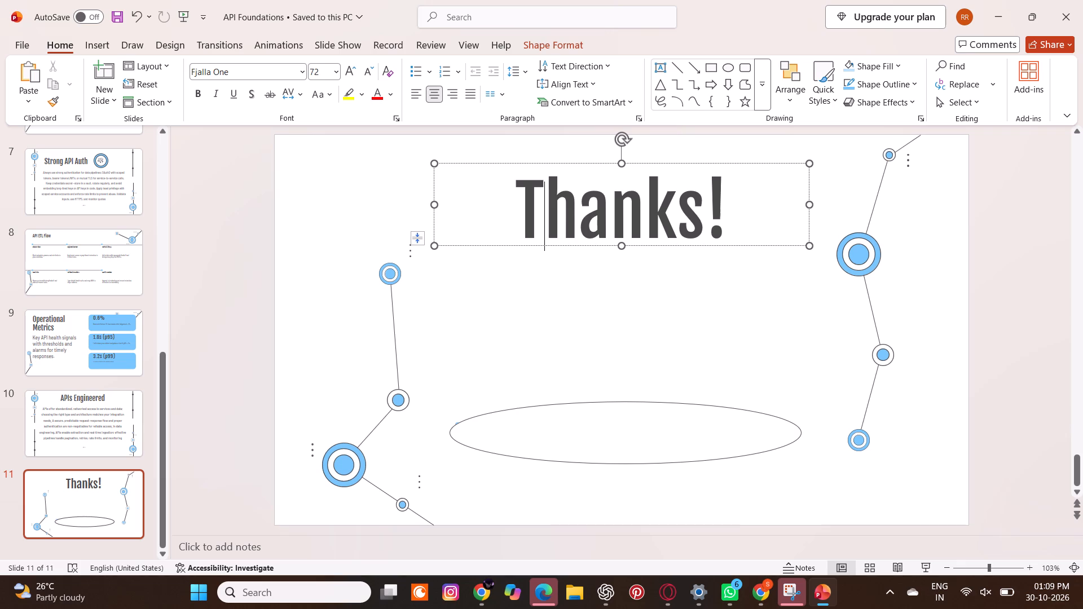
right_click(575, 164)
left_click(595, 196)
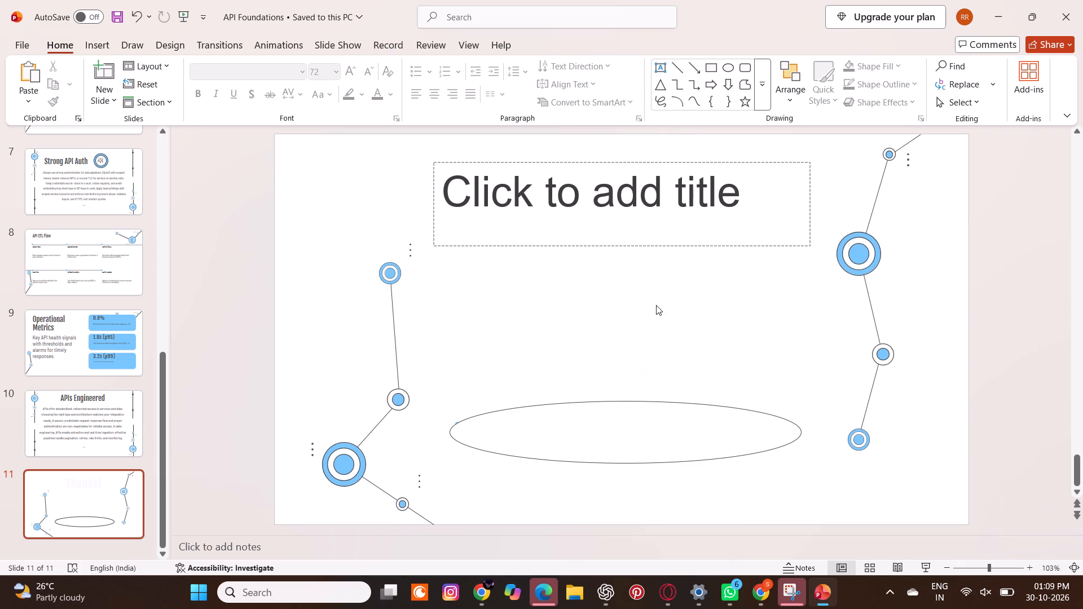
right_click(698, 161)
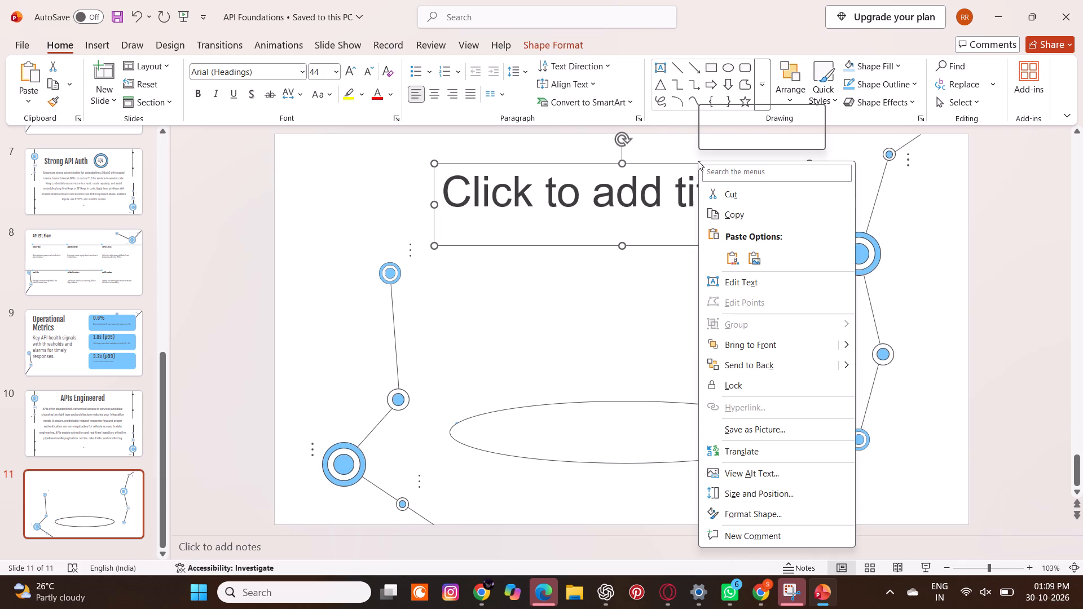
left_click(727, 193)
Write "THANK YOU!!" inside the white ellipse on slide 11.
left_click(680, 429)
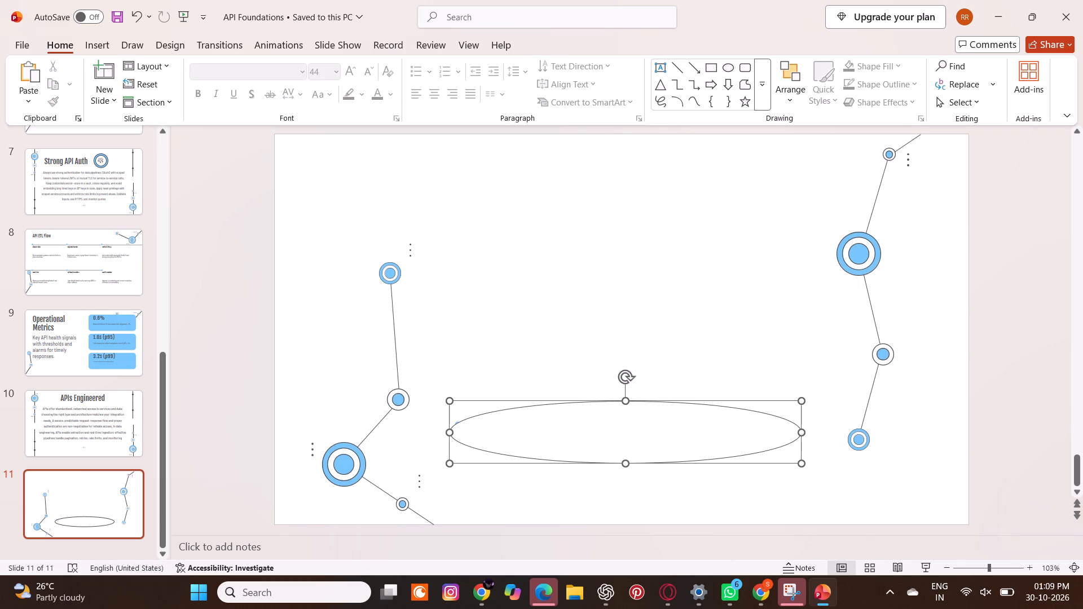
left_click(605, 451)
key("shift+t")
key("shift+h")
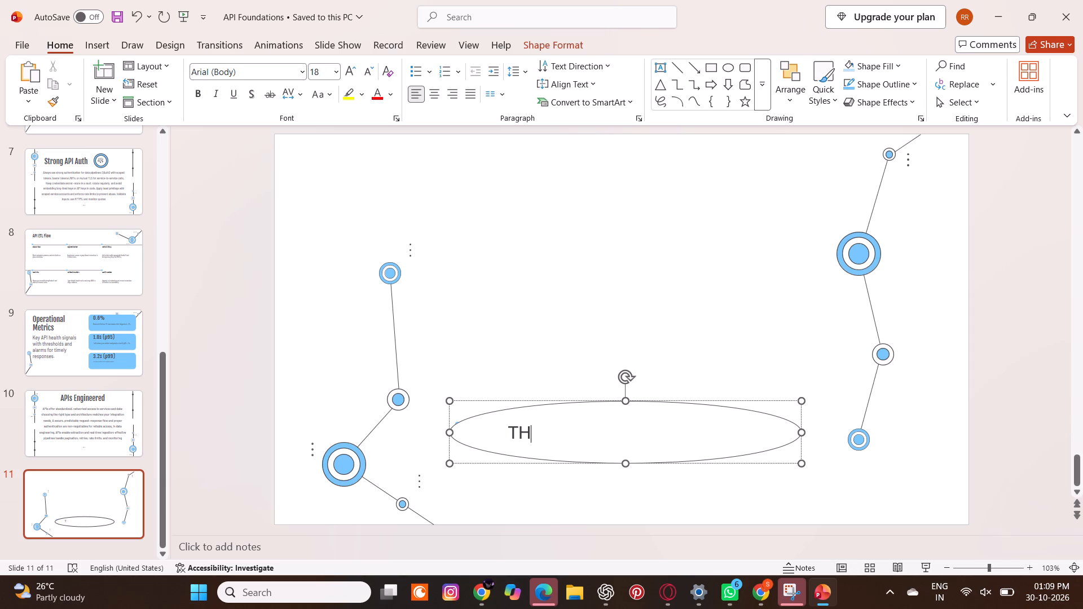
key("shift+o")
key("BackSpace")
type("AN")
type("K")
key("space")
type("YOU")
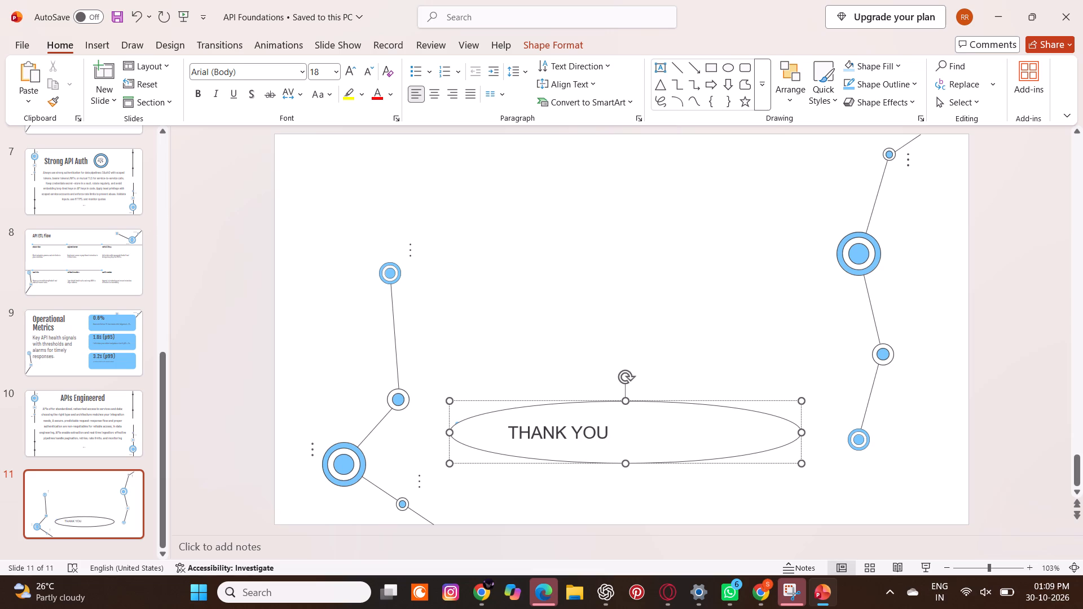
type("!!")
Make the "THANK YOU!!" text in the ellipse bold and set its font size to 36.
left_click(624, 432)
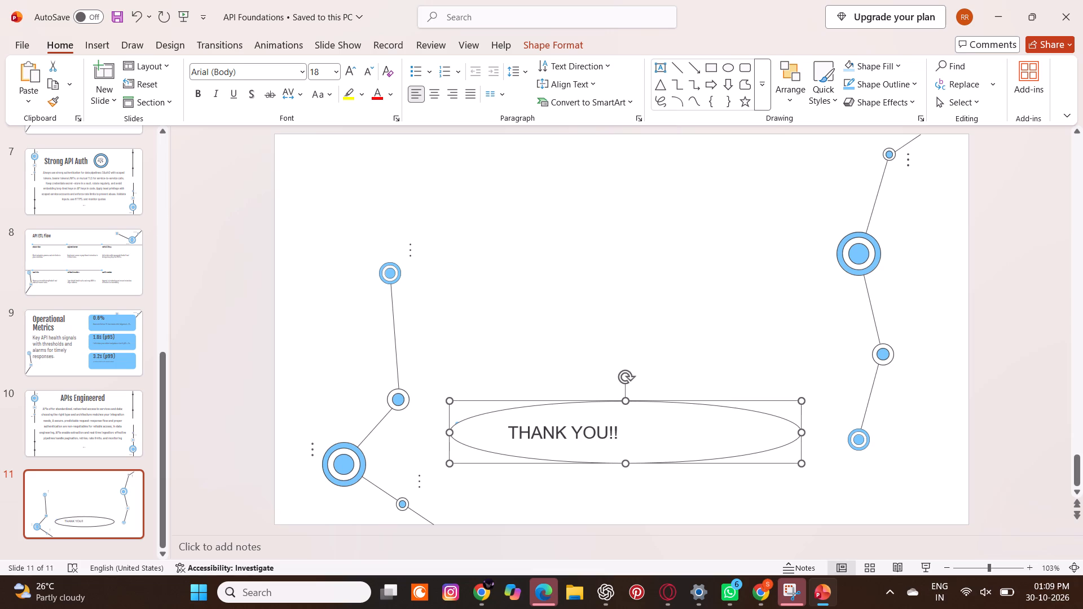
left_click_drag(617, 434, 486, 414)
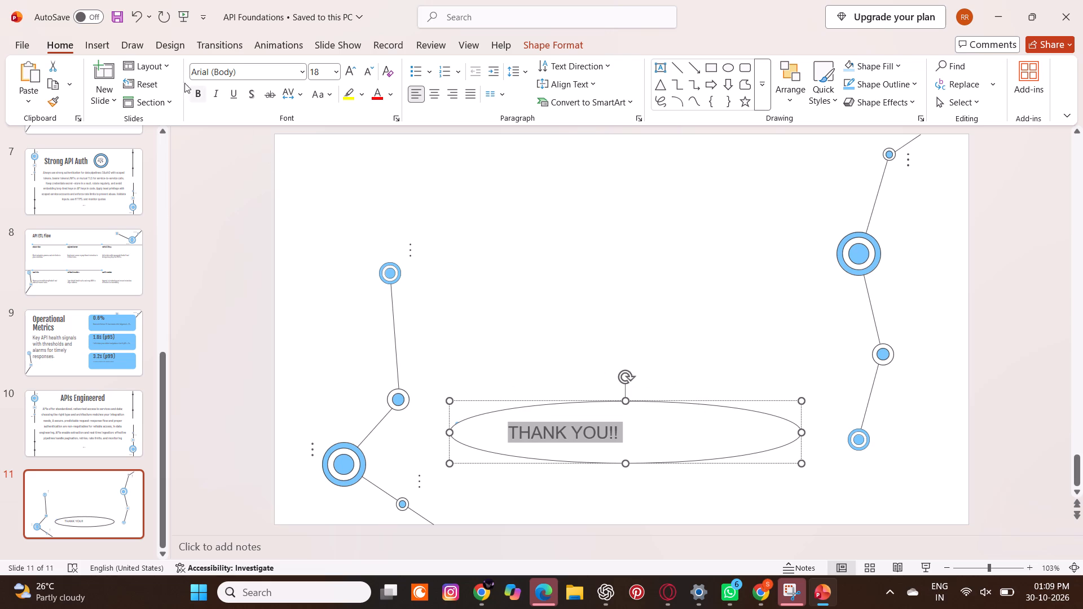
left_click(197, 89)
left_click(336, 72)
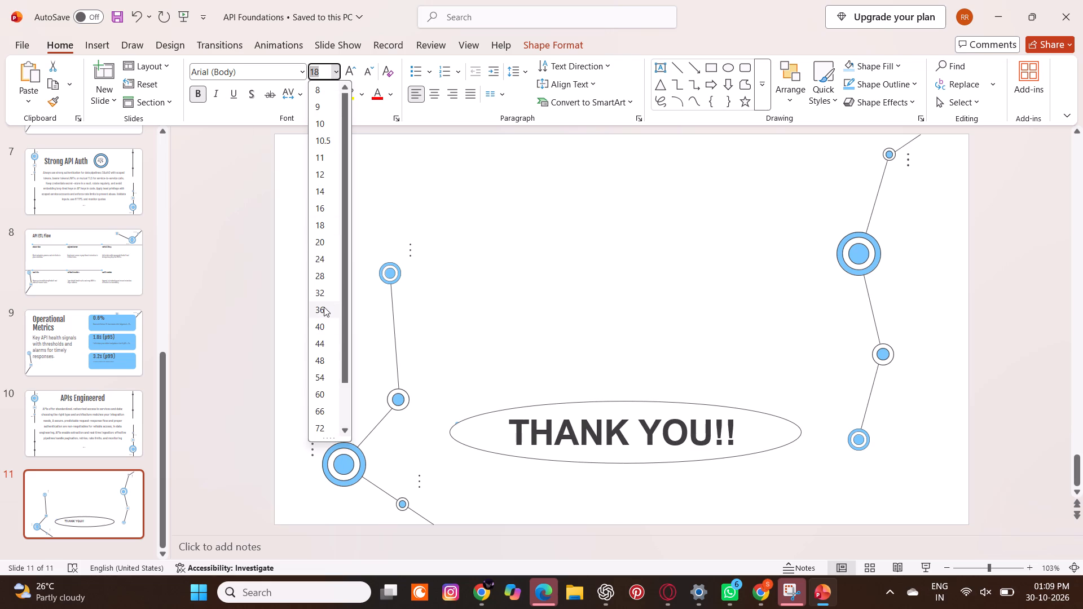
left_click(324, 307)
left_click(439, 260)
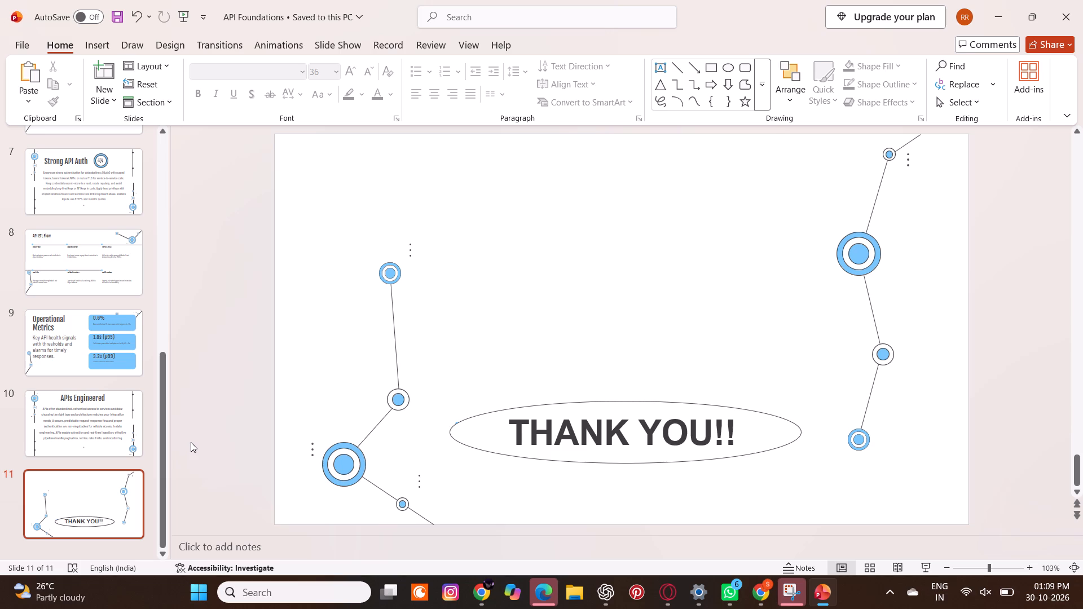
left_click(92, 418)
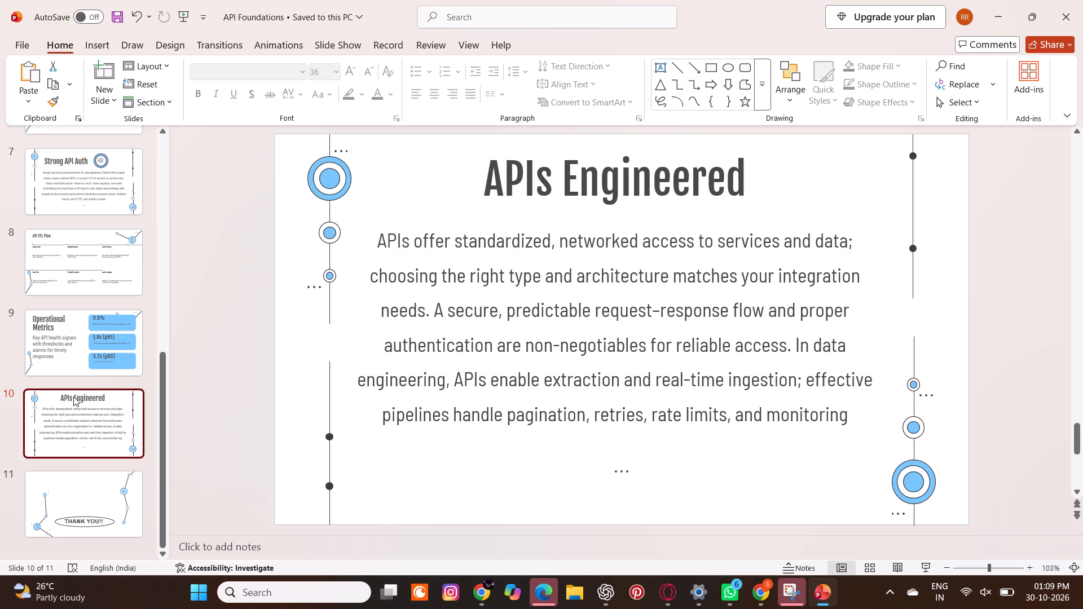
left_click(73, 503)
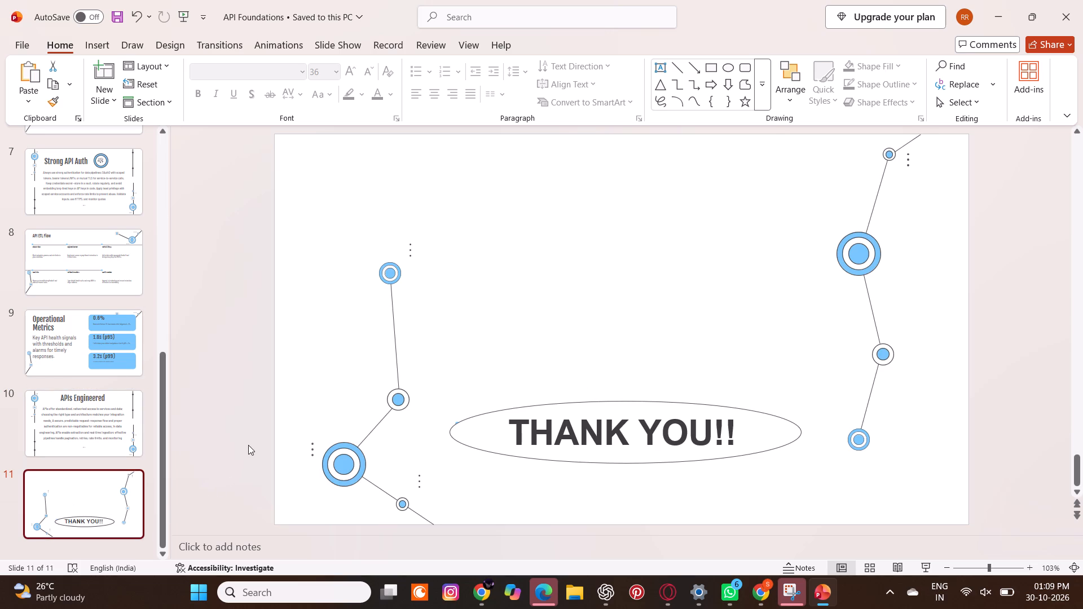
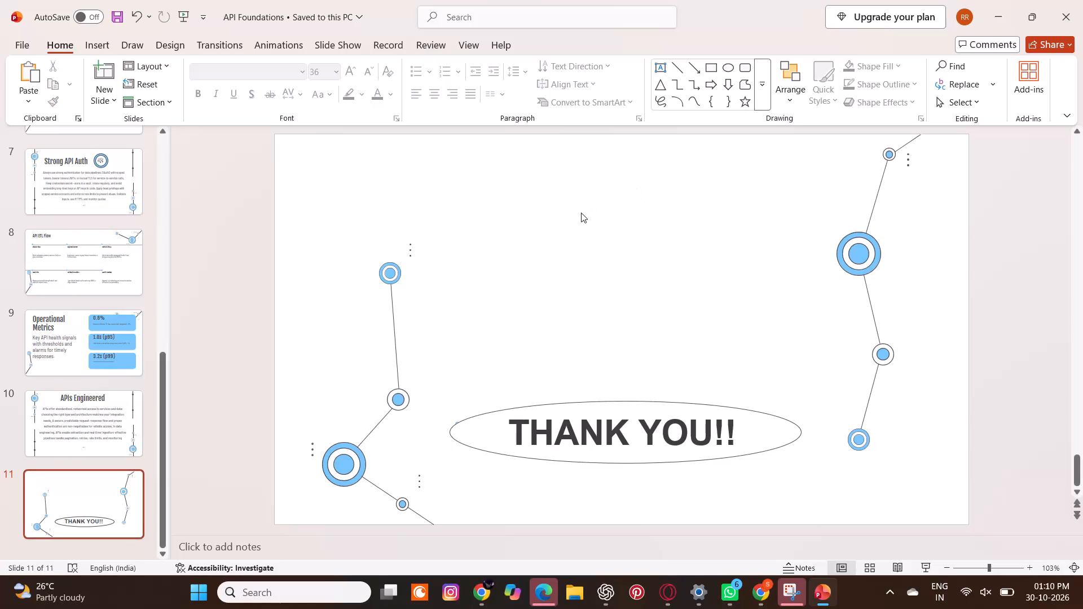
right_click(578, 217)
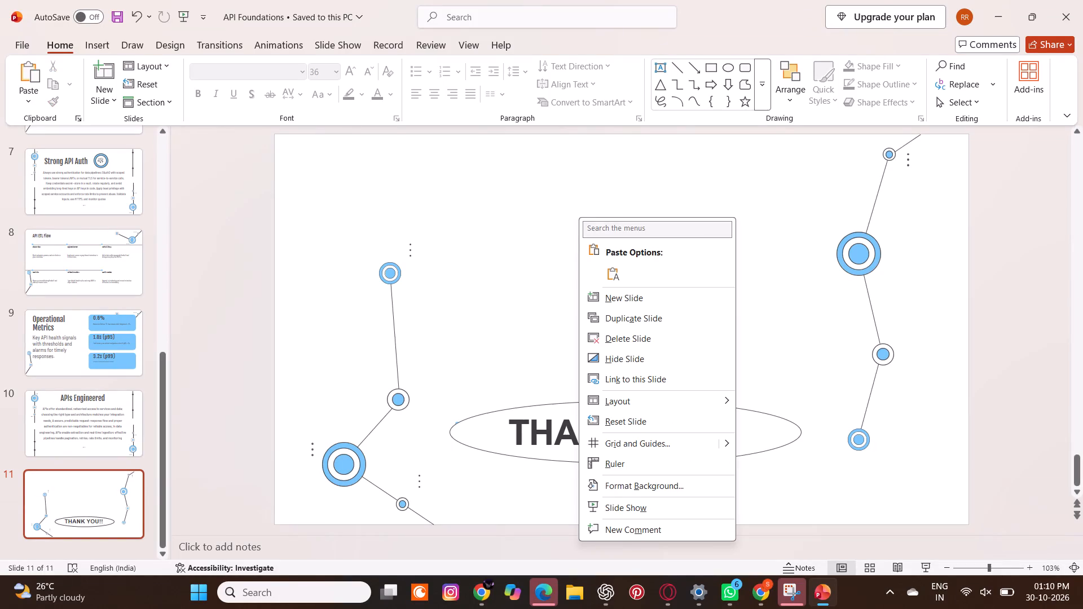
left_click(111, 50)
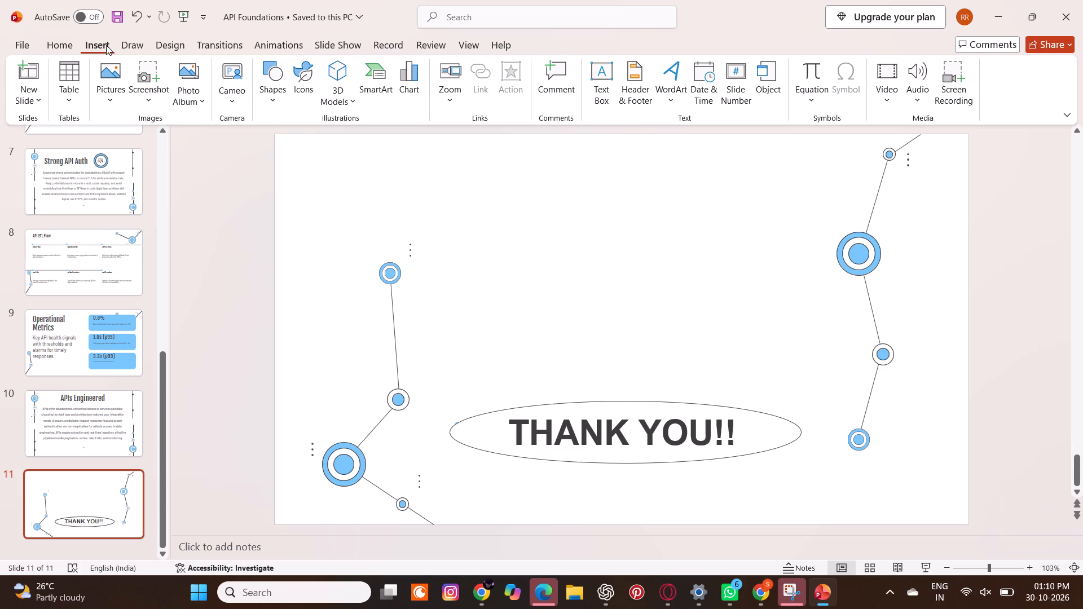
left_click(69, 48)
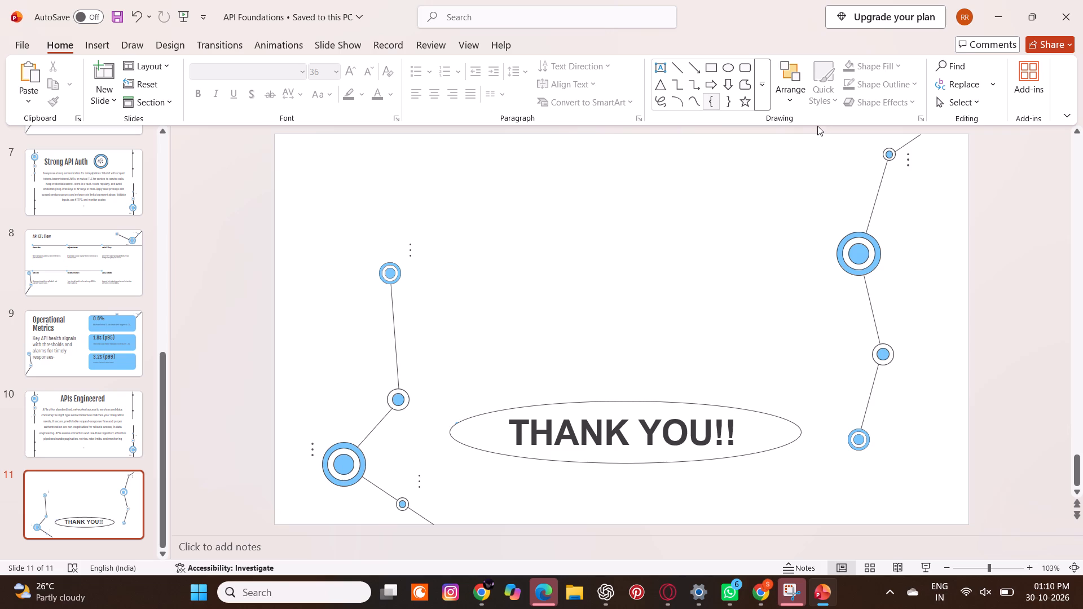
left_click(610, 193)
Copy the "Operational Metrics" title box from slide 9 and paste it onto slide 11.
left_click(33, 461)
left_click(105, 337)
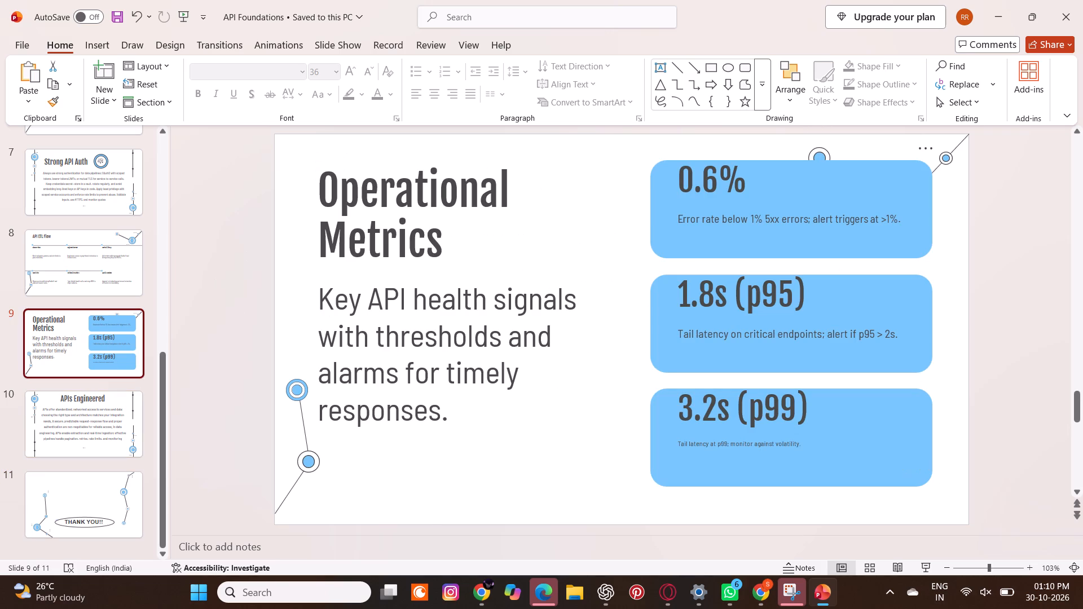
left_click(356, 195)
right_click(356, 196)
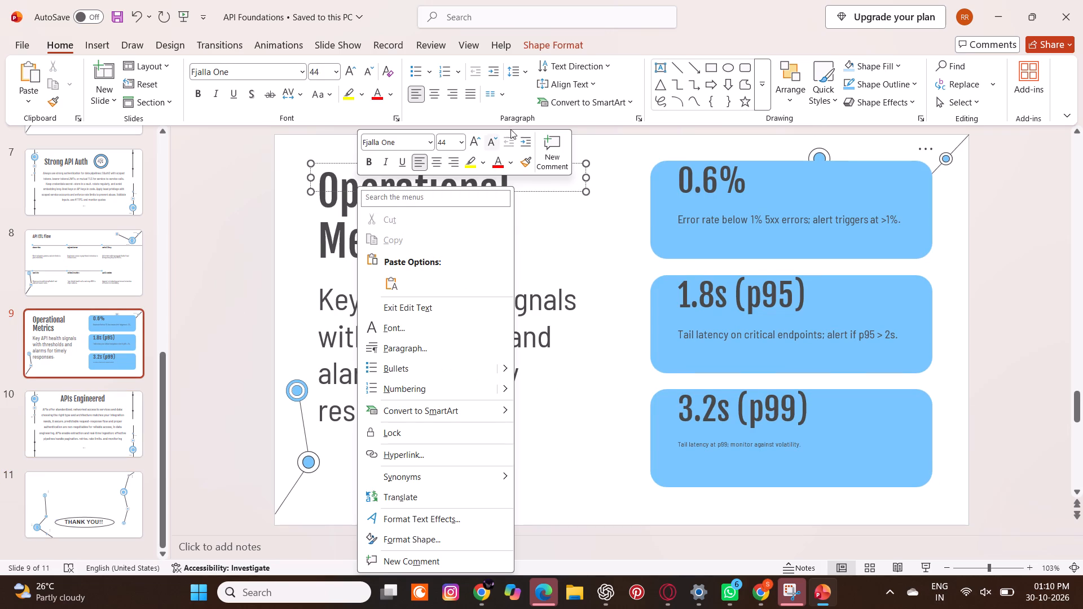
left_click(349, 180)
right_click(345, 162)
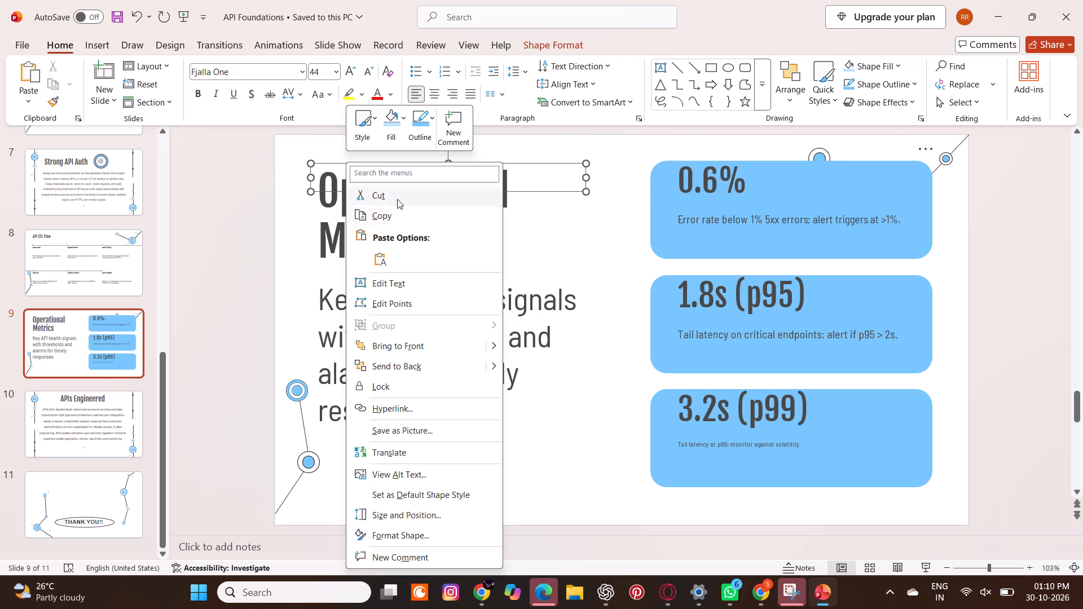
left_click(394, 209)
left_click(121, 484)
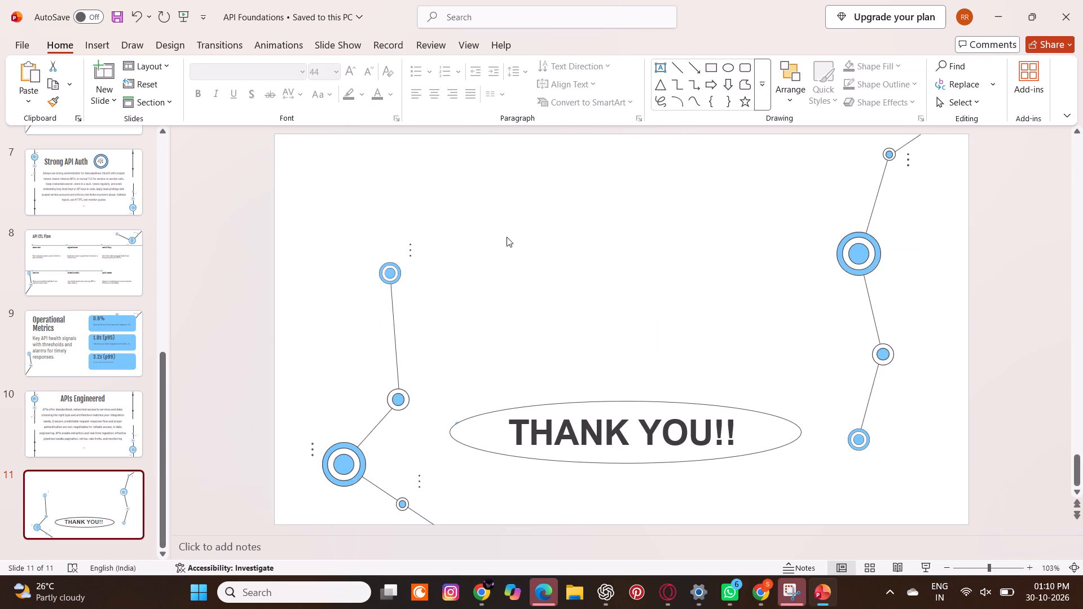
right_click(507, 237)
key("ctrl+v")
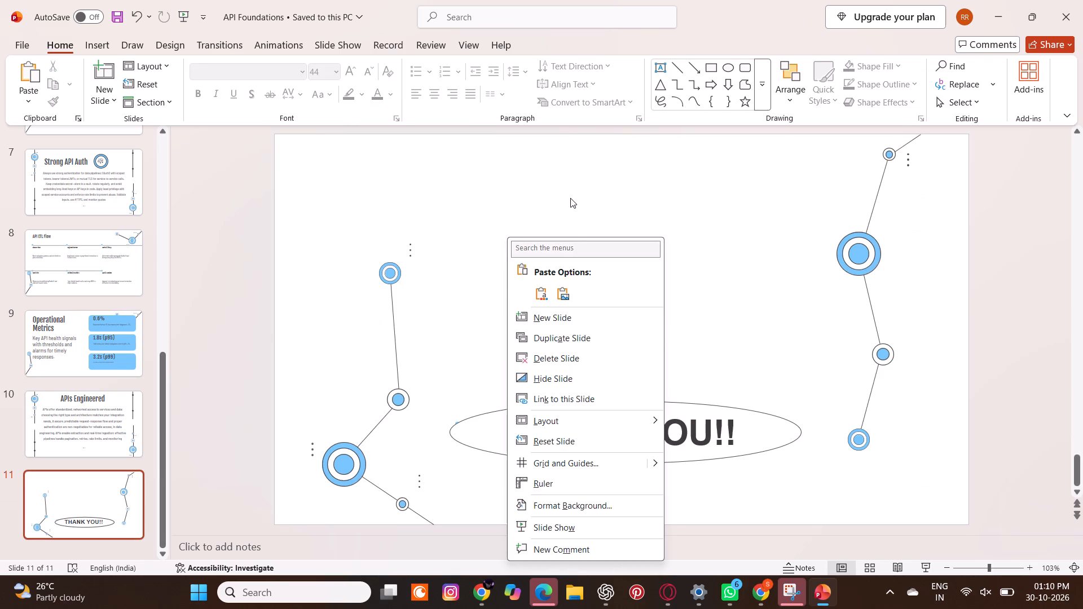
left_click(571, 198)
key("ctrl+v")
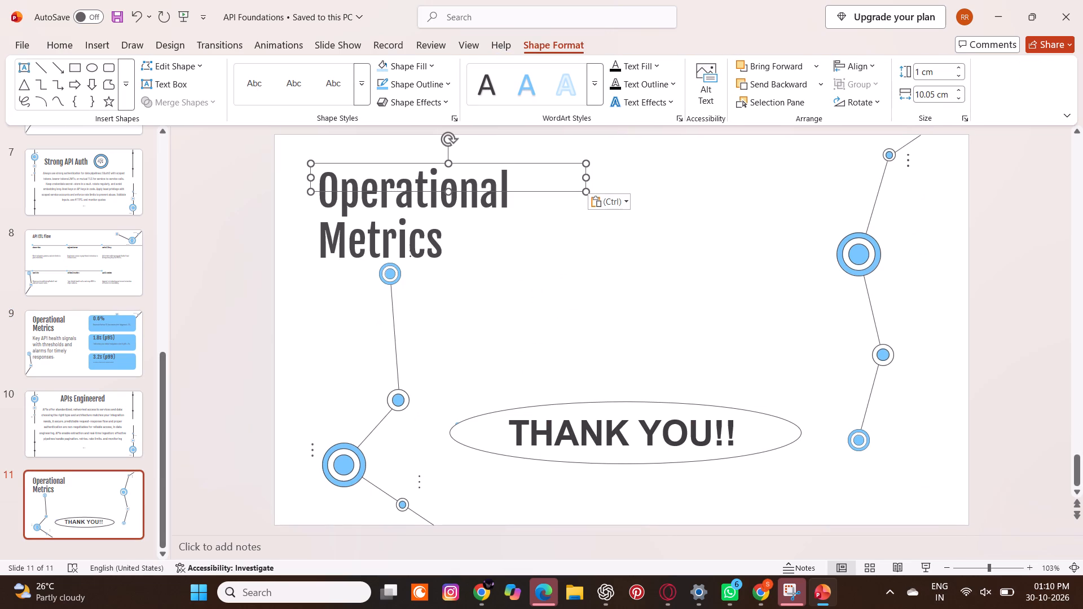
Delete all the "Operational Metrics" text from the pasted title box on slide 11.
left_click_drag(467, 238, 248, 125)
key("BackSpace")
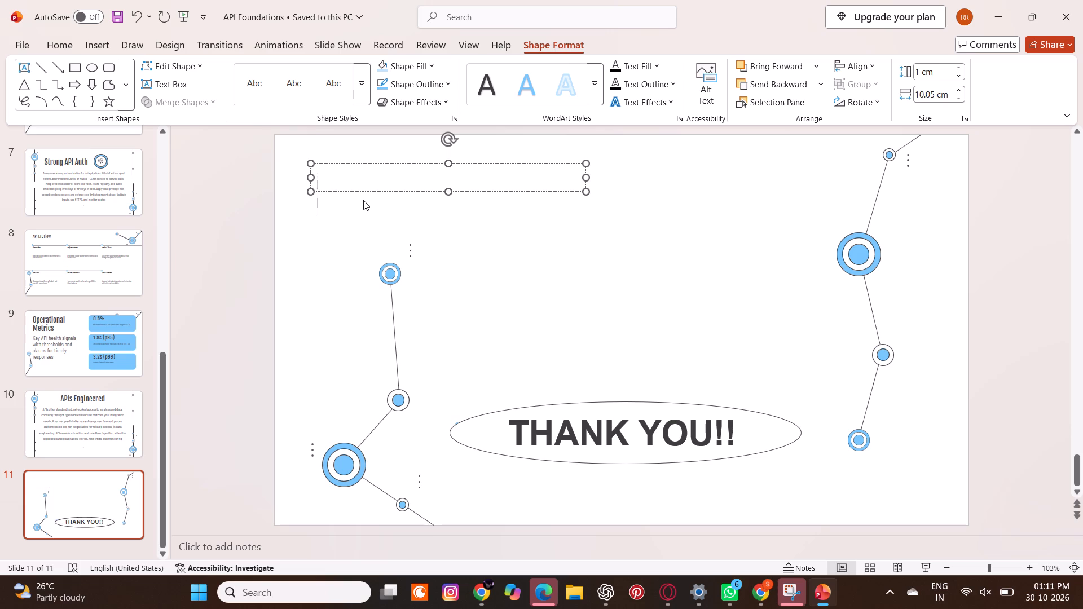
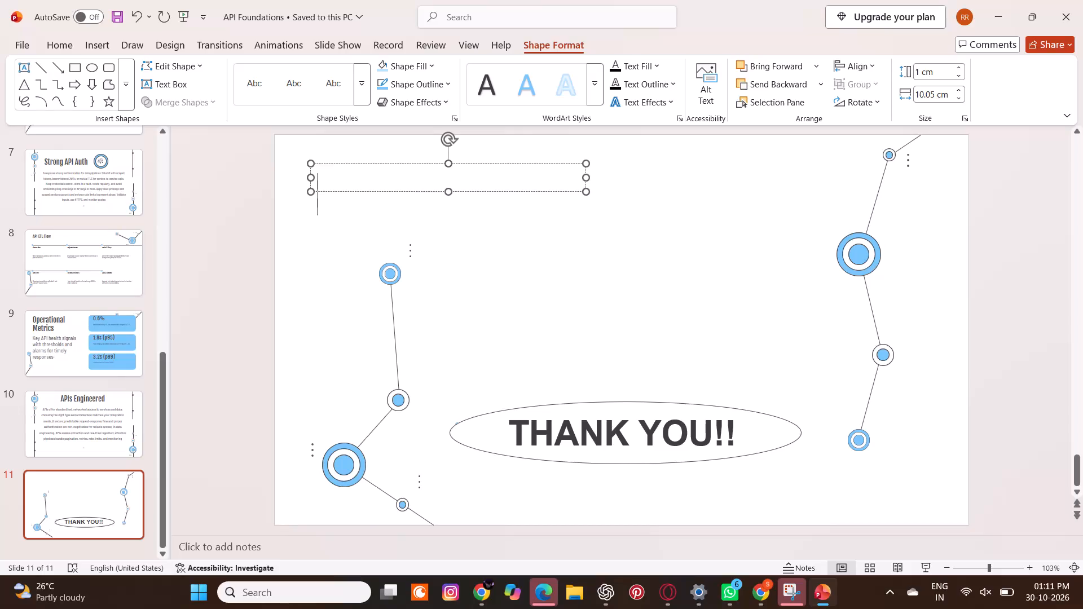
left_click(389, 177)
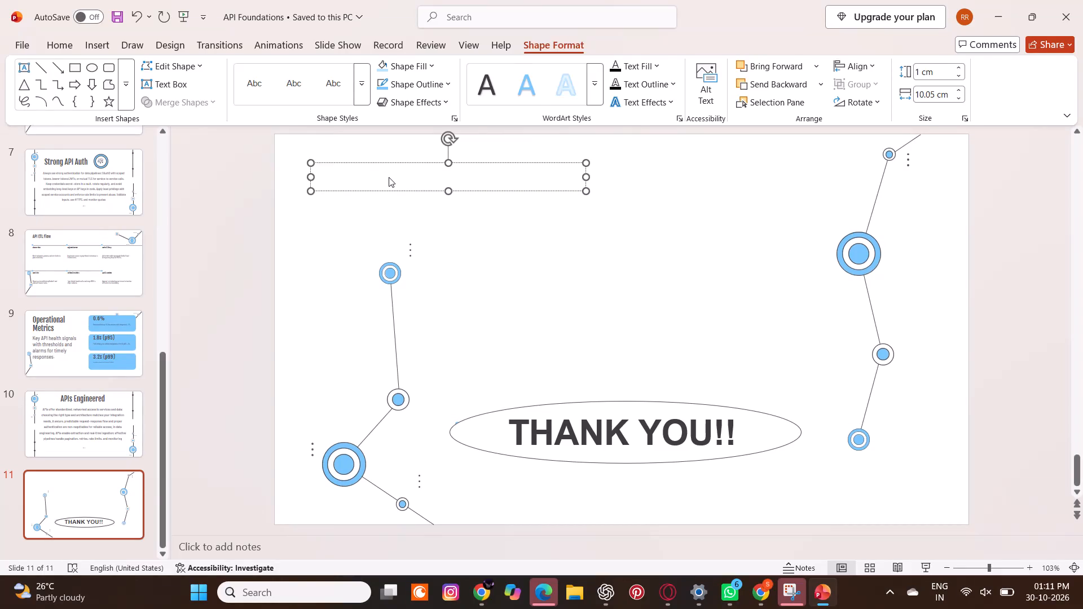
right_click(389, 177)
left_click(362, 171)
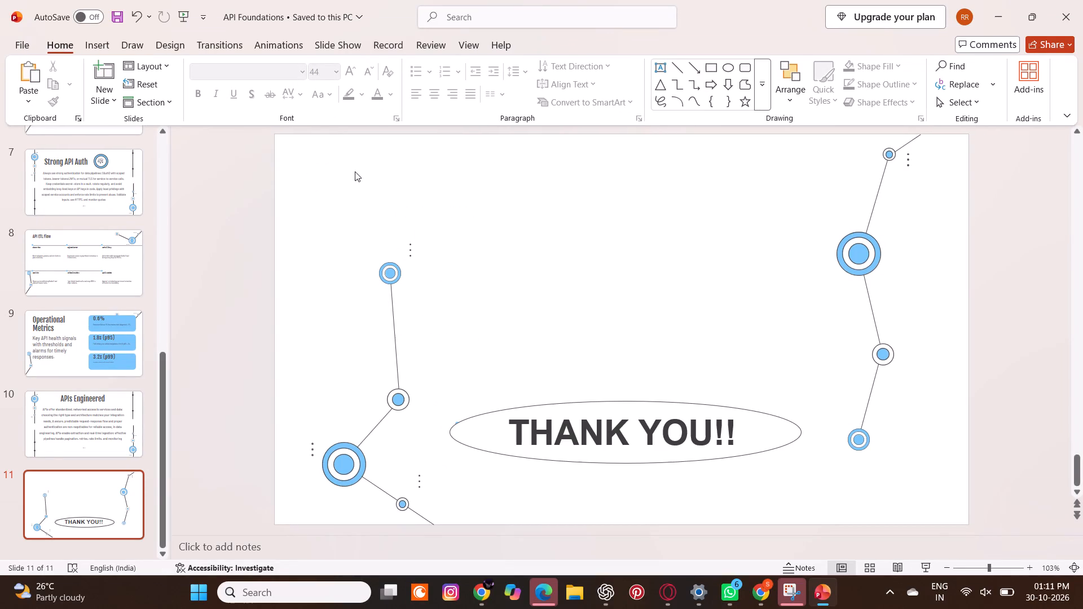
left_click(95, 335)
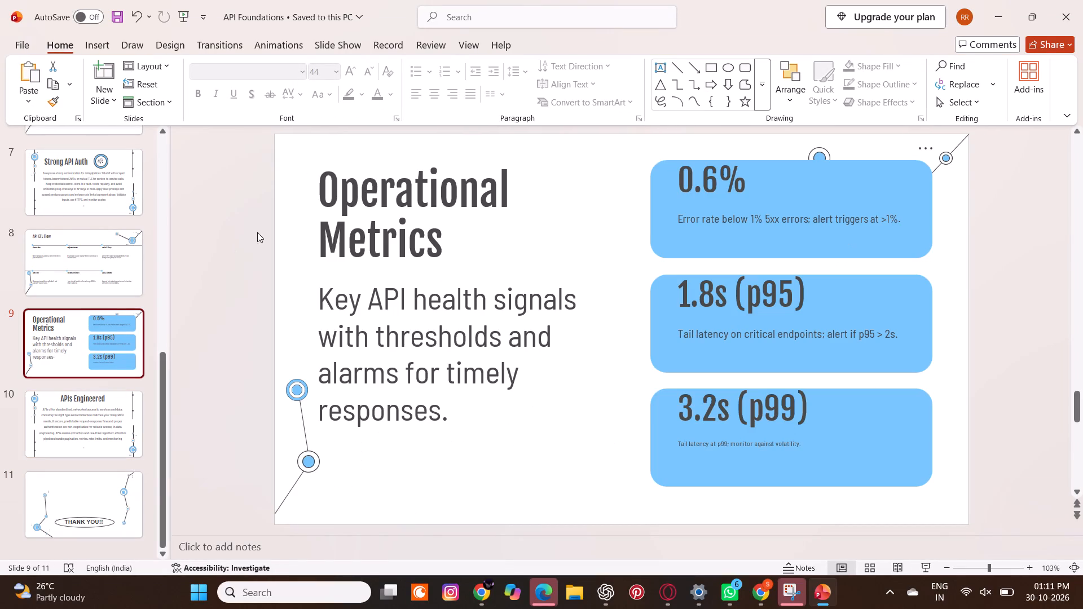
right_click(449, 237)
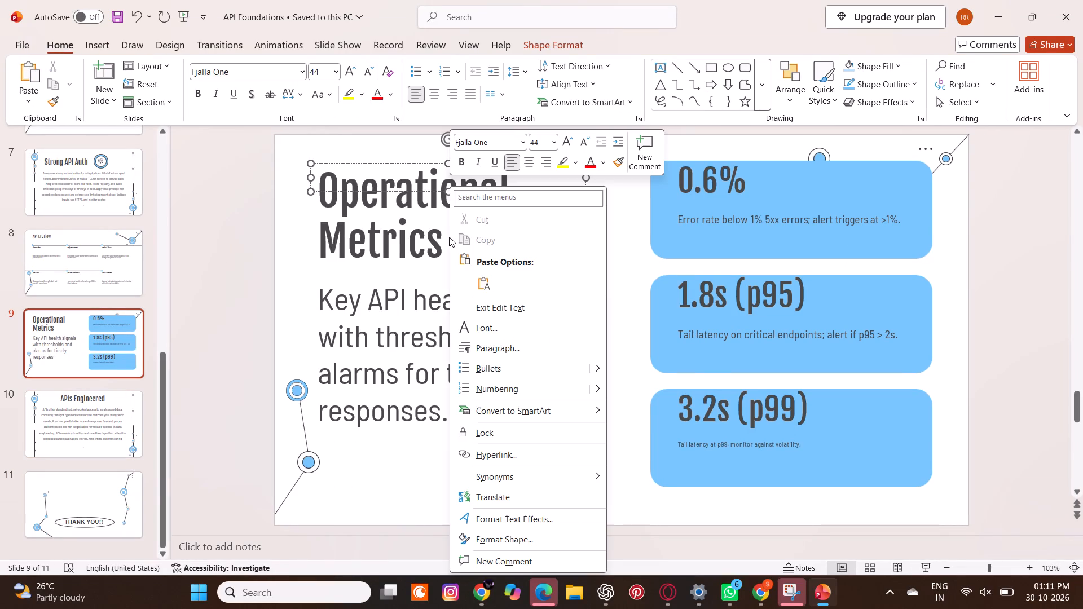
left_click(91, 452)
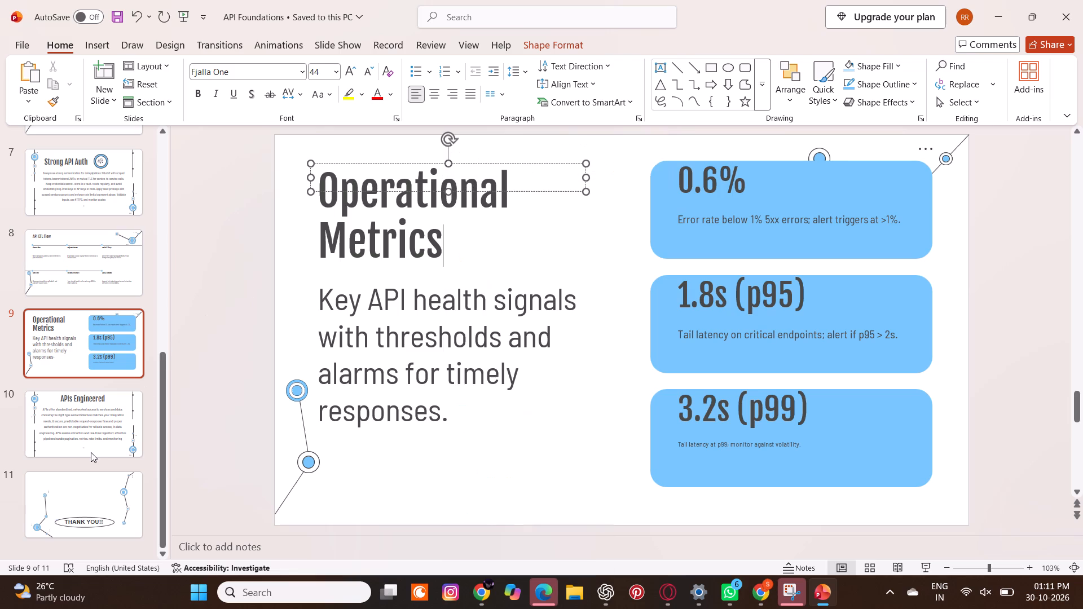
Paste the copied closing text beginning "APIs are essential for communication between software applications" onto slide 11, above the THANK YOU!! ellipse.
left_click(117, 519)
left_click(448, 320)
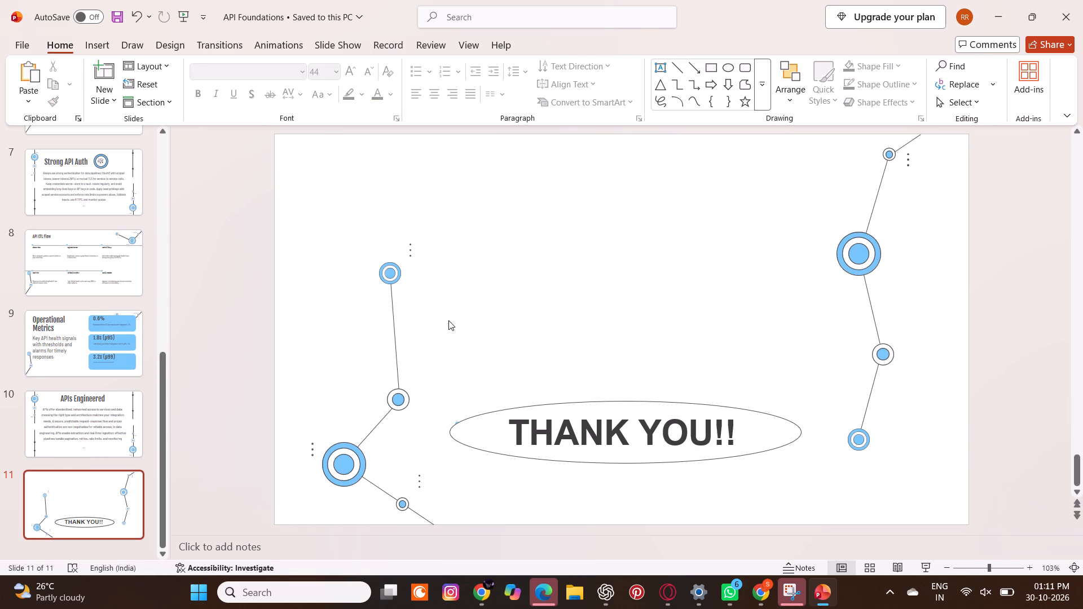
key("ctrl+v")
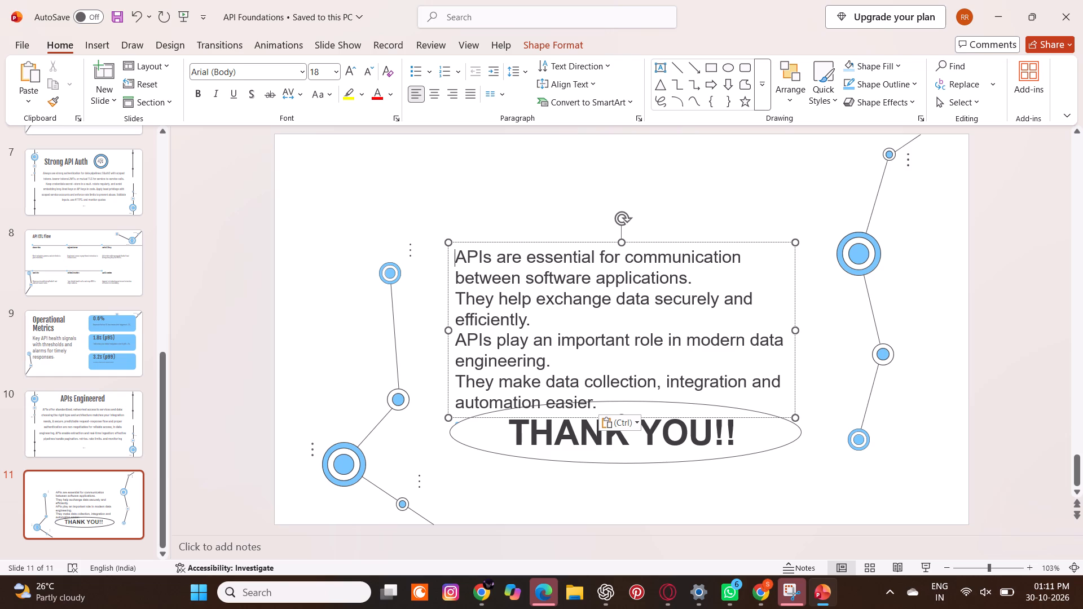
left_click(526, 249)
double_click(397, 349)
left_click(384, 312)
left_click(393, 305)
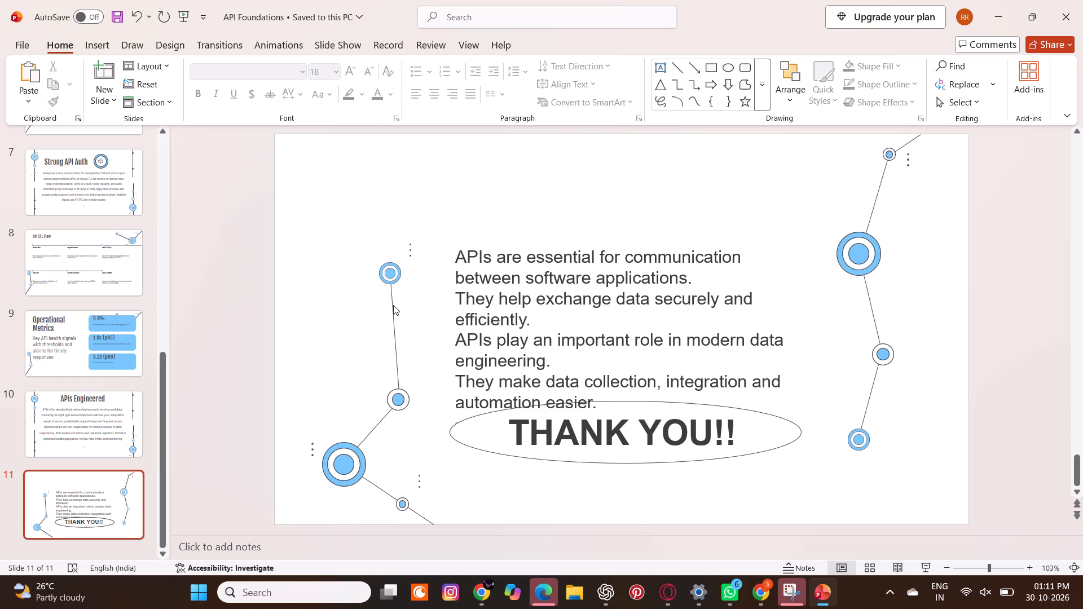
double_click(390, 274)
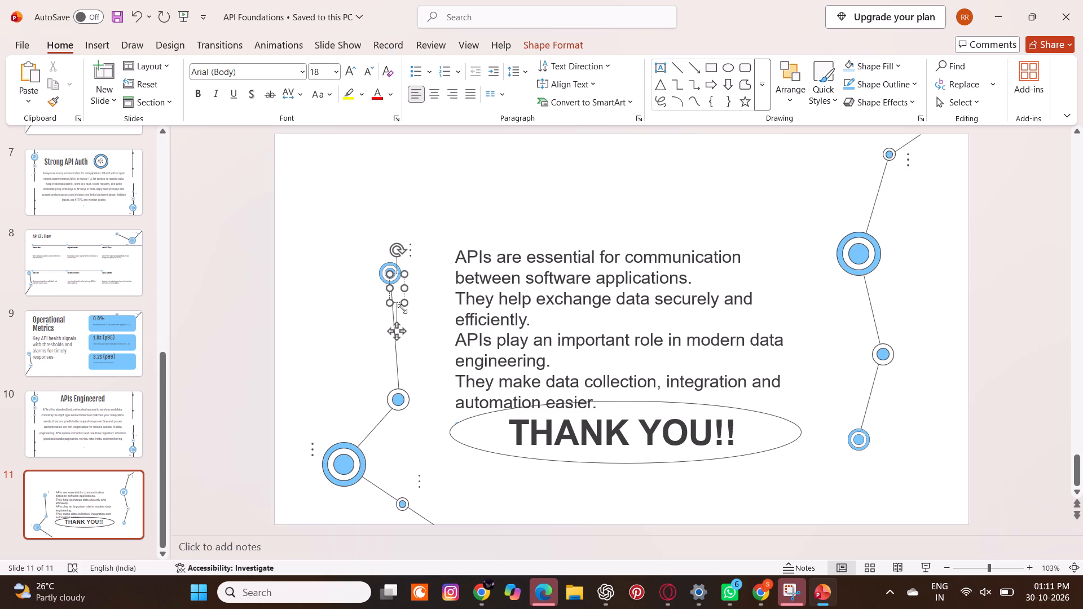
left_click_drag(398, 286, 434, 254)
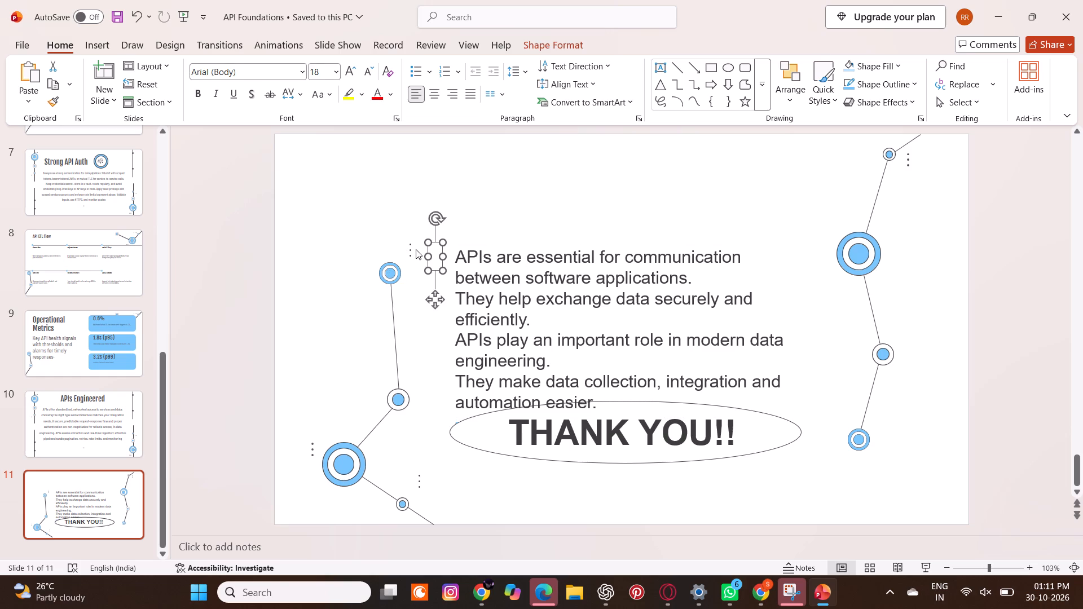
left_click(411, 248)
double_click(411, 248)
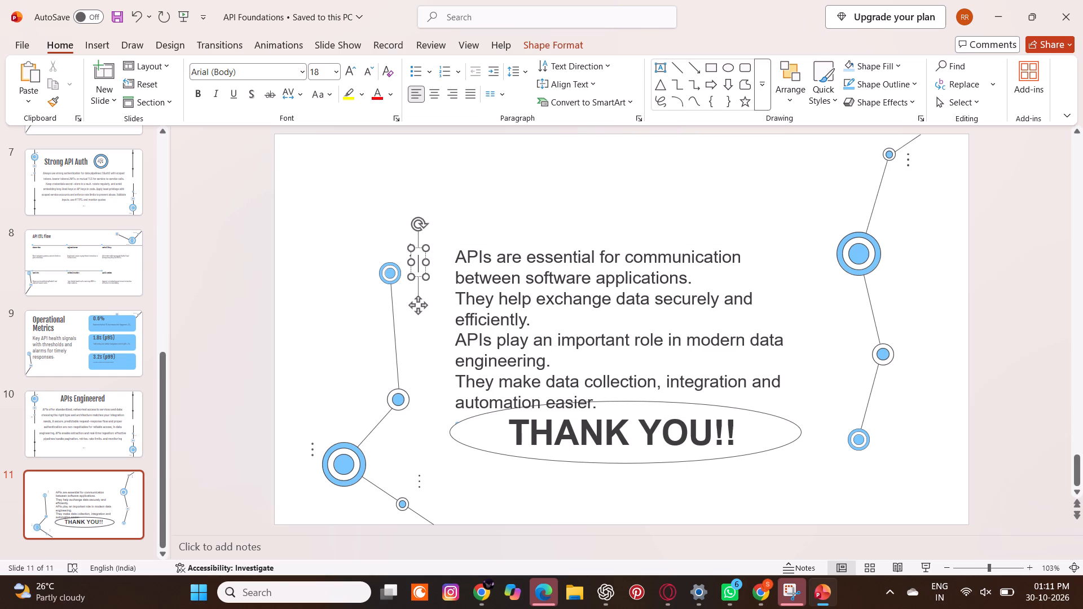
Copy the "APIs Engineered" slide and insert a new title-and-content slide directly after it, with the same side decorations.
left_click(112, 434)
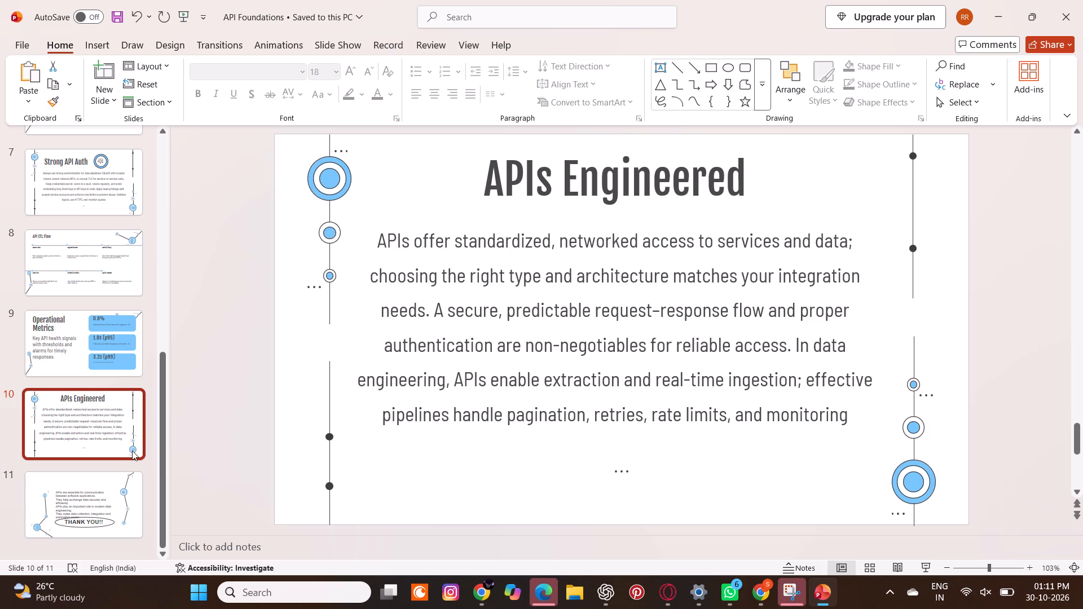
key("ctrl+c")
scroll(55, 233, "up", 7)
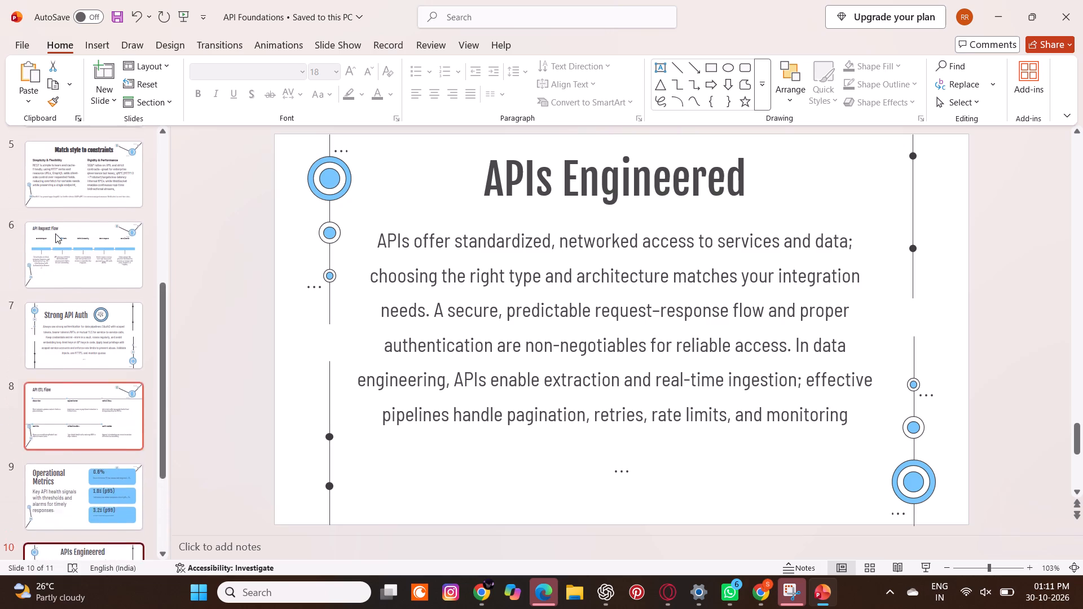
scroll(55, 233, "up", 6)
scroll(55, 233, "down", 10)
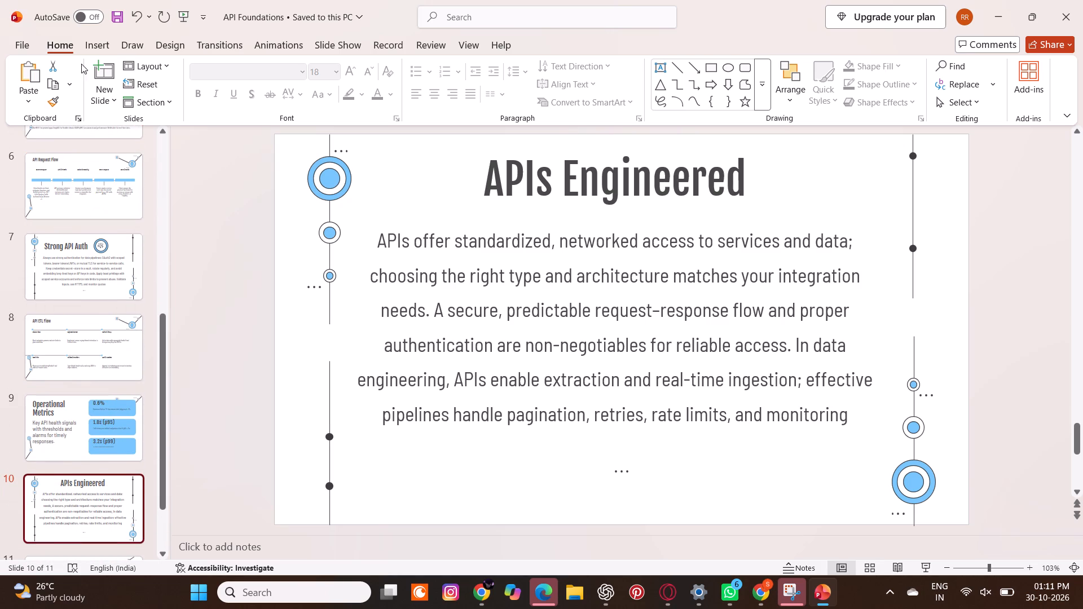
left_click(94, 69)
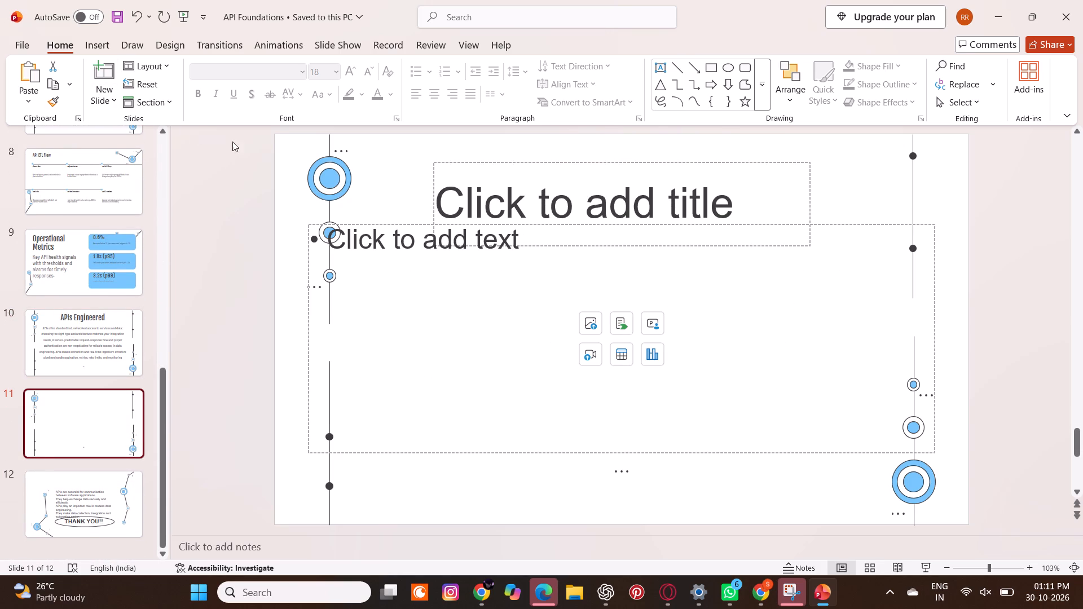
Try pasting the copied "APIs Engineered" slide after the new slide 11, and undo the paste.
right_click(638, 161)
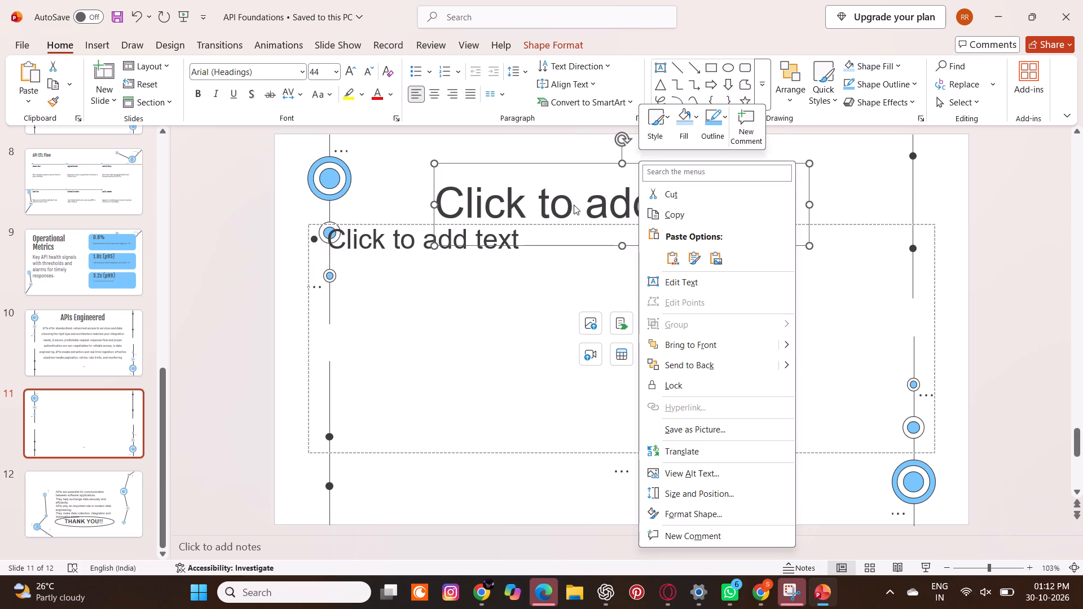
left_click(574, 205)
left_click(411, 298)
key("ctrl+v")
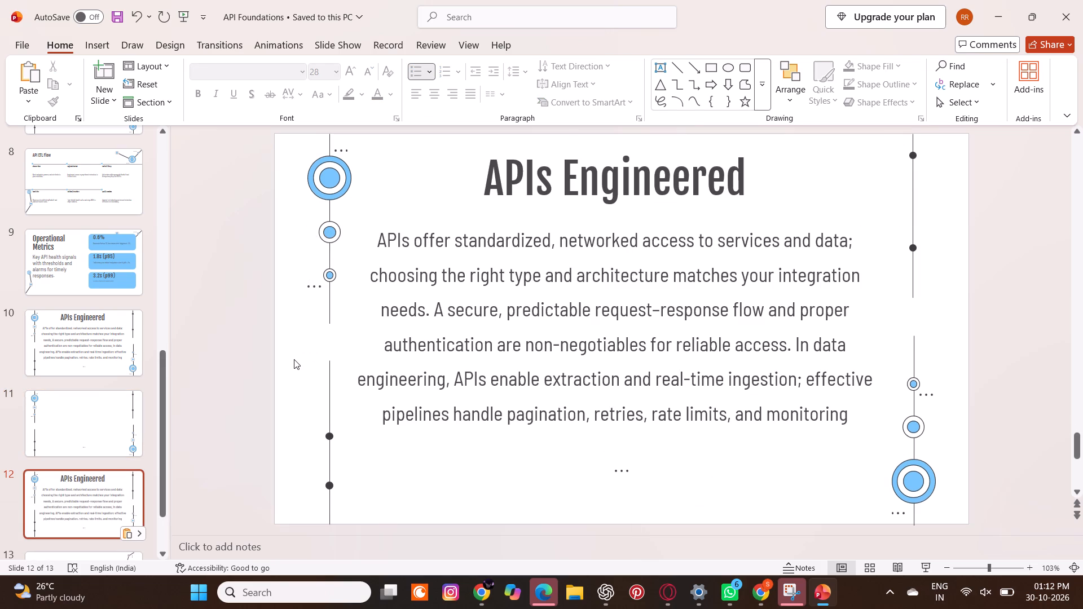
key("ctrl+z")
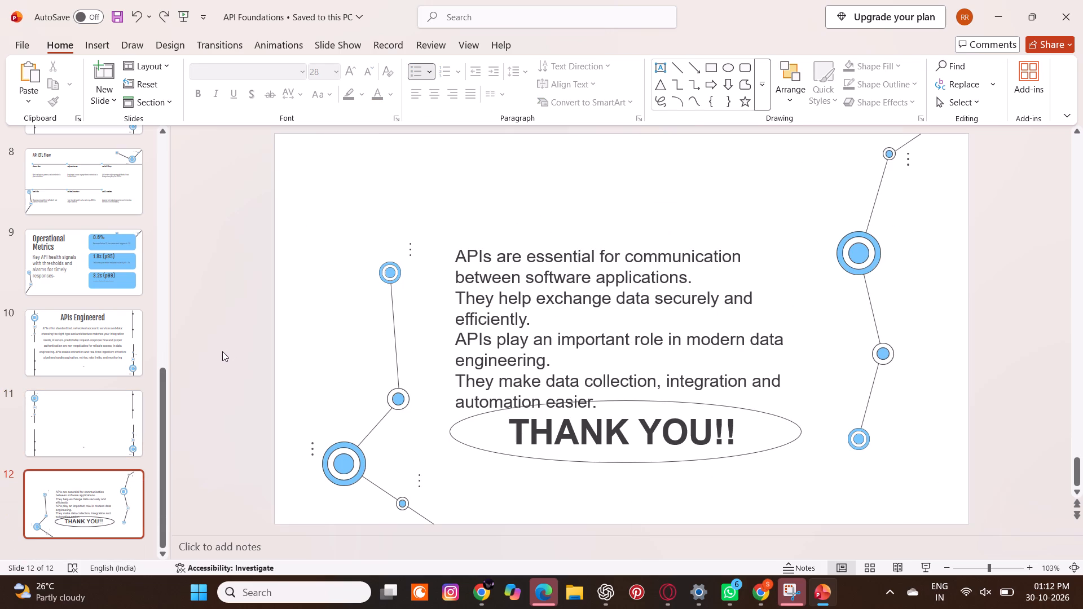
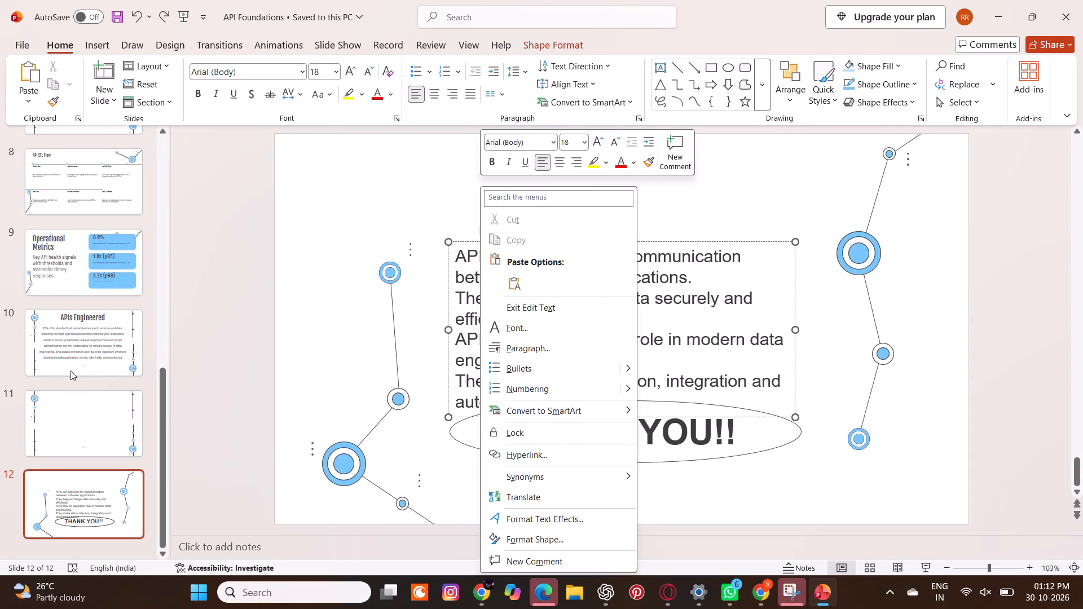
Paste the copied closing text beginning "APIs are essential for communication" into the content placeholder of the blank slide 11.
left_click(86, 425)
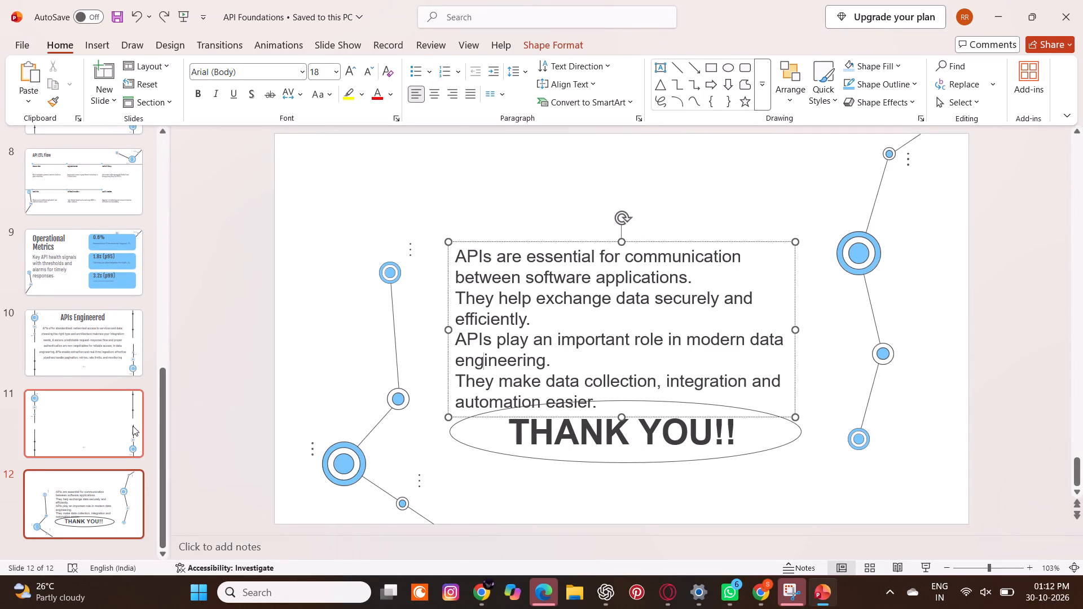
left_click(133, 426)
left_click(459, 306)
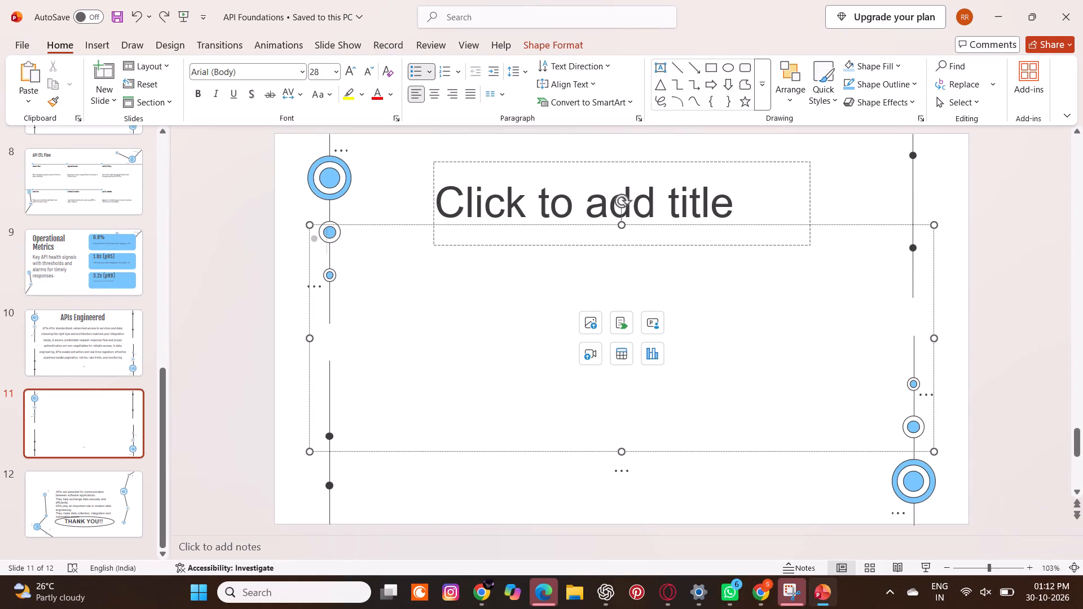
key("ctrl+v")
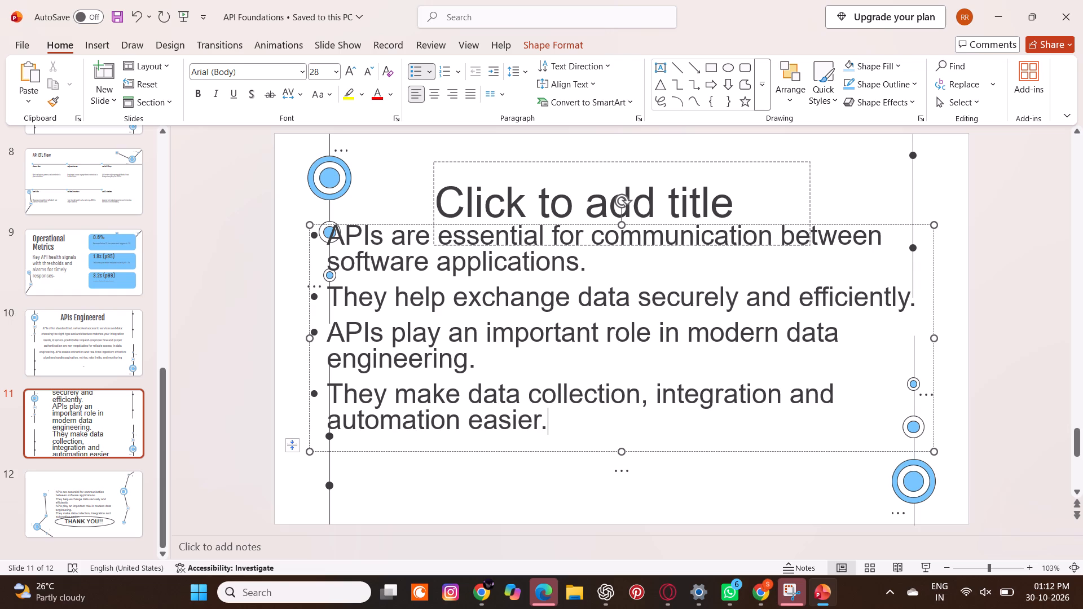
Set the font size of all four pasted bullets on slide 11 to 20.
left_click_drag(553, 417, 264, 219)
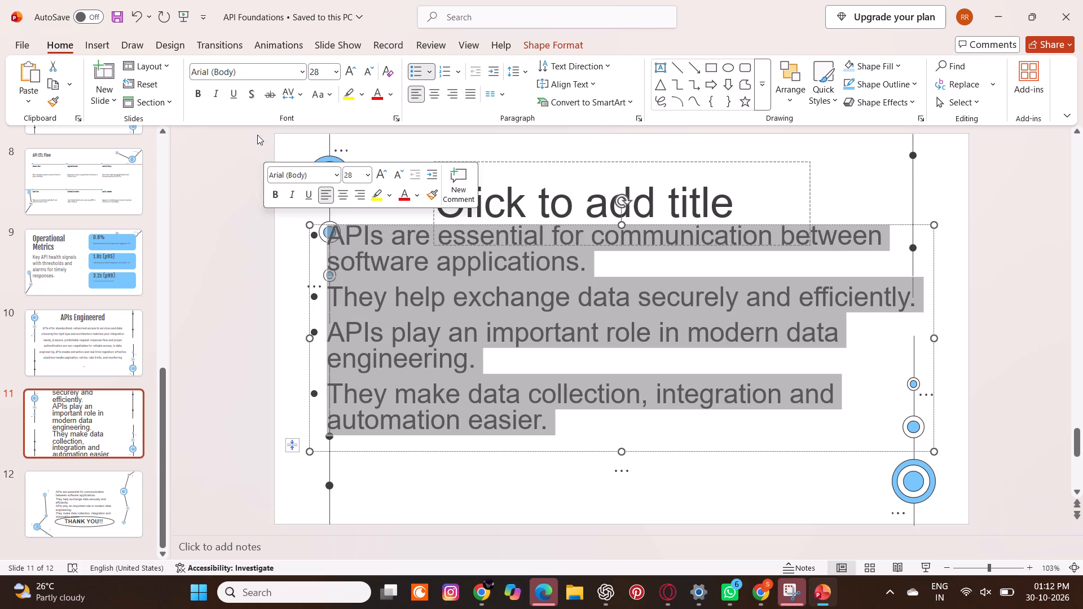
left_click(202, 95)
left_click(202, 95)
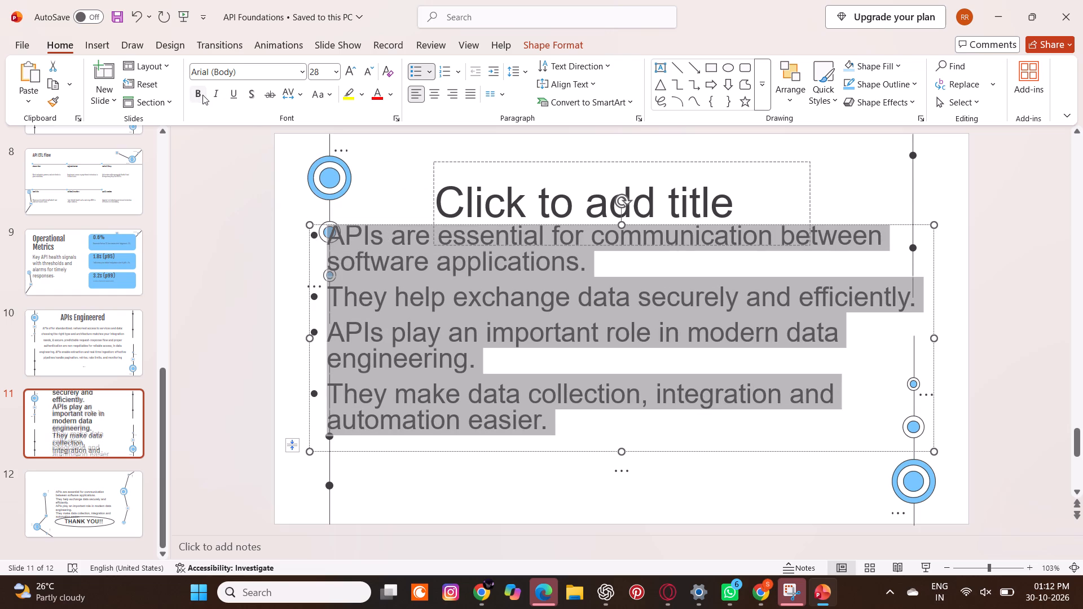
left_click(332, 69)
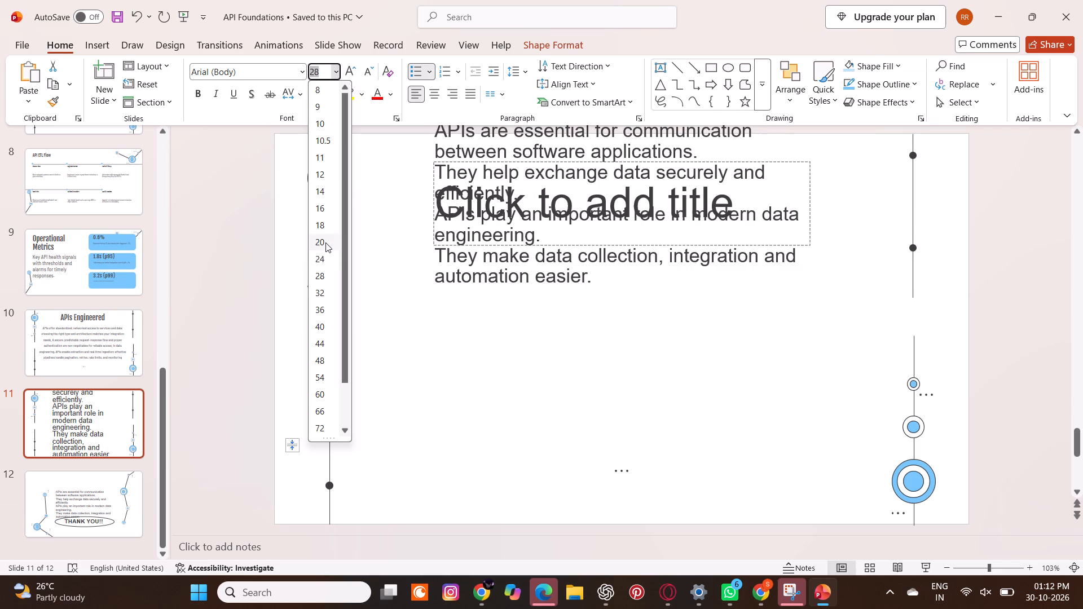
left_click(325, 242)
Copy the "Operational Metrics" heading from slide 9 into the title placeholder of slide 11, keeping its Fjalla One styling.
left_click(546, 211)
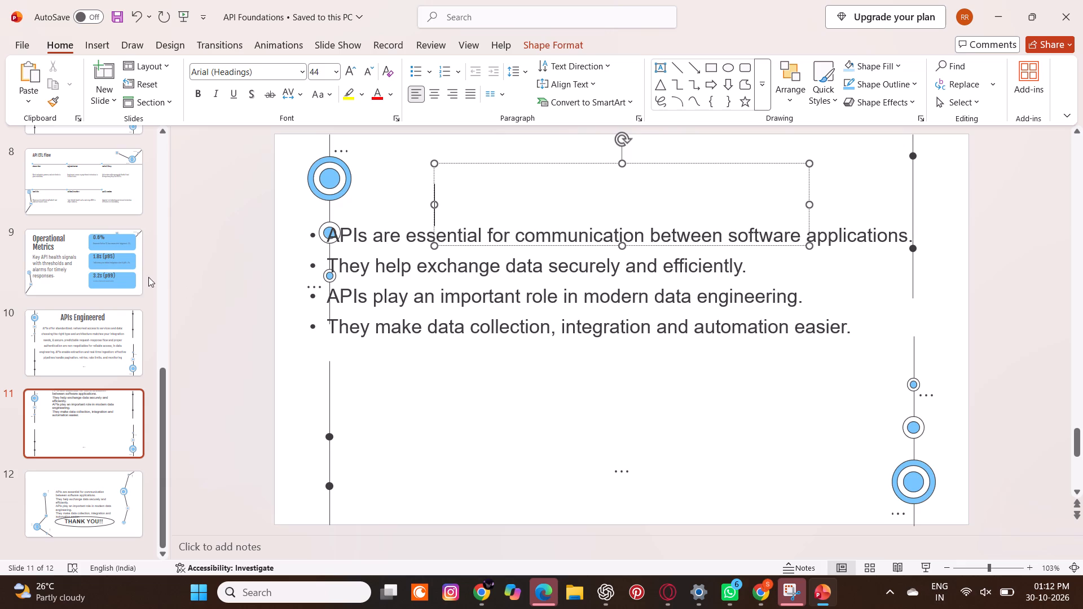
left_click(85, 268)
left_click_drag(454, 244, 363, 220)
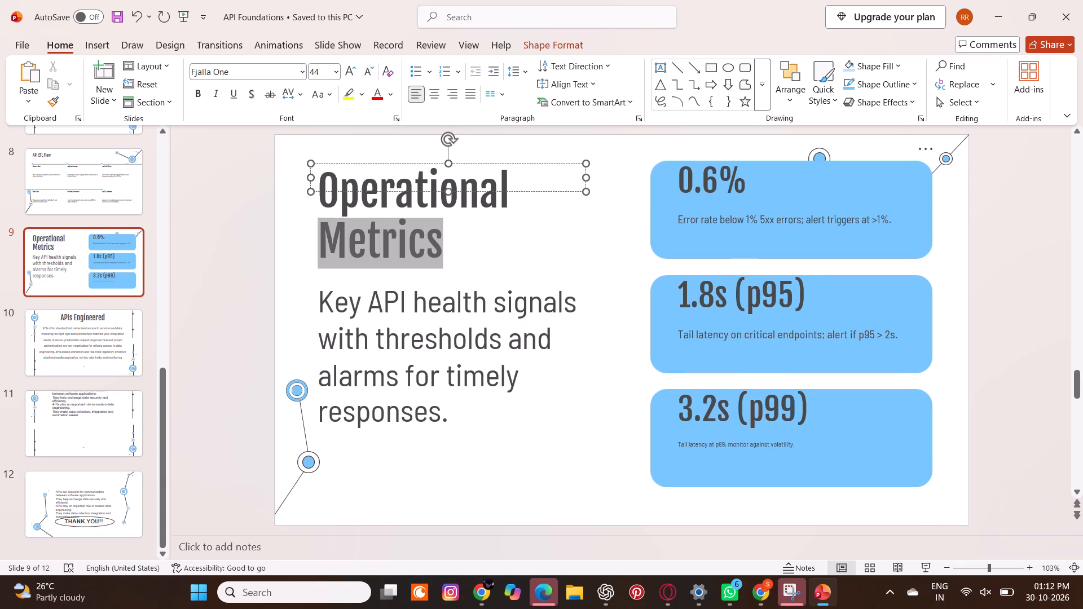
left_click_drag(363, 220, 310, 184)
key("ctrl+c")
left_click(115, 448)
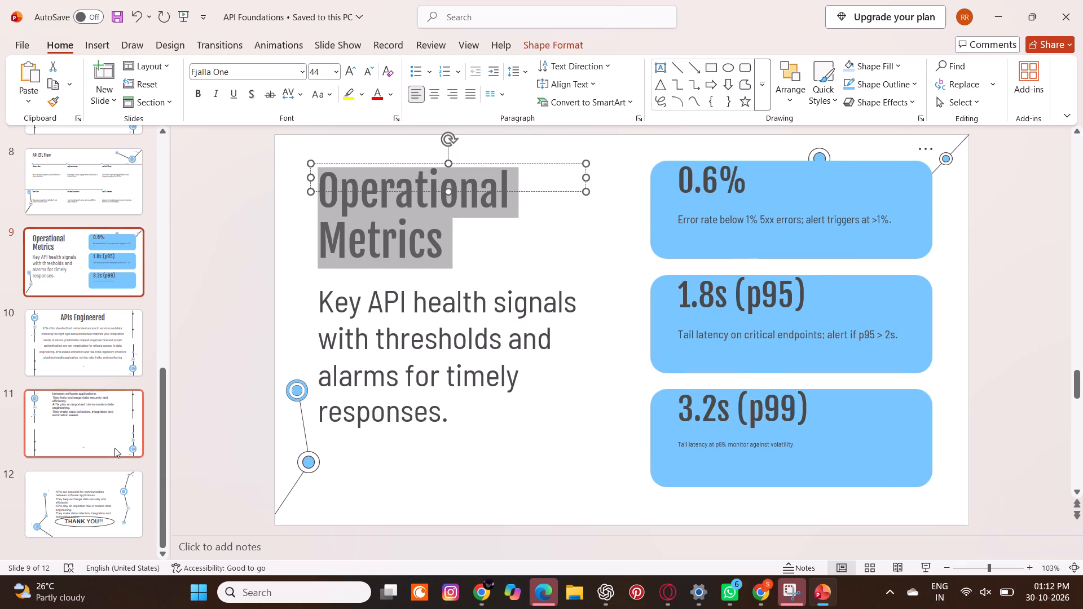
left_click(562, 226)
left_click(566, 222)
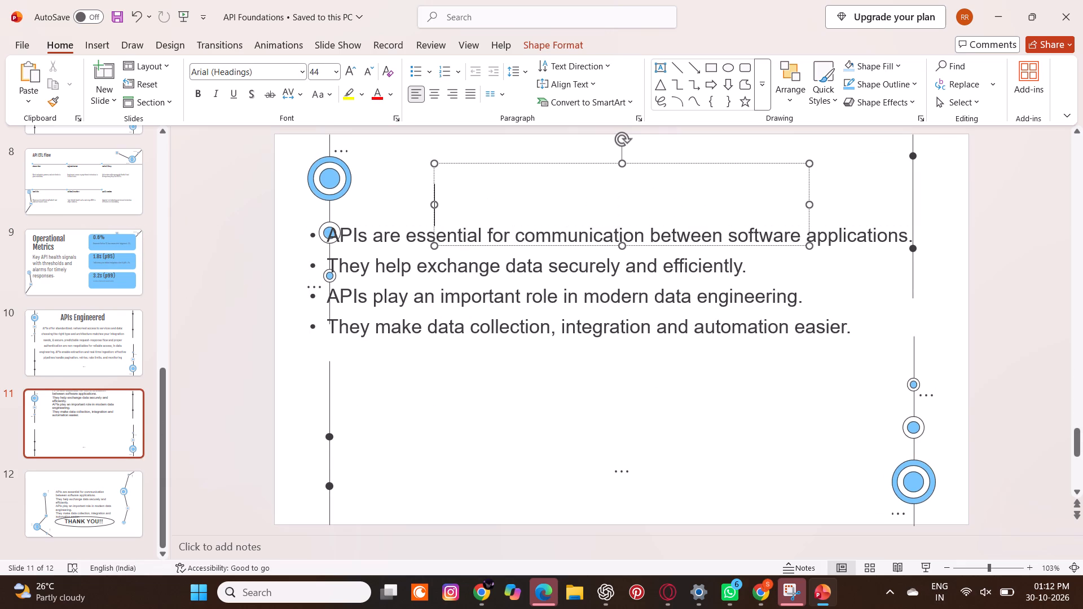
key("ctrl+v")
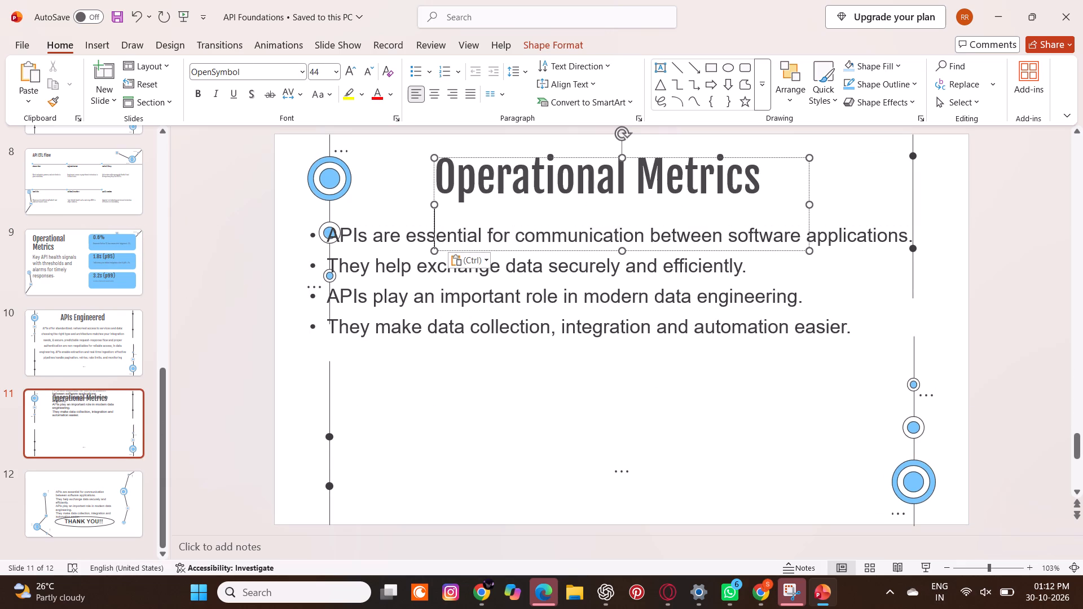
Replace the wording of the pasted slide 11 title with "Conclusion", keeping its font formatting.
left_click(764, 171)
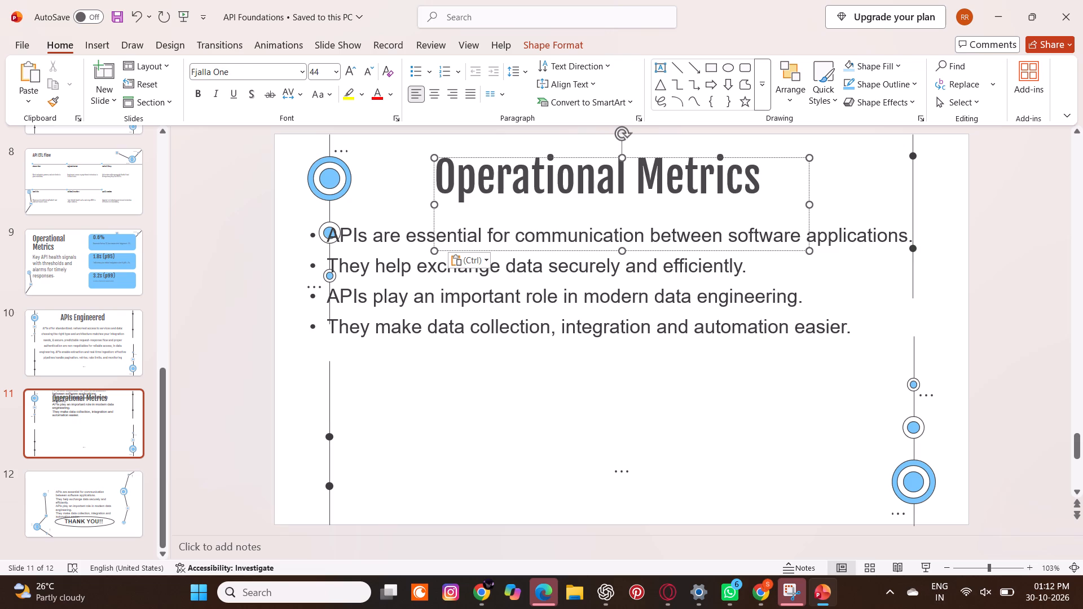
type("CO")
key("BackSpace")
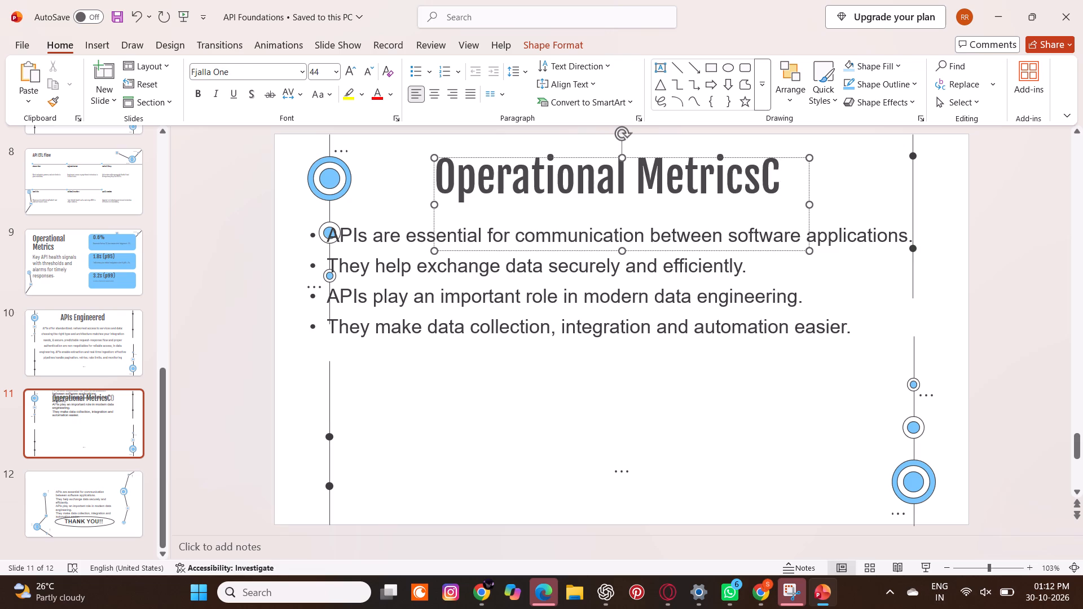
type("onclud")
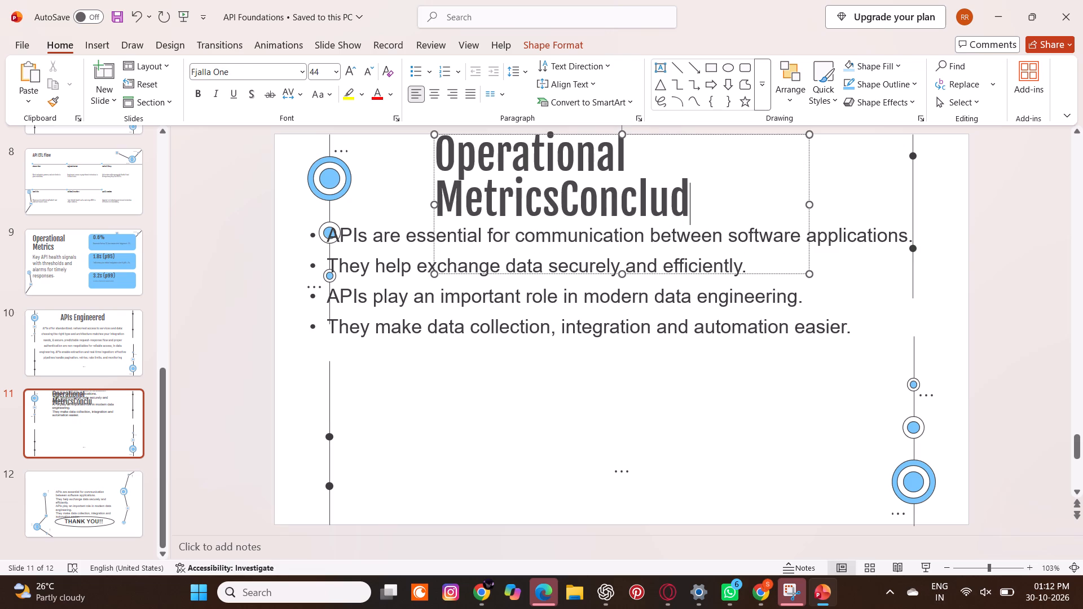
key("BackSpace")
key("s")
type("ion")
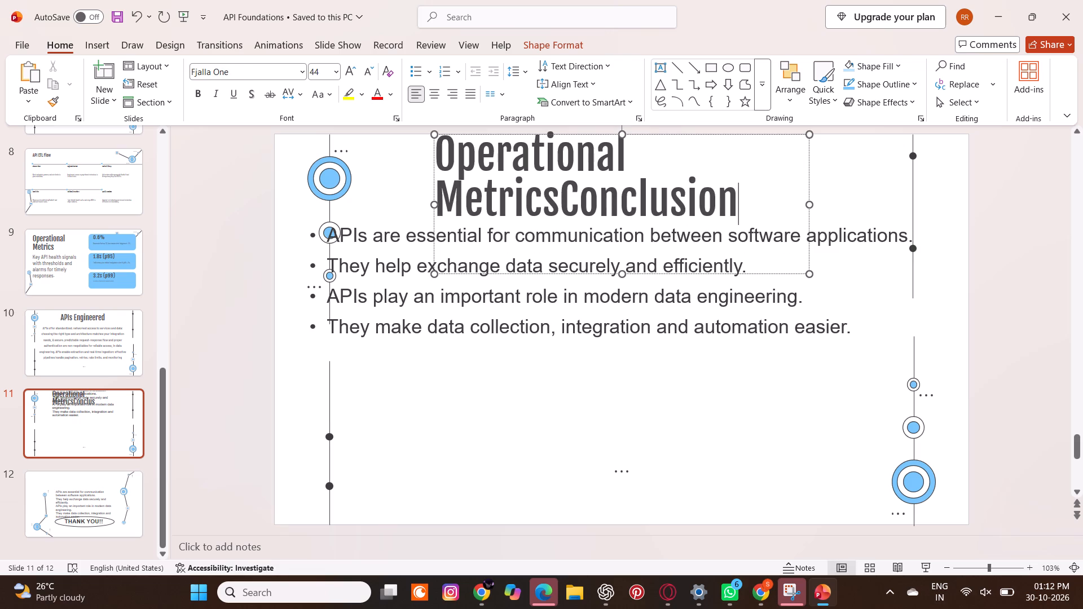
left_click(564, 201)
key("BackSpace")
key("BackSpace")
key("BackSpace")
key("BackSpace")
key("BackSpace")
key("BackSpace")
key("BackSpace")
key("BackSpace")
key("BackSpace")
key("BackSpace")
key("BackSpace")
key("BackSpace")
key("BackSpace")
key("BackSpace")
key("BackSpace")
key("BackSpace")
key("BackSpace")
key("BackSpace")
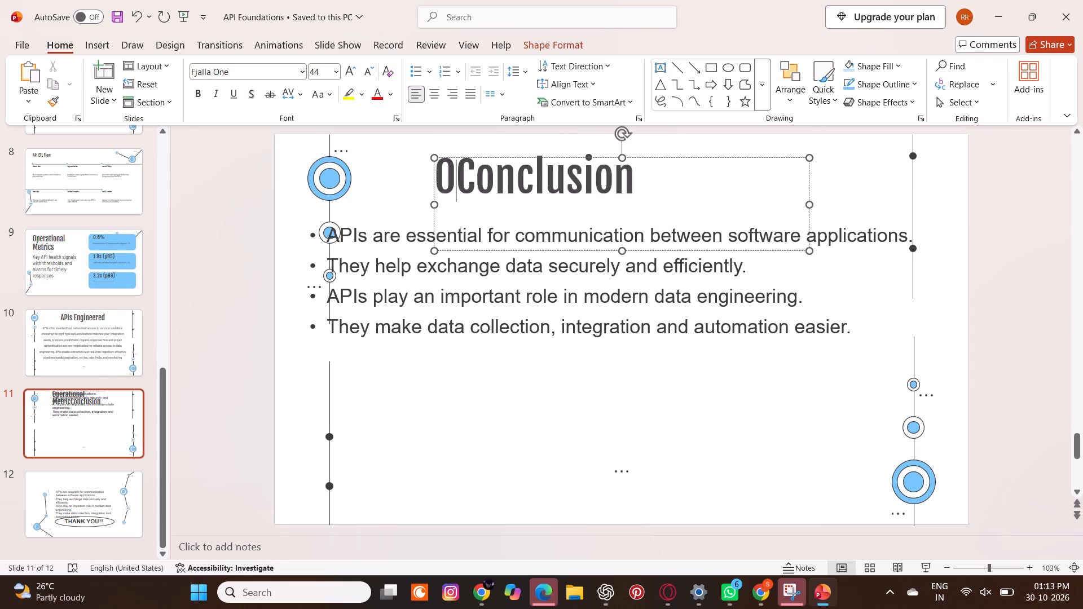
key("BackSpace")
key("BackSpace")
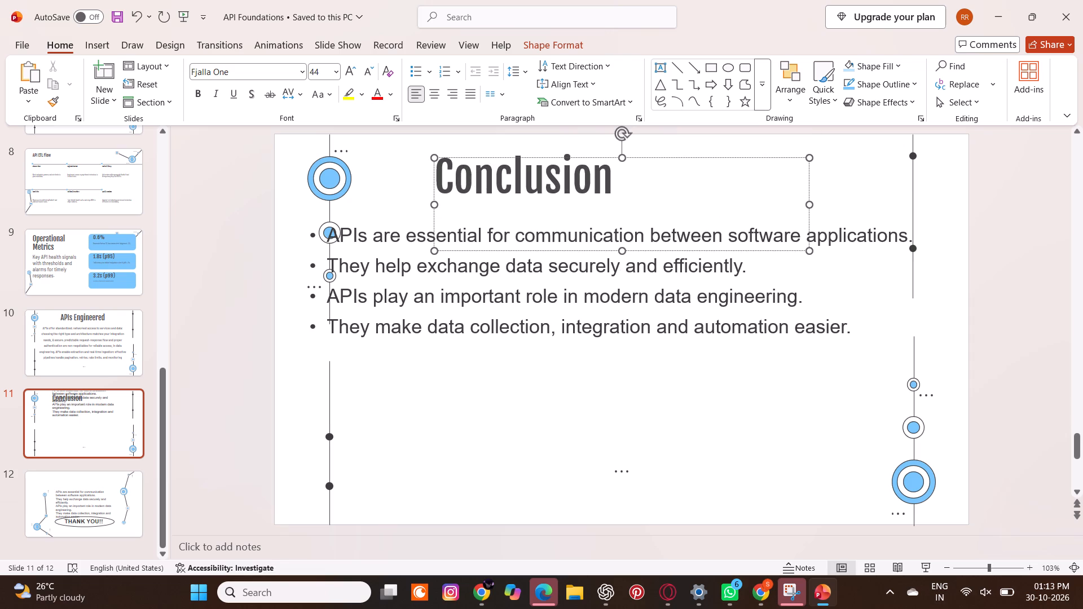
Shrink the Conclusion title box to fit its text and move it towards the centre of the slide.
left_click_drag(807, 254, 620, 196)
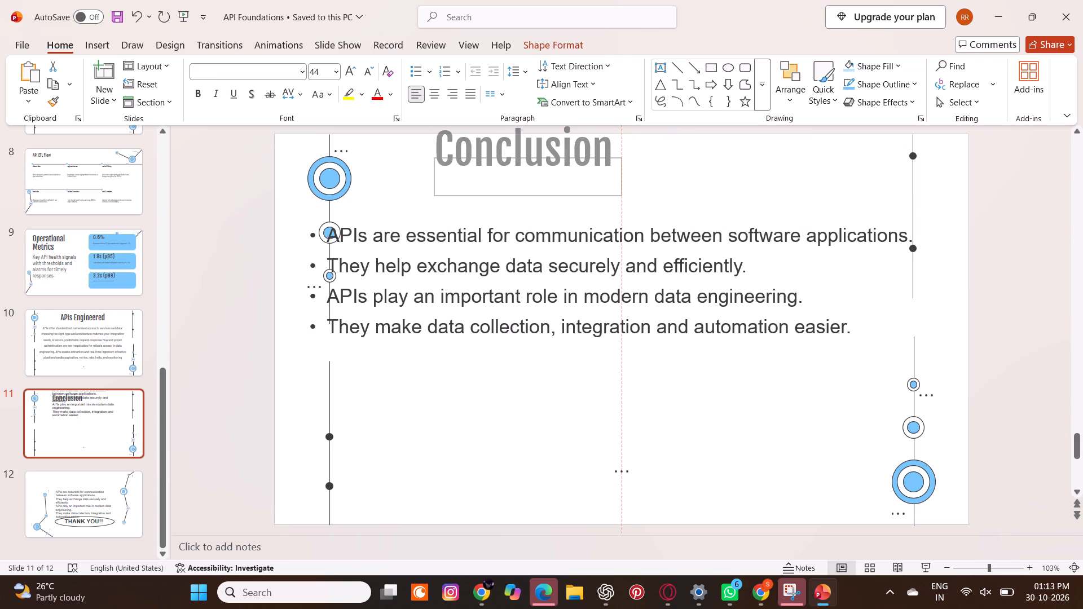
left_click_drag(620, 196, 632, 230)
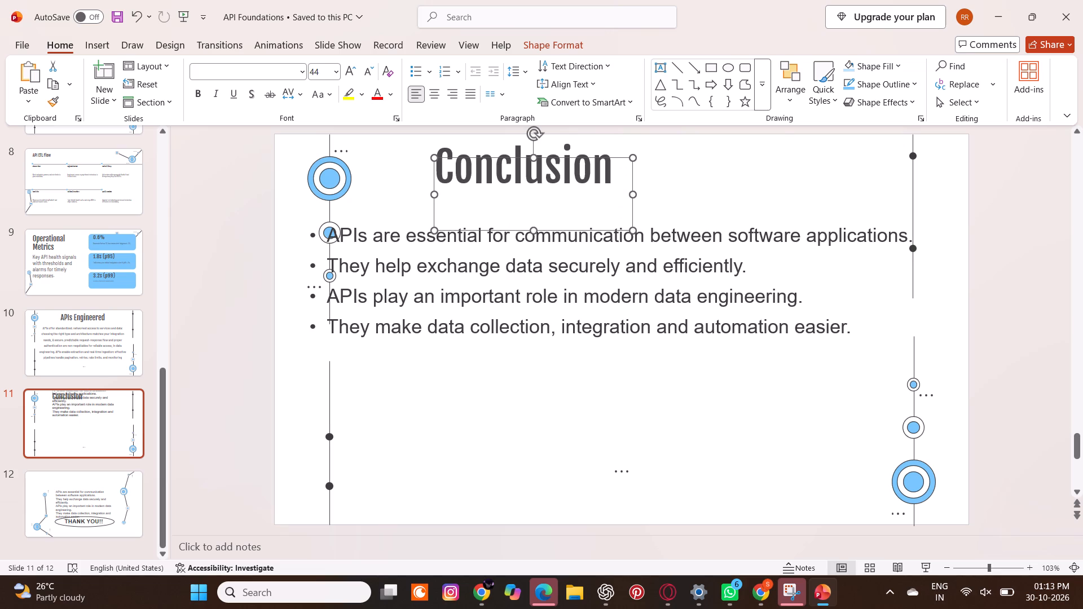
left_click_drag(580, 156, 659, 165)
Narrow the bullet text box on the Conclusion slide from both upper corners so it fits between the side decorations.
left_click(367, 250)
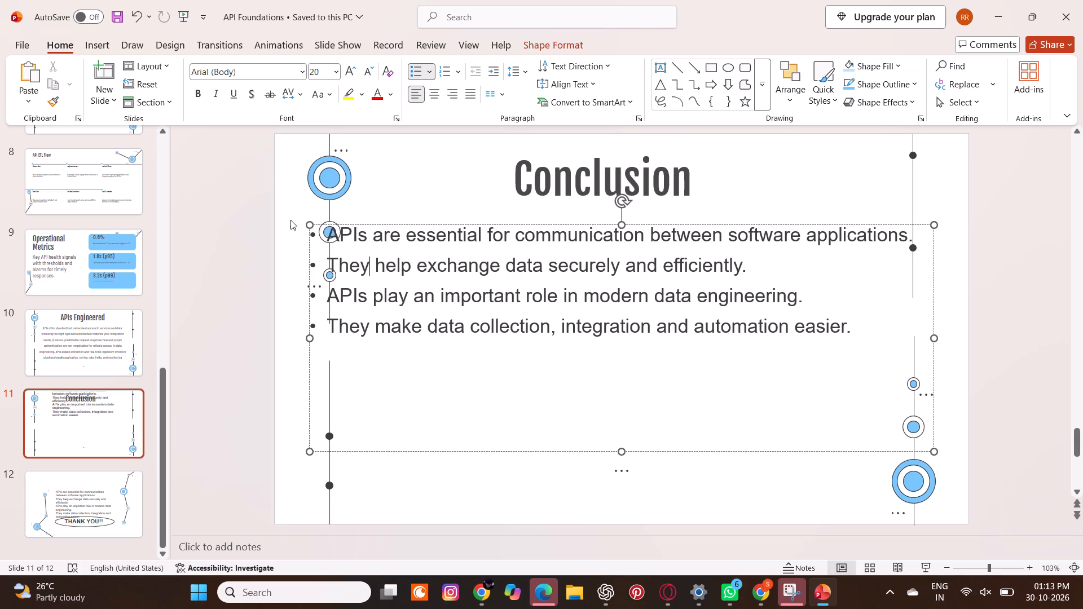
left_click_drag(306, 224, 385, 244)
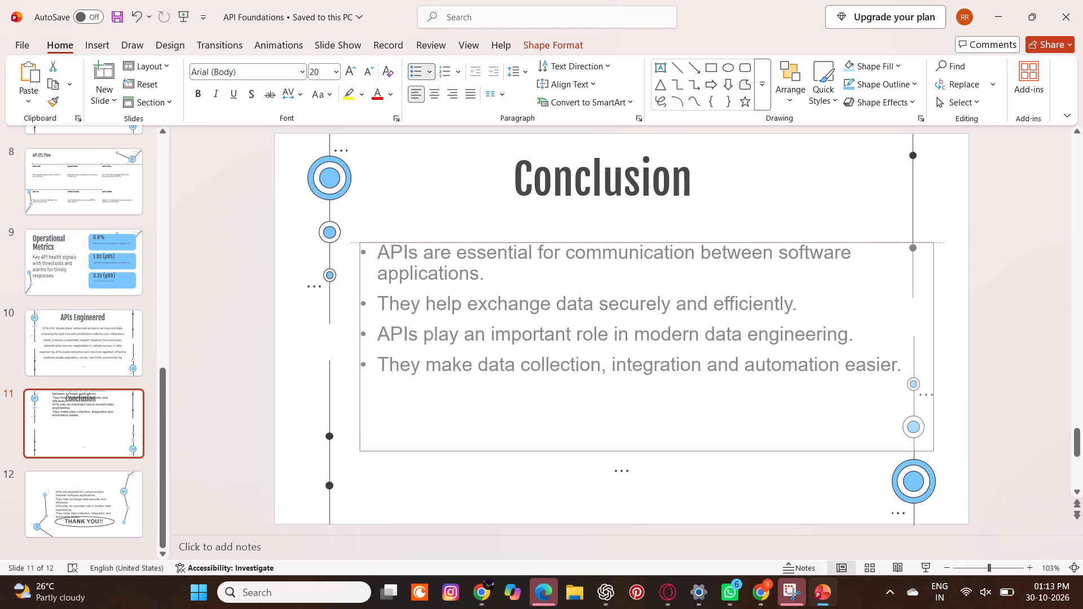
left_click_drag(385, 244, 391, 246)
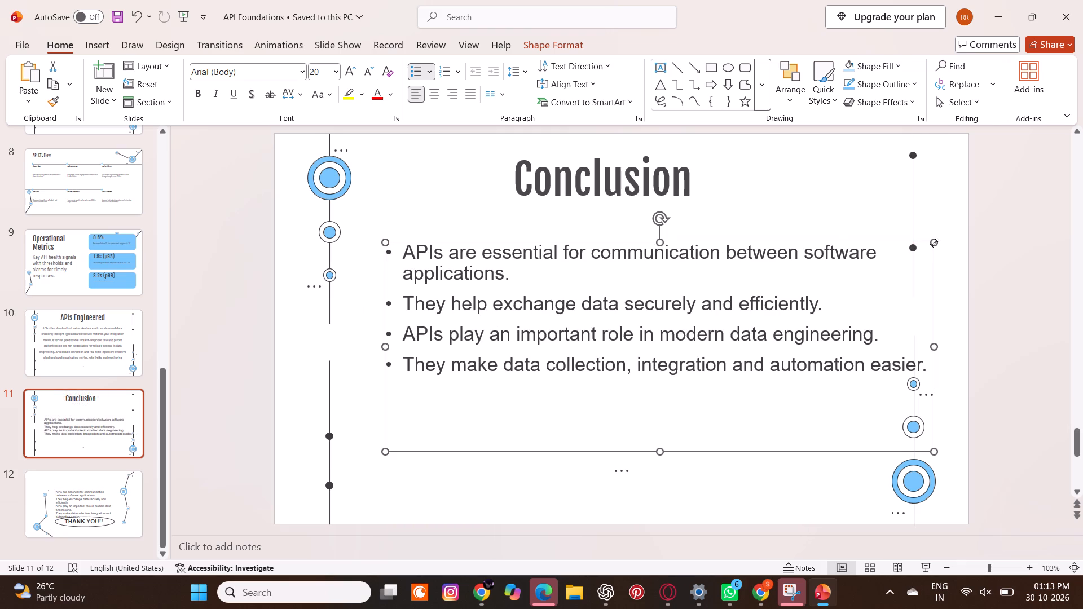
left_click_drag(938, 241, 866, 228)
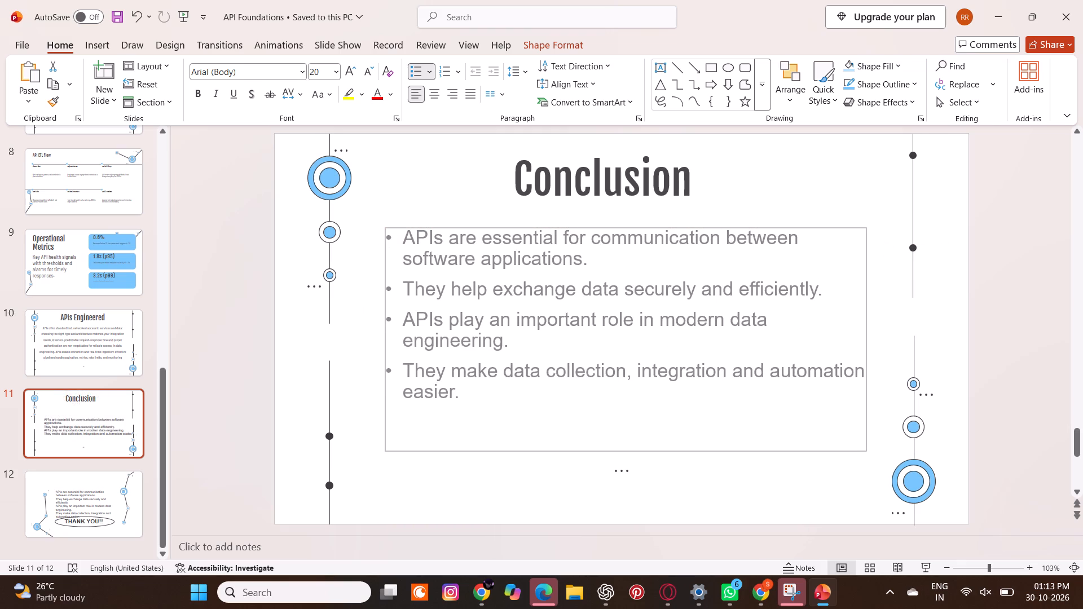
left_click_drag(866, 228, 866, 228)
Nudge the Conclusion title slightly down and across to centre it above the bullets.
left_click(683, 170)
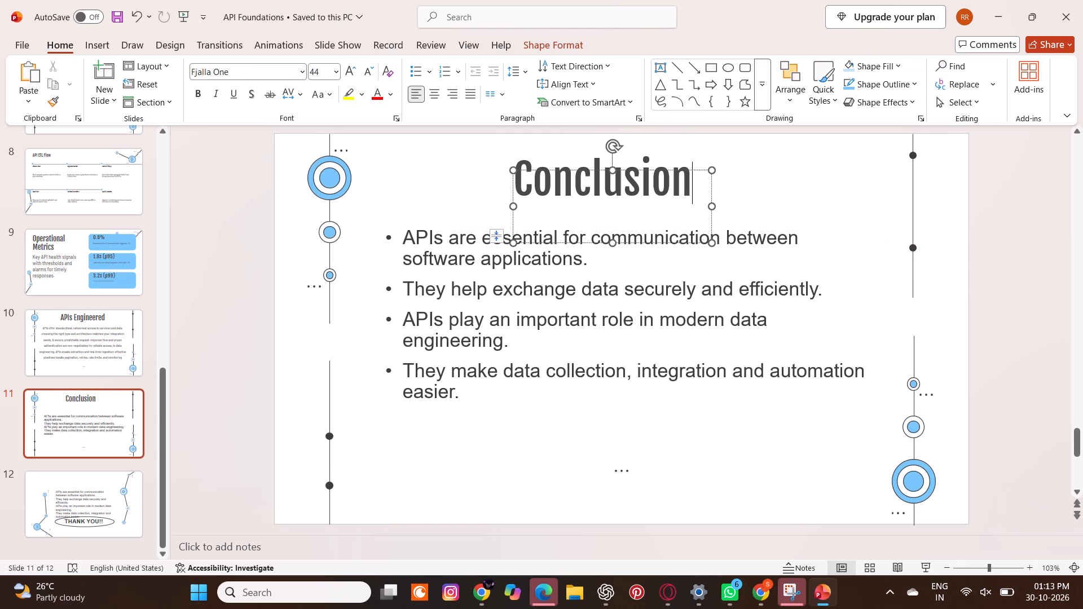
left_click_drag(653, 171, 653, 171)
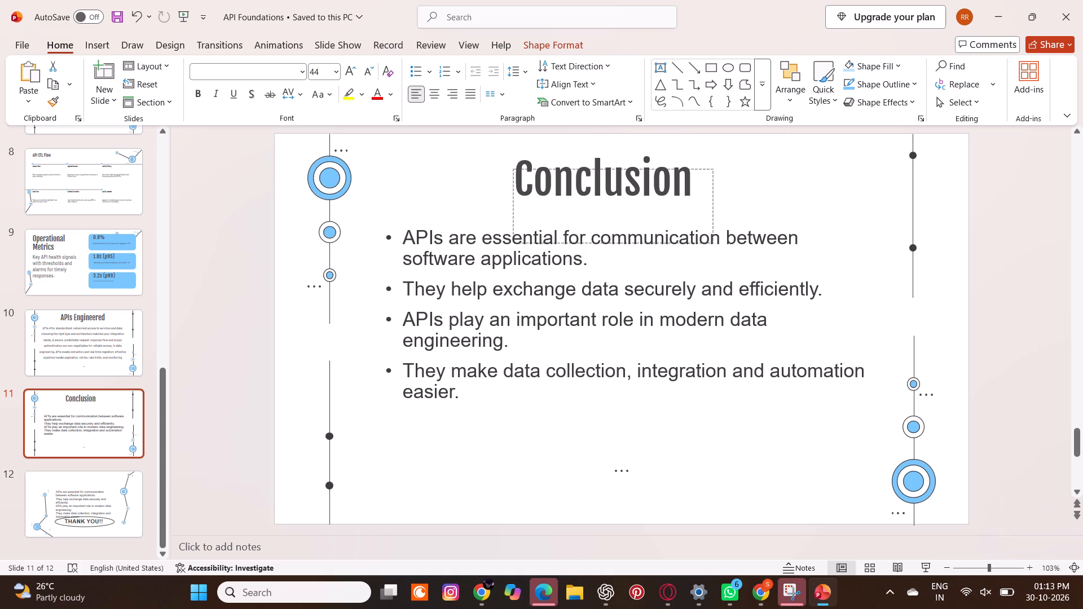
left_click_drag(653, 171, 658, 184)
Move the bullet text box slightly down so it sits clear below the Conclusion title, between the side decorations.
left_click(656, 287)
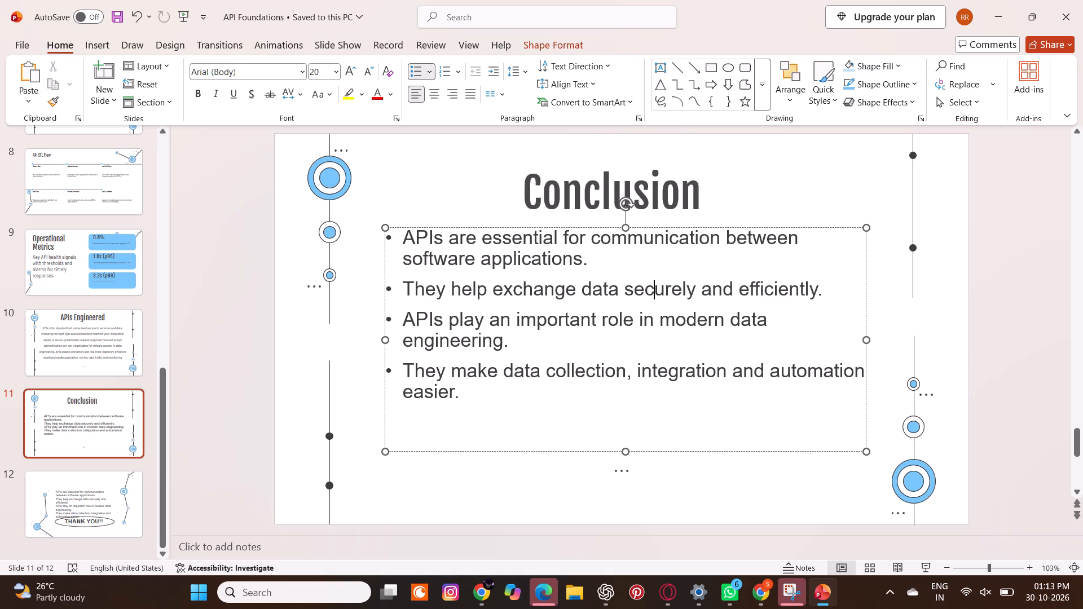
left_click_drag(660, 226, 662, 244)
left_click(415, 258)
left_click_drag(450, 227, 455, 232)
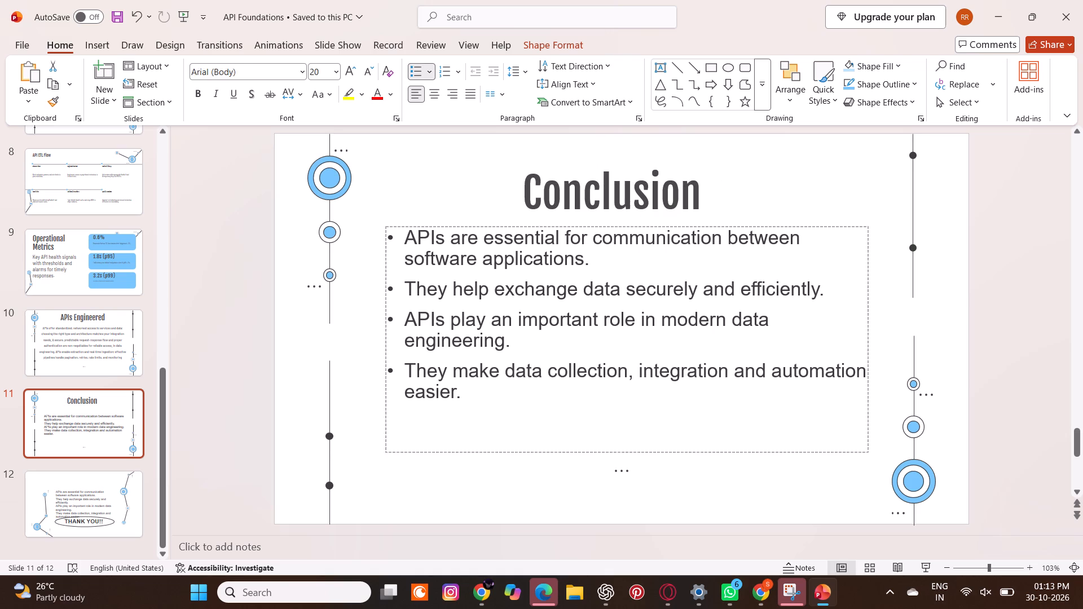
left_click_drag(455, 232, 463, 244)
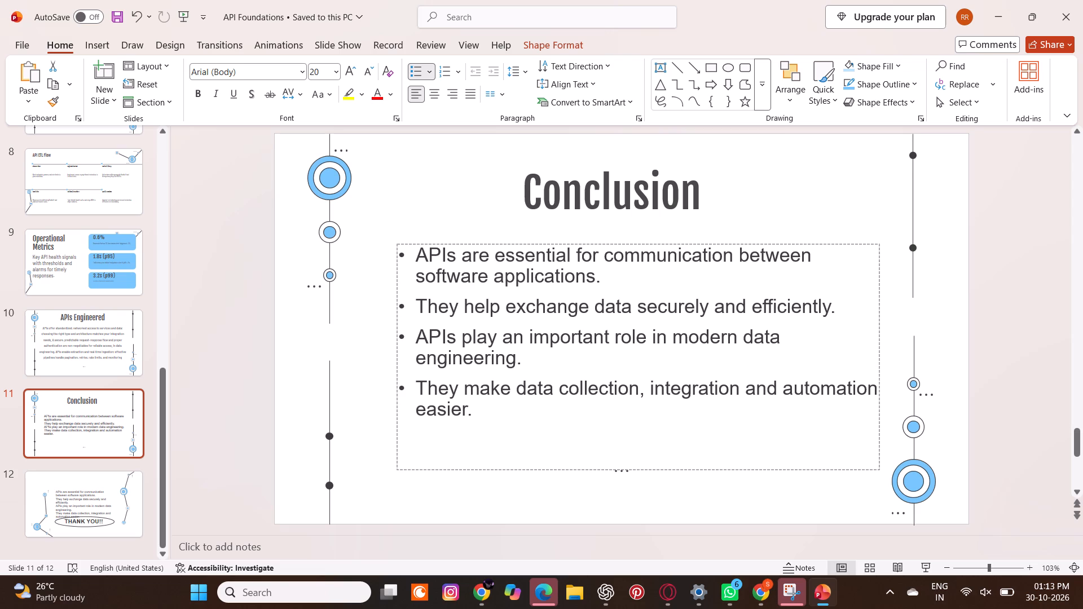
left_click_drag(463, 244, 456, 245)
left_click(390, 239)
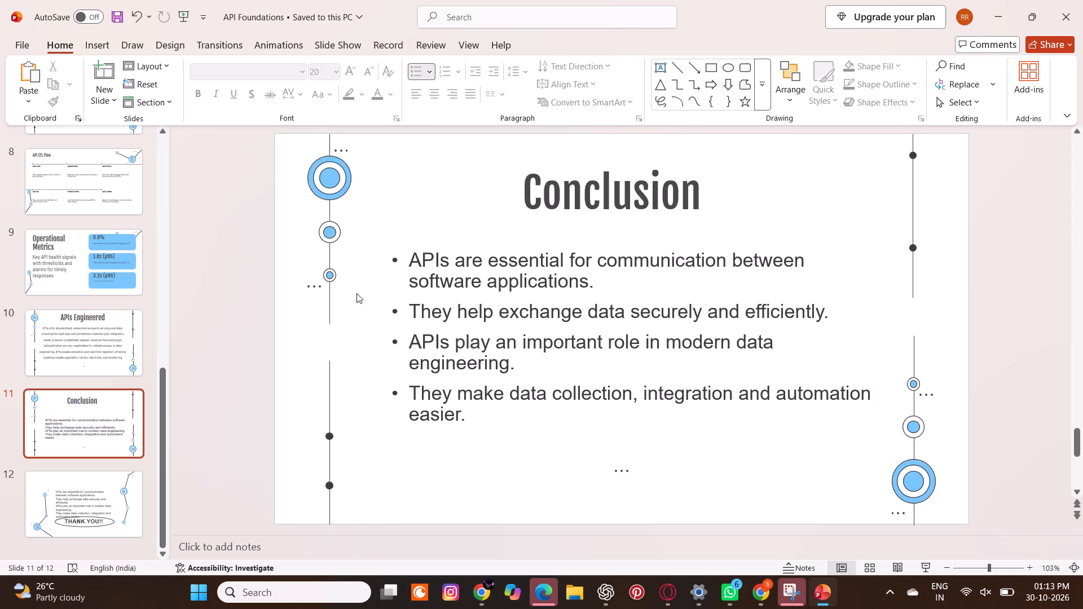
left_click(467, 291)
left_click_drag(527, 251, 527, 250)
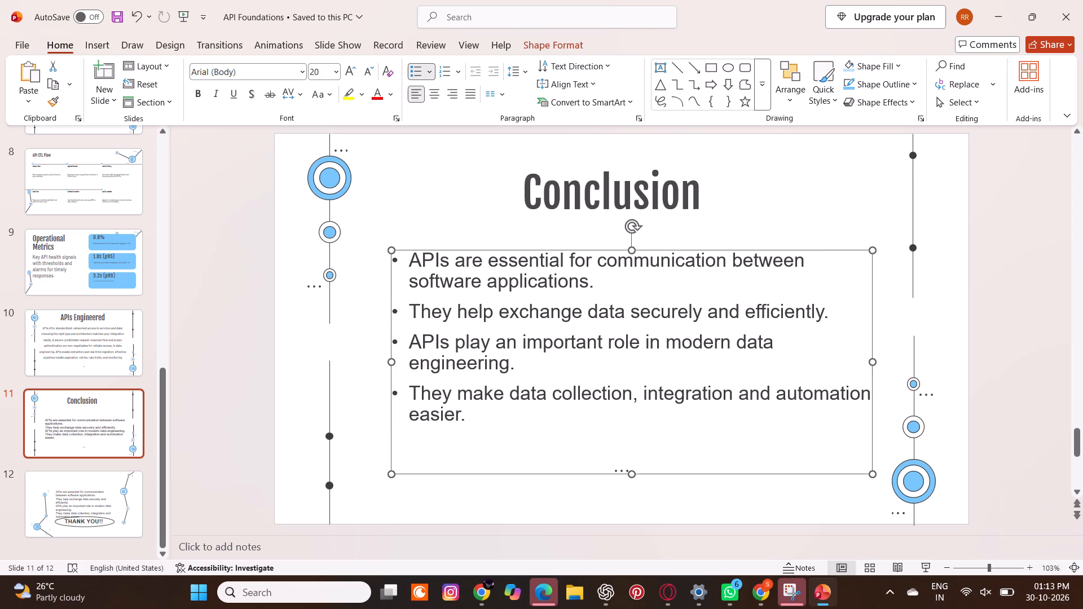
left_click_drag(527, 250, 527, 246)
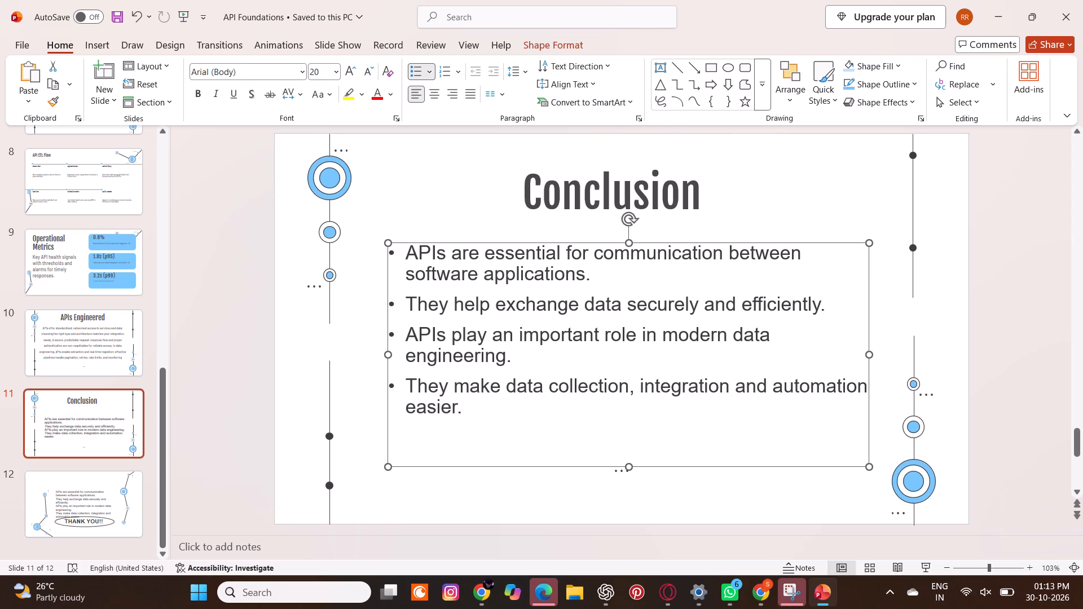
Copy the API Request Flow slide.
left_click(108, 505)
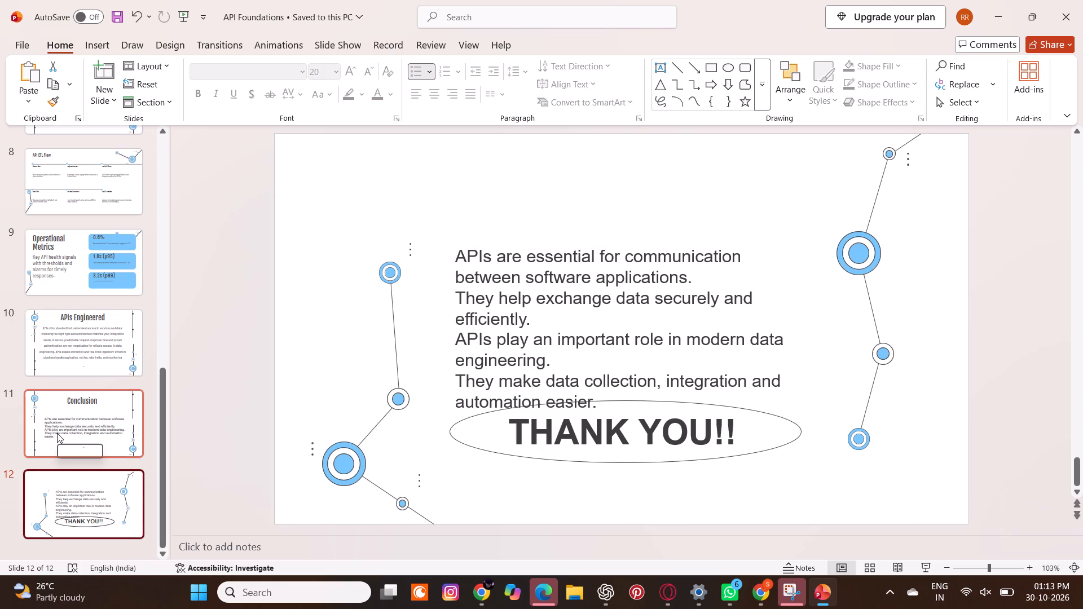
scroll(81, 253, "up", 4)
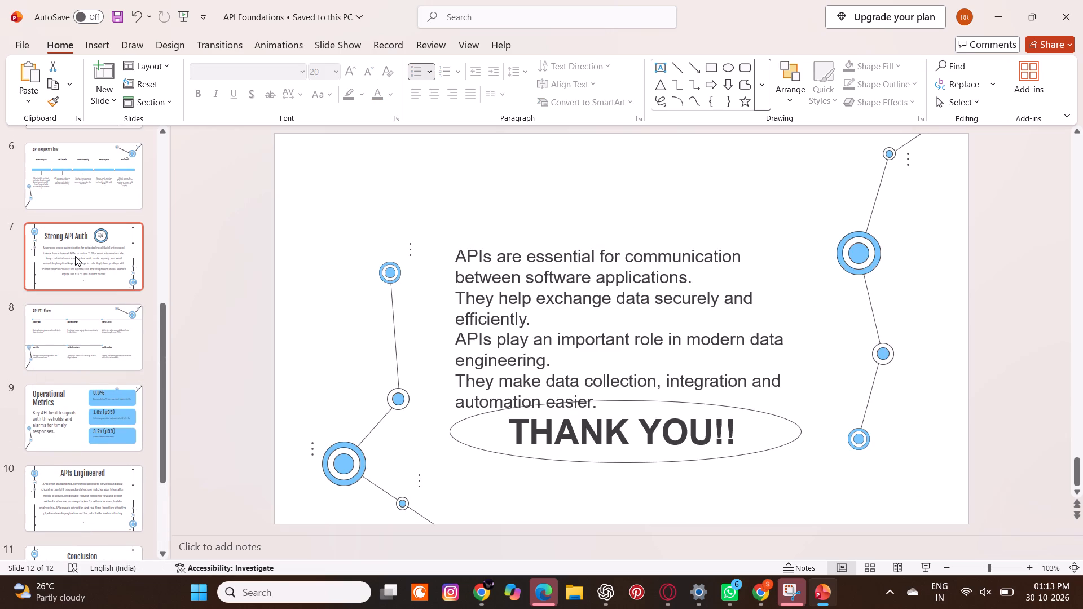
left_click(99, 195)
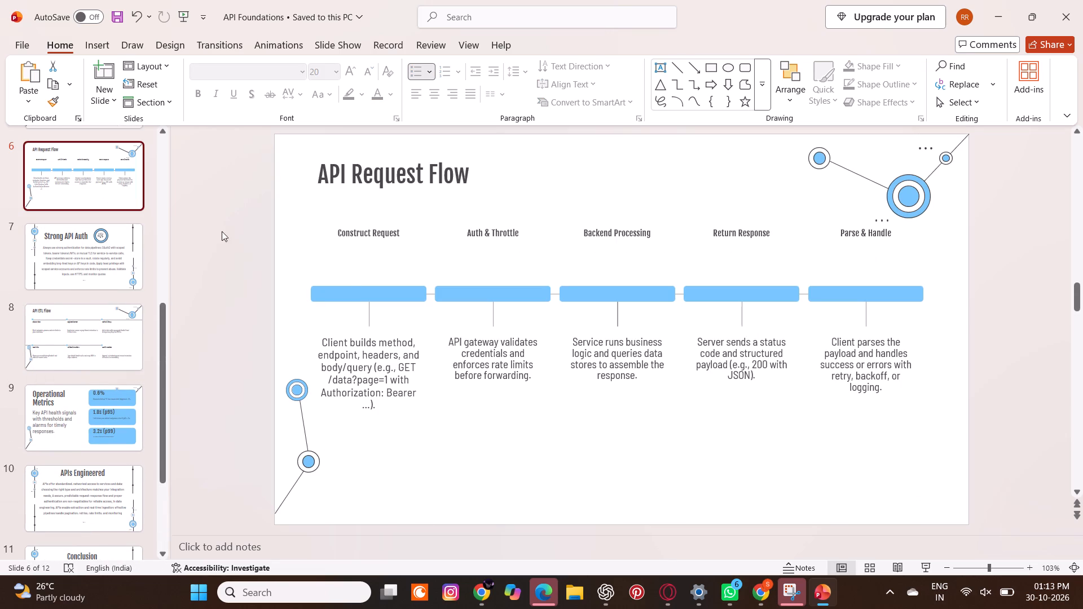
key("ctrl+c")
Cut the closing THANK YOU!! slide from the end of the deck.
scroll(239, 353, "down", 4)
scroll(106, 408, "down", 9)
right_click(106, 498)
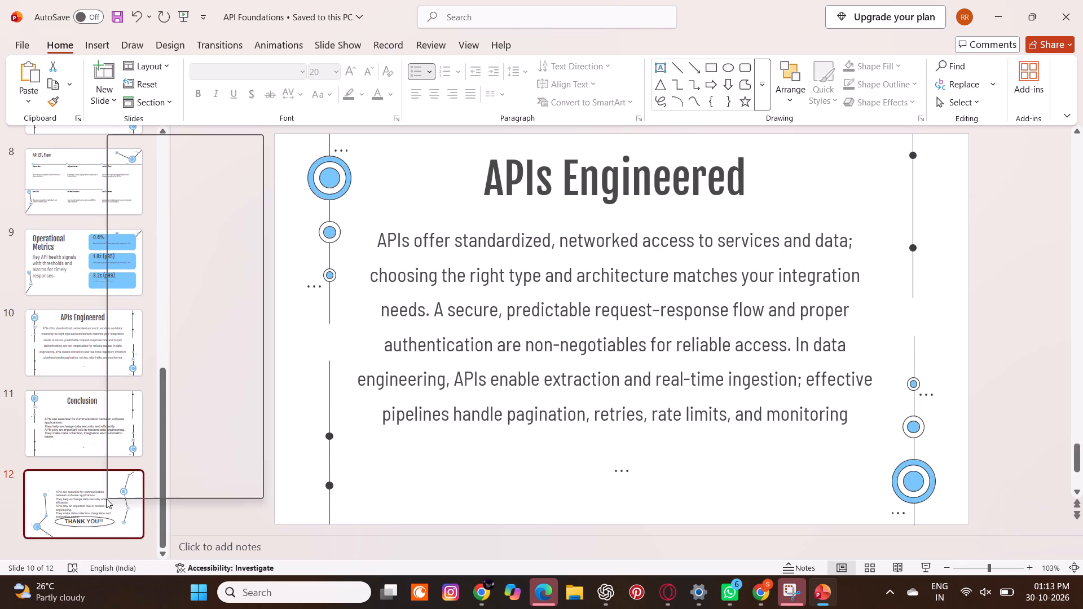
left_click(196, 170)
Add a new empty slide after the Conclusion slide.
scroll(87, 464, "down", 4)
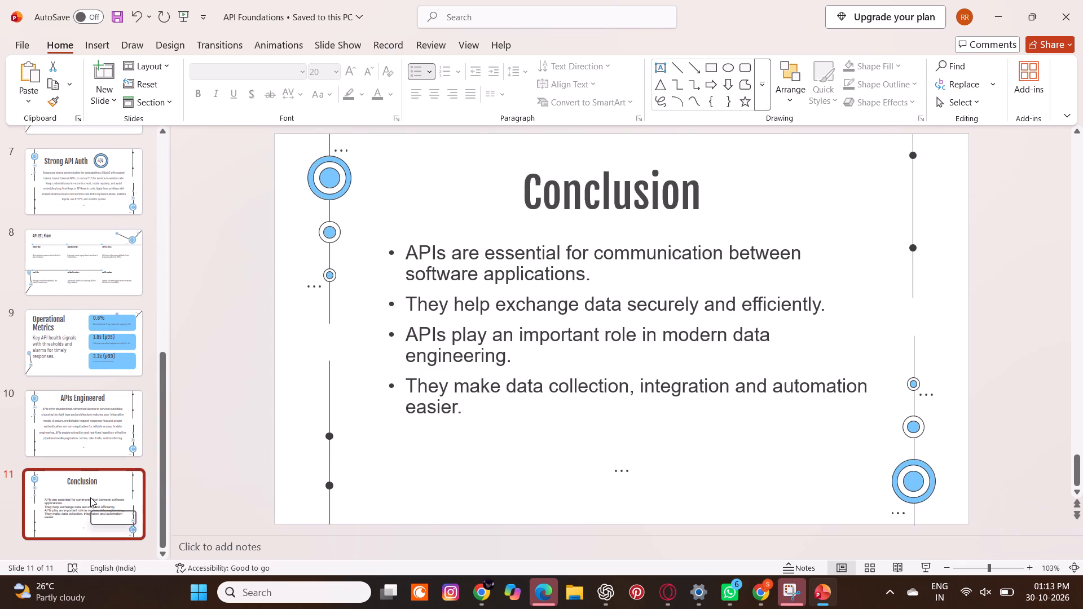
left_click(102, 63)
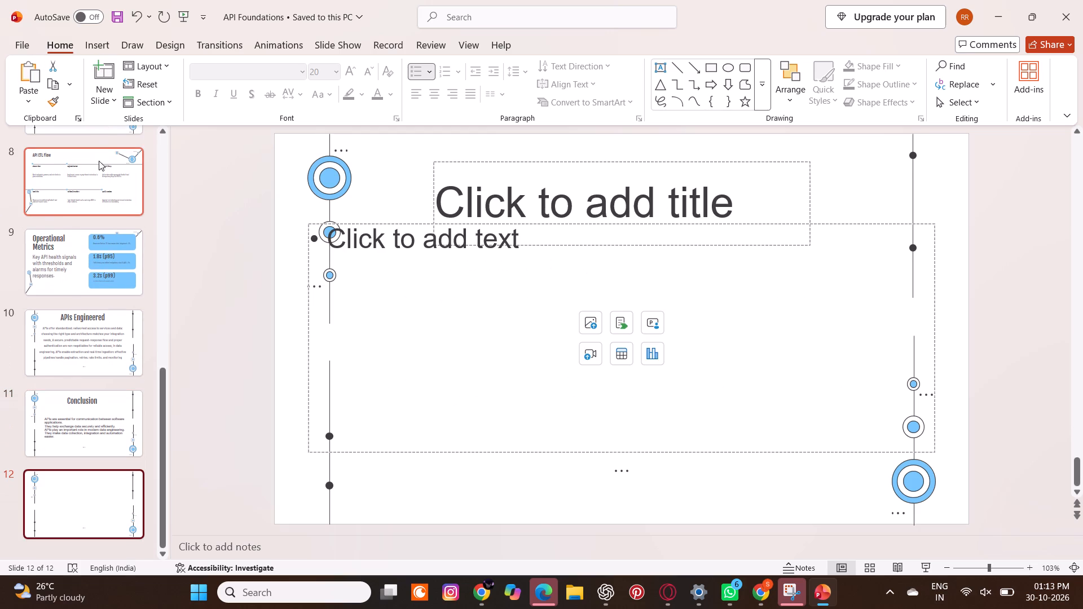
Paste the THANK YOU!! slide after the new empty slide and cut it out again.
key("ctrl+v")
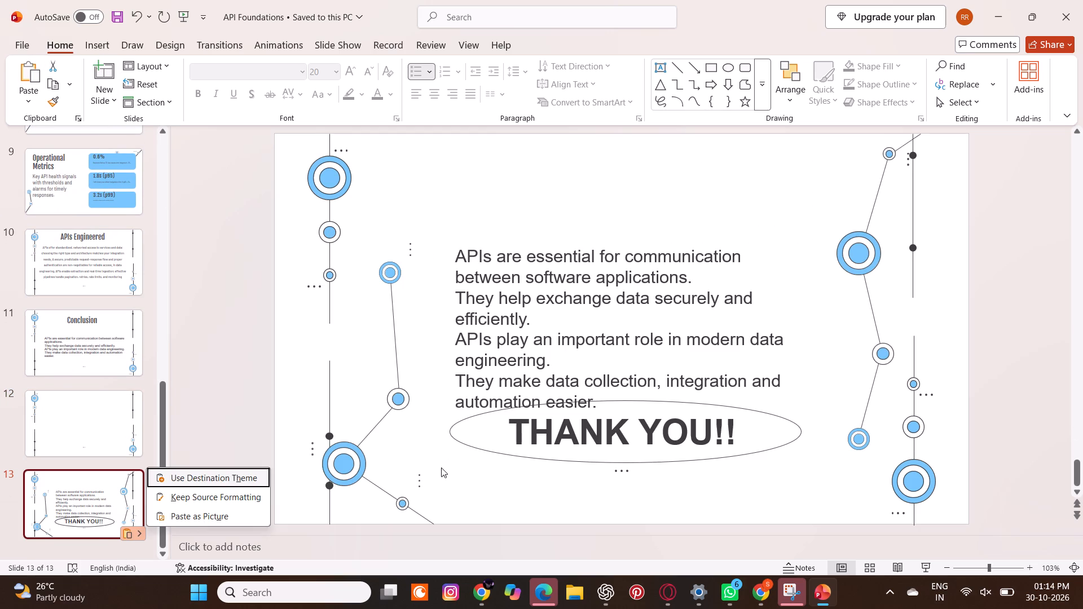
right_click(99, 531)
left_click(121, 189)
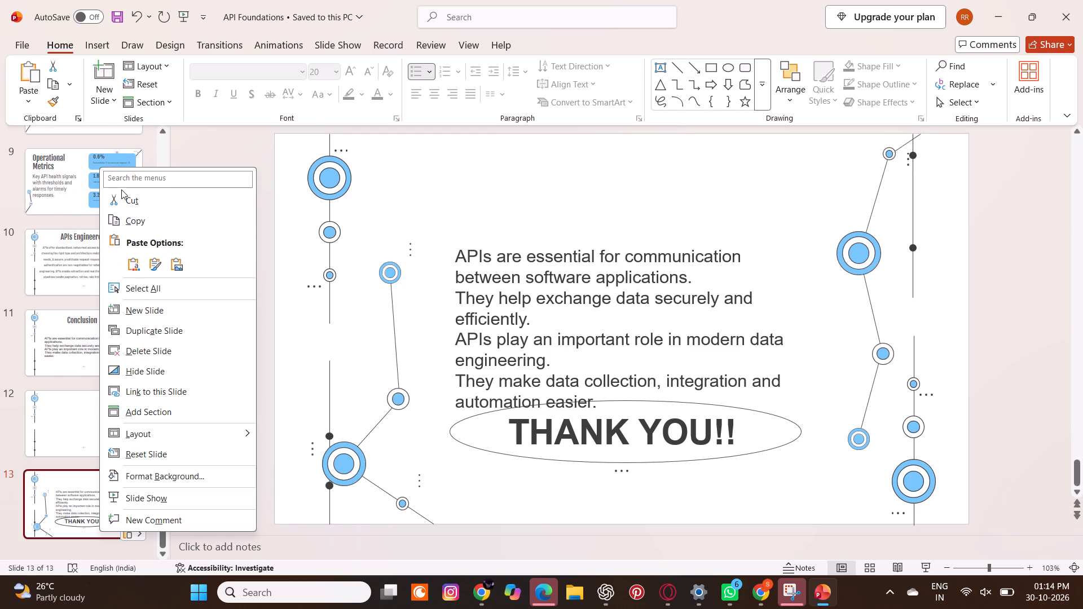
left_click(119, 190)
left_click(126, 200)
Copy the API Request Flow slide and paste the duplicate into the deck.
scroll(113, 309, "up", 3)
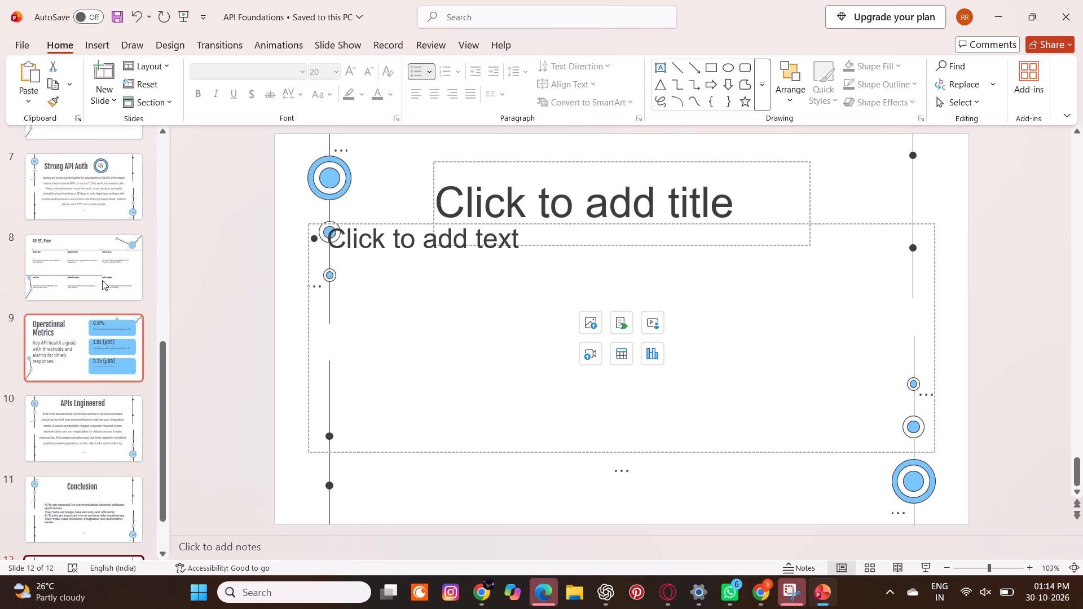
scroll(102, 279, "up", 3)
left_click(108, 265)
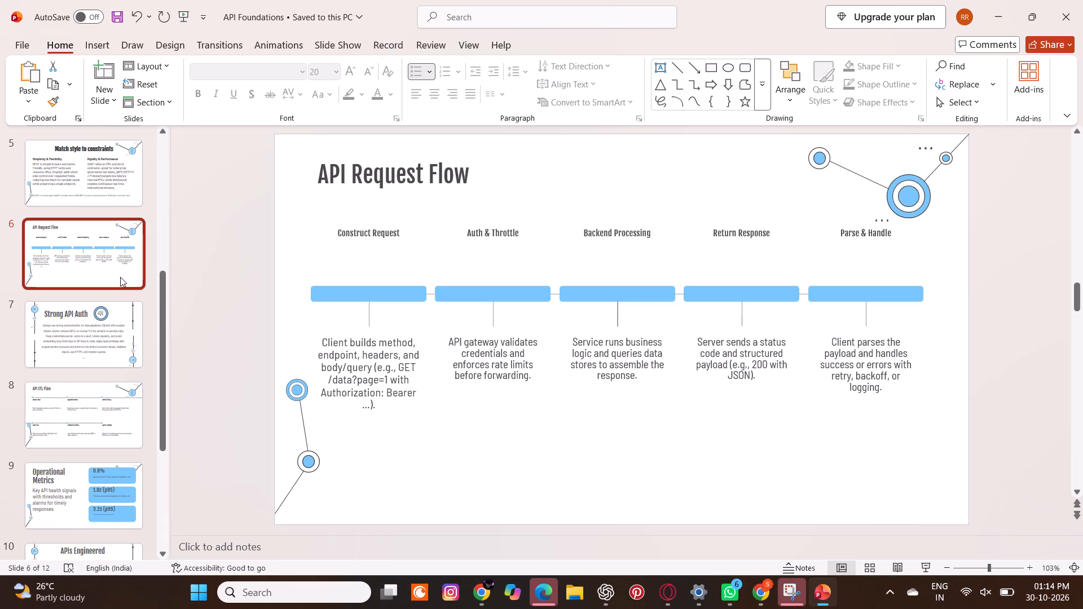
key("ctrl+c")
scroll(118, 284, "down", 5)
scroll(118, 284, "up", 1)
scroll(115, 277, "down", 5)
scroll(112, 336, "down", 5)
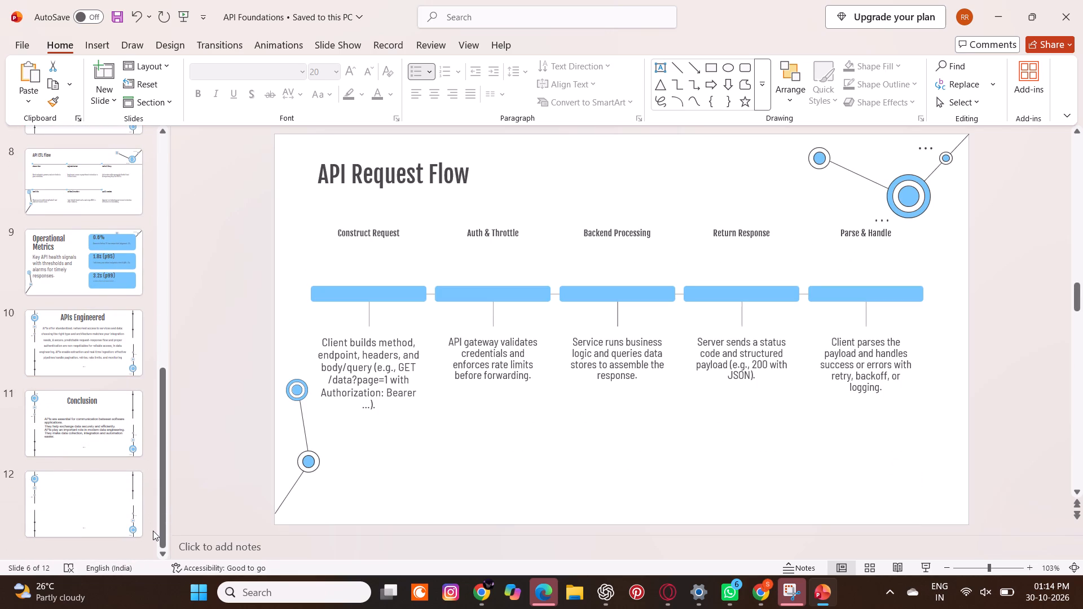
key("ctrl+v")
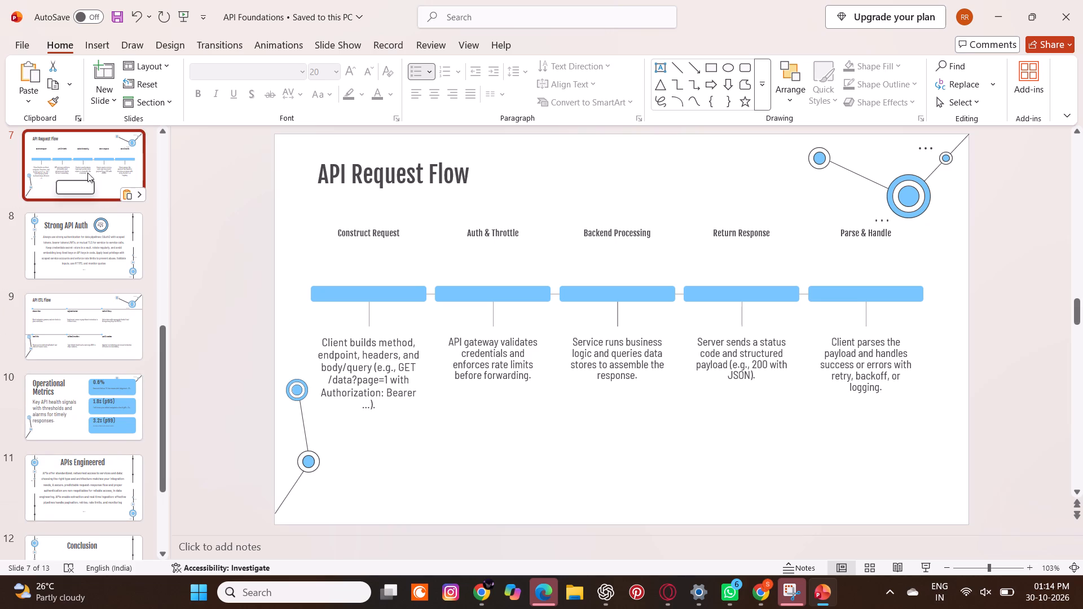
Move the duplicated API Request Flow slide to the end of the deck, after the empty slide 12.
scroll(104, 232, "up", 4)
left_click_drag(103, 323, 102, 355)
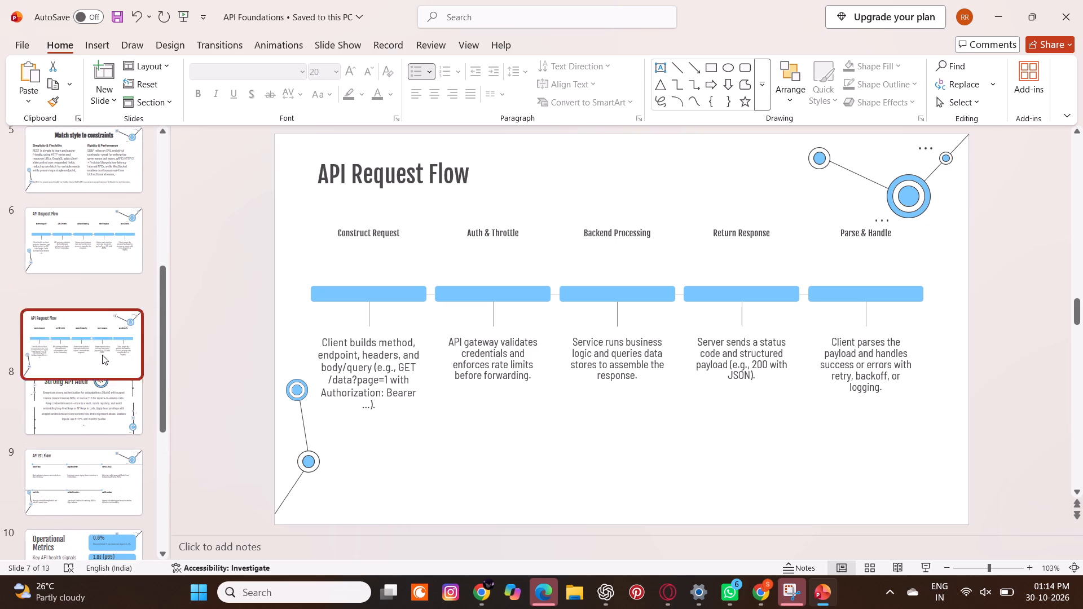
left_click_drag(102, 355, 96, 568)
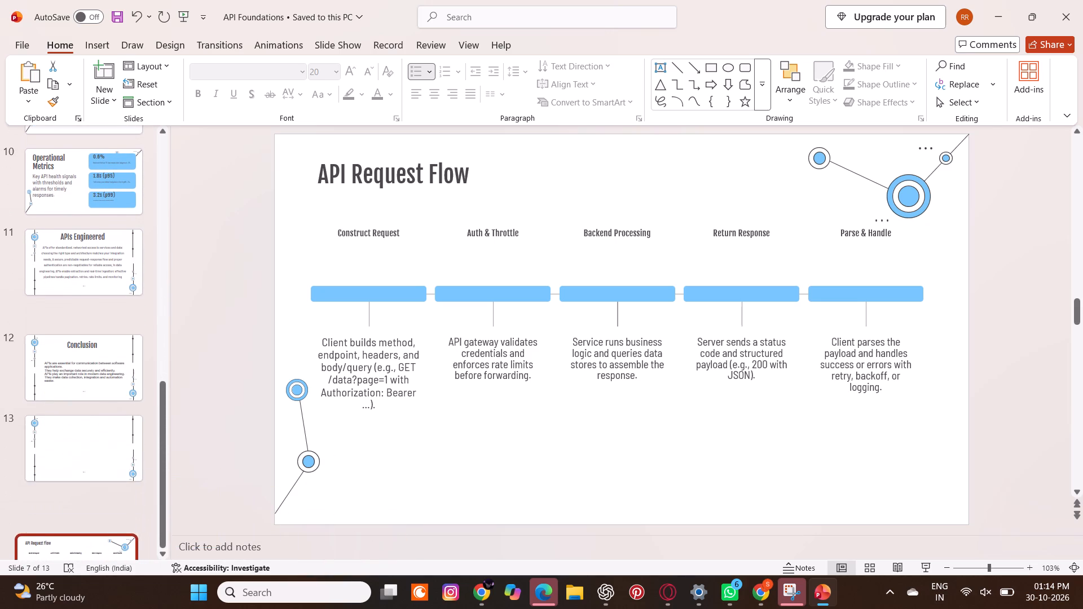
left_click_drag(96, 568, 109, 520)
left_click(112, 487)
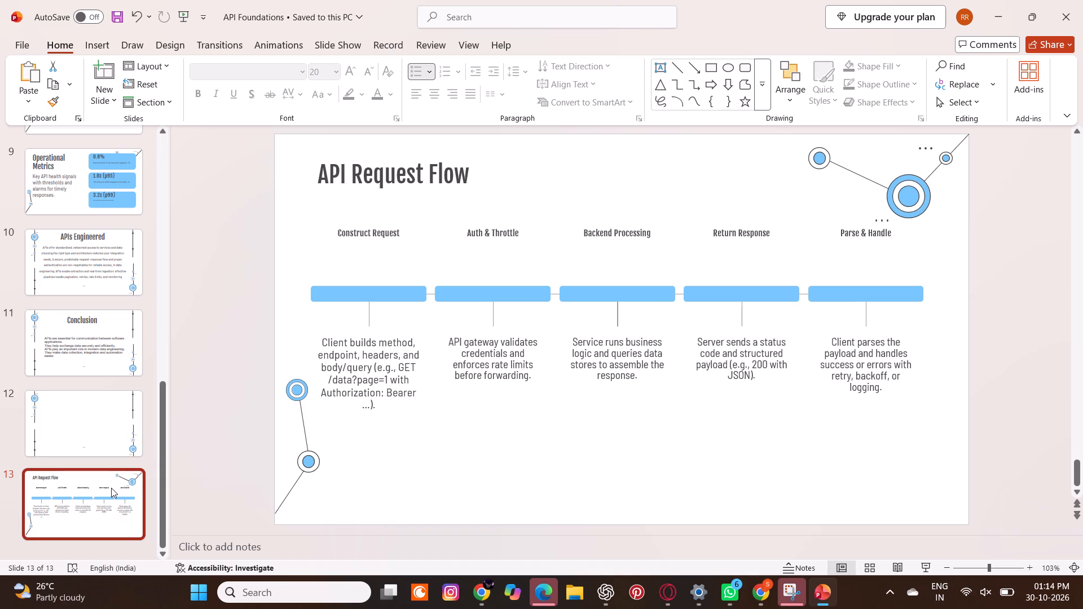
Delete all five flow columns on slide 13, including headings, blue bars, connectors and descriptions, keeping the corner decorations.
left_click(548, 362)
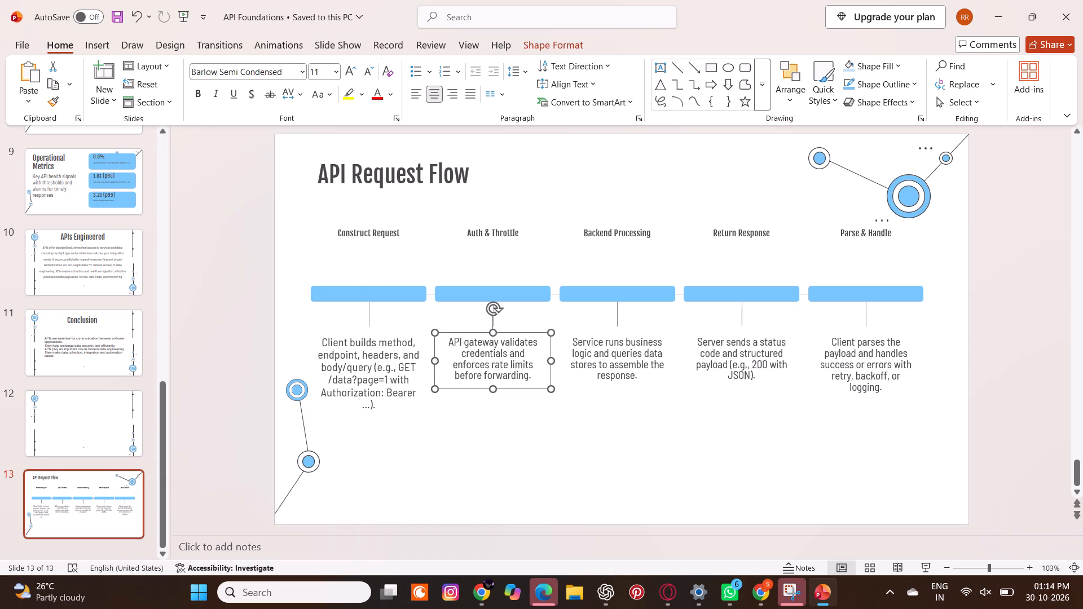
left_click_drag(331, 218, 788, 396)
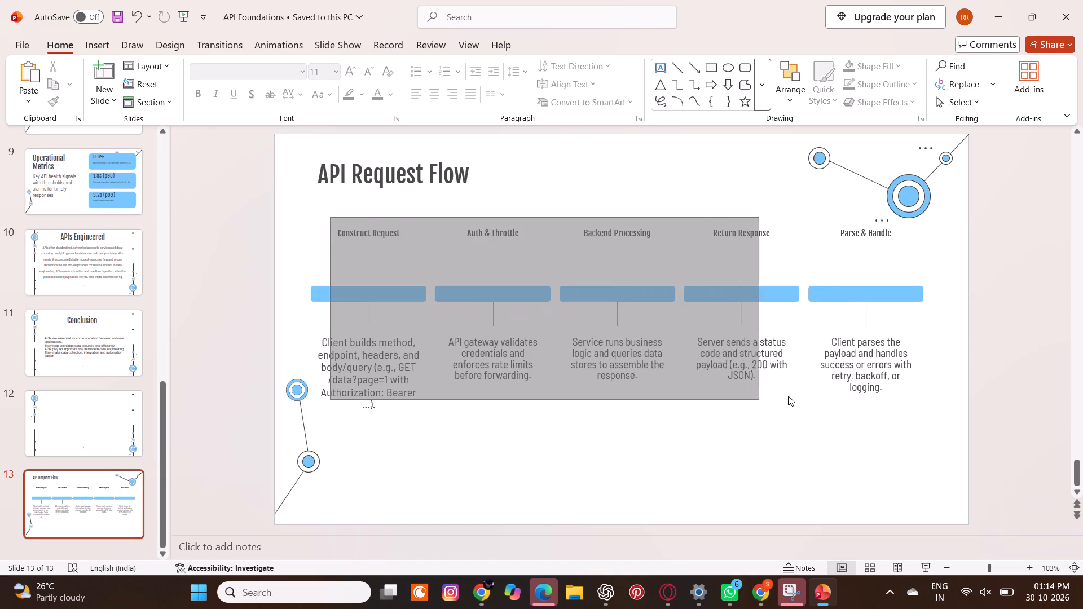
left_click_drag(788, 396, 923, 411)
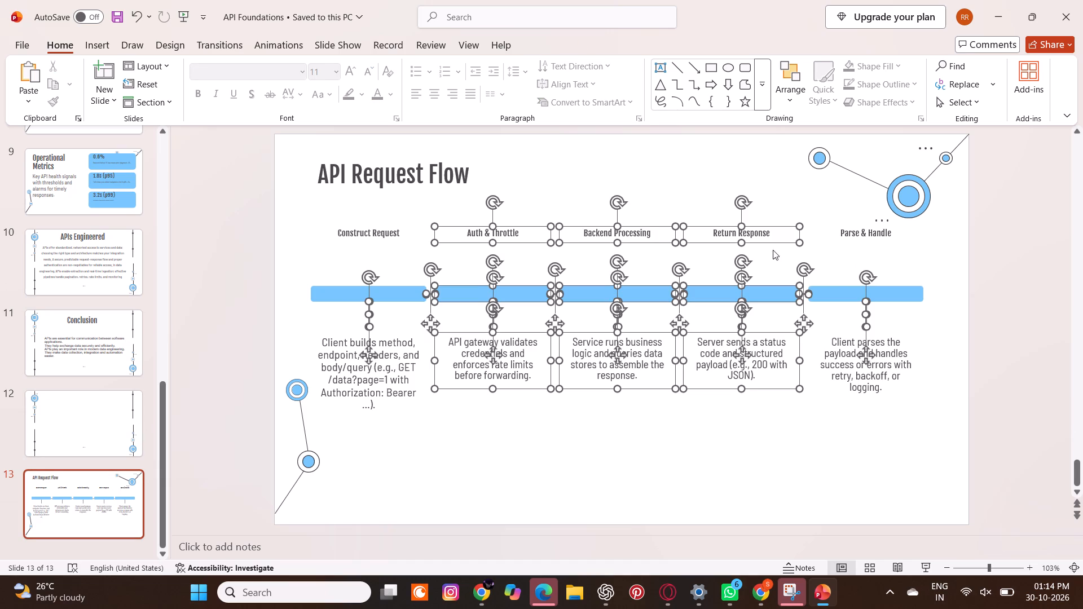
key("Delete")
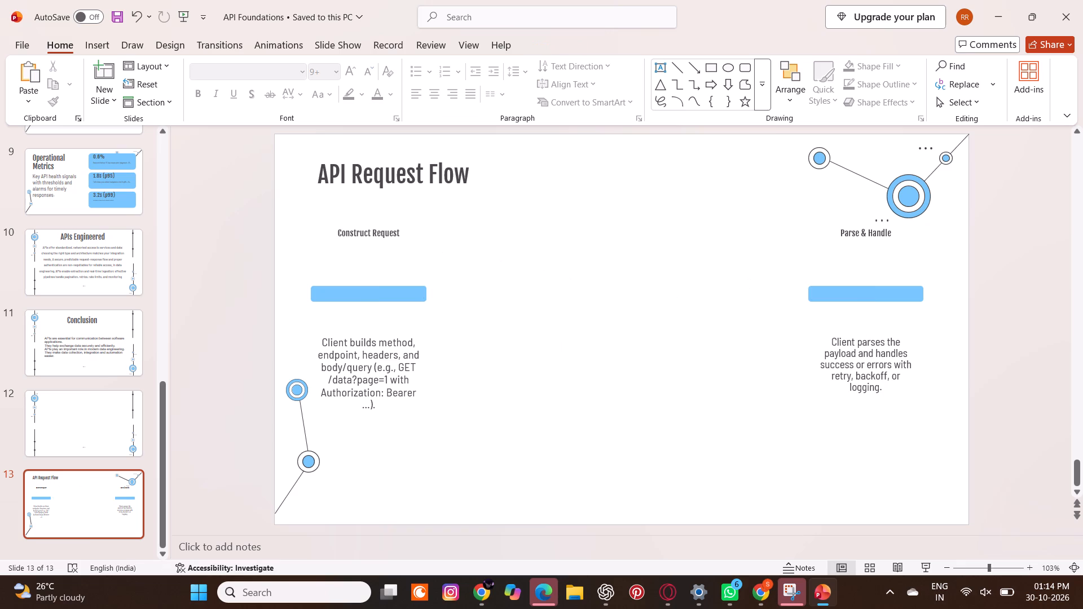
left_click_drag(308, 210, 452, 435)
key("Delete")
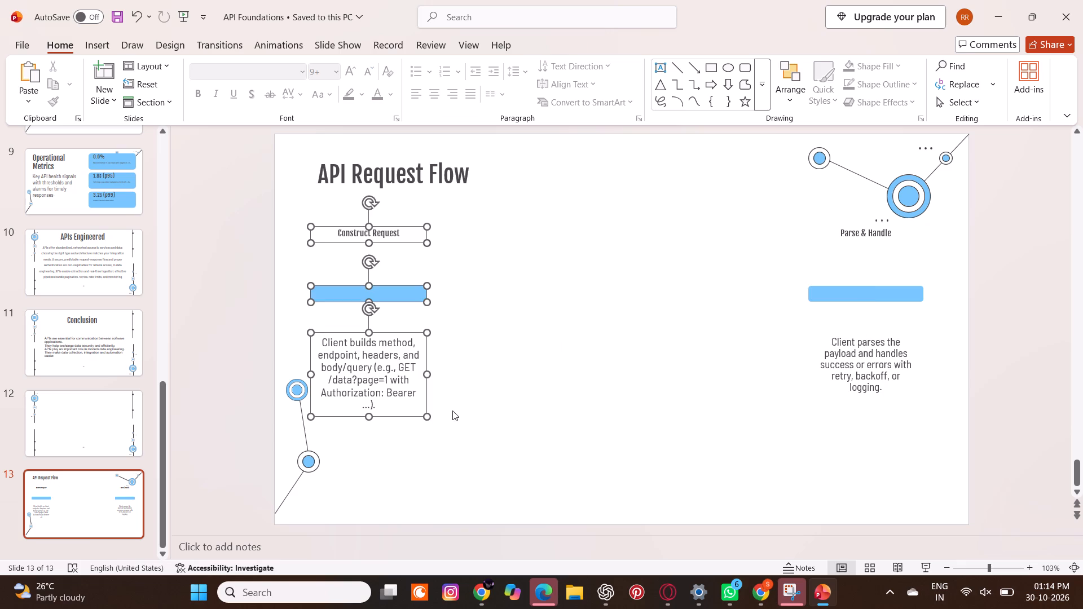
left_click_drag(780, 220, 1008, 449)
key("Delete")
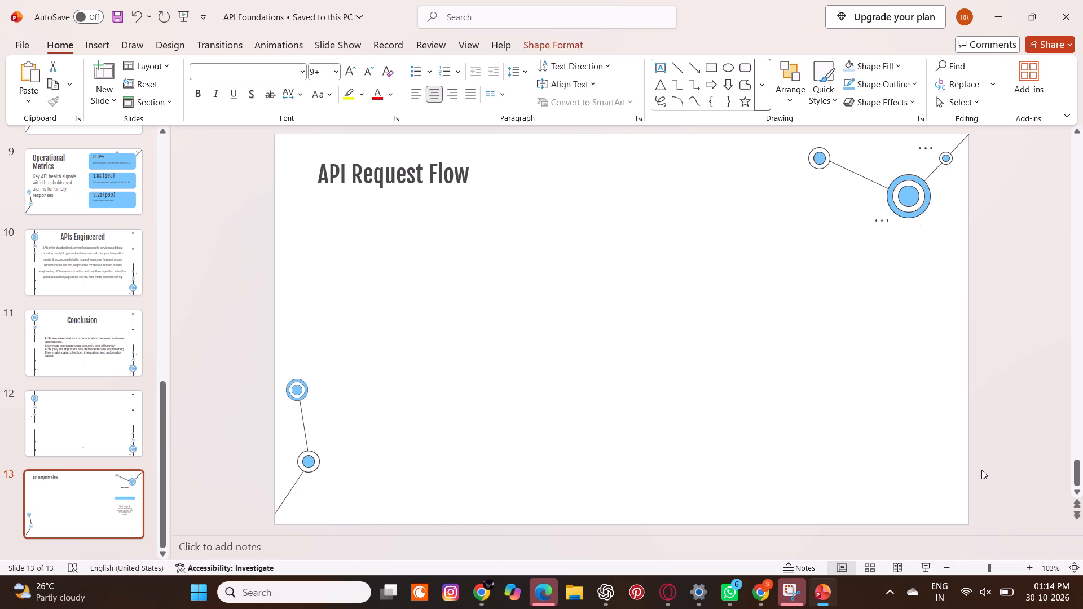
Remove the API Request Flow title box from slide 13, leaving only the corner decorations.
left_click(473, 171)
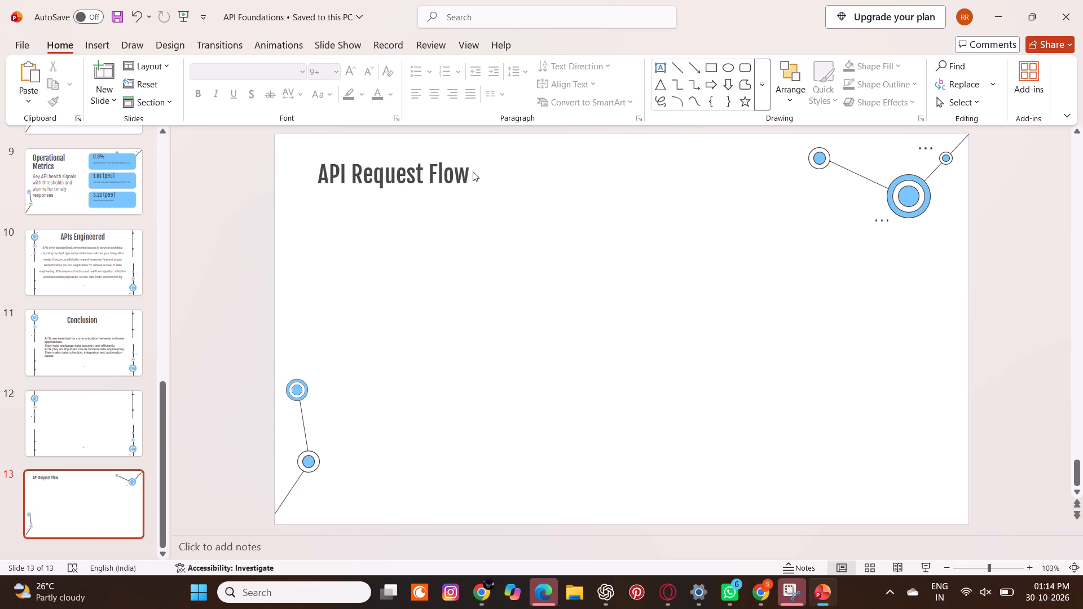
left_click_drag(470, 173, 279, 150)
key("Delete")
left_click_drag(481, 189, 415, 241)
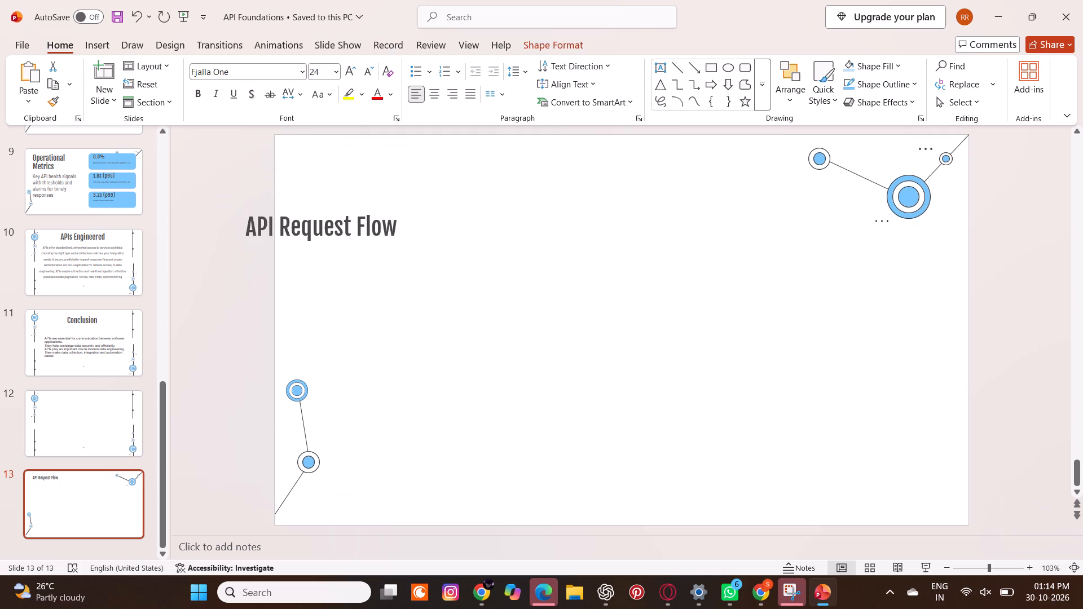
left_click_drag(415, 241, 446, 239)
right_click(464, 209)
left_click(503, 203)
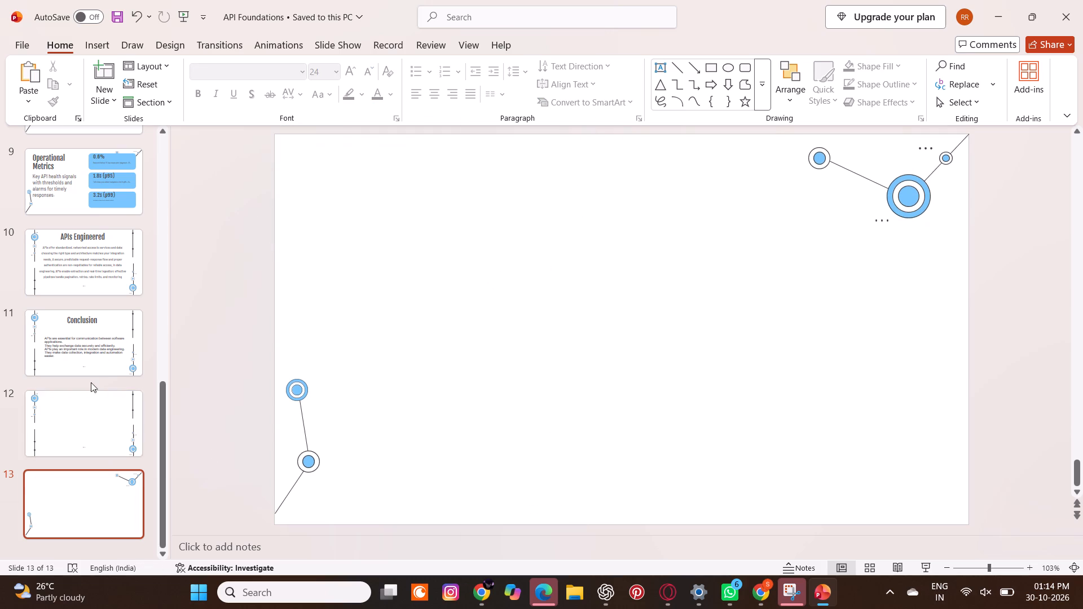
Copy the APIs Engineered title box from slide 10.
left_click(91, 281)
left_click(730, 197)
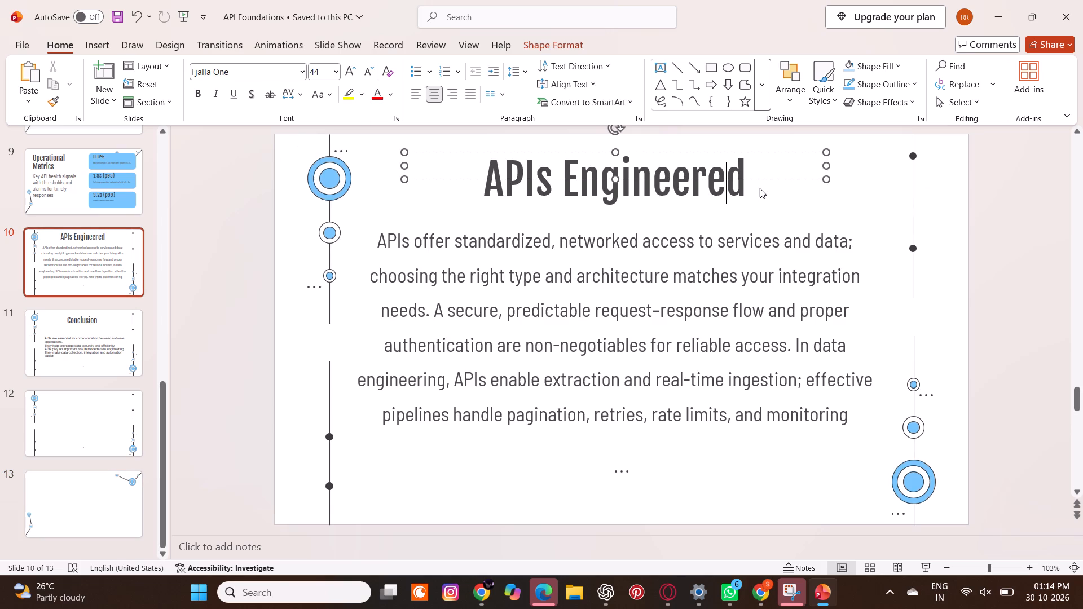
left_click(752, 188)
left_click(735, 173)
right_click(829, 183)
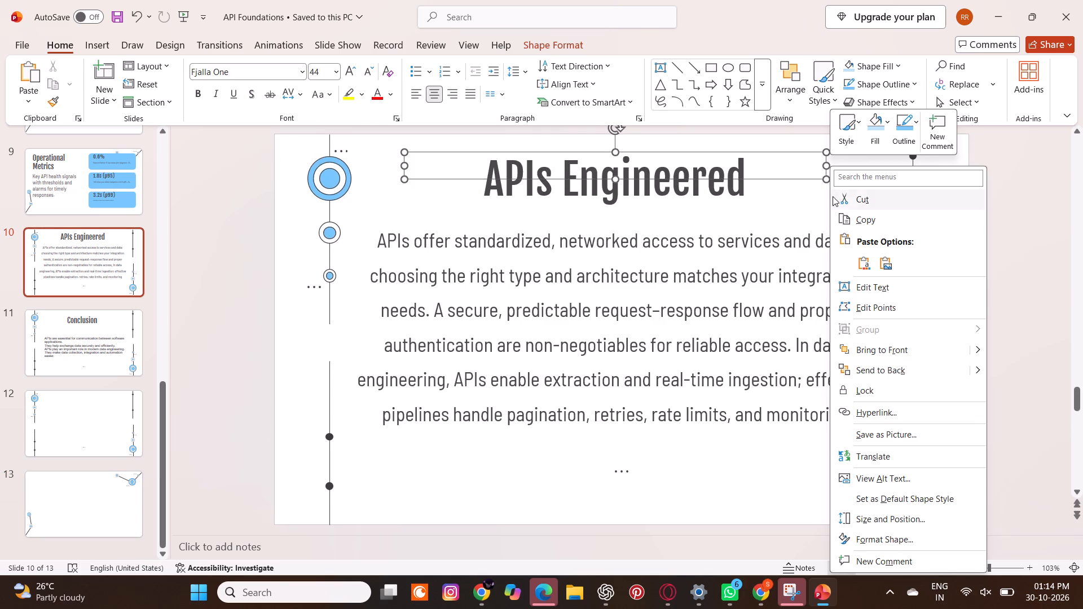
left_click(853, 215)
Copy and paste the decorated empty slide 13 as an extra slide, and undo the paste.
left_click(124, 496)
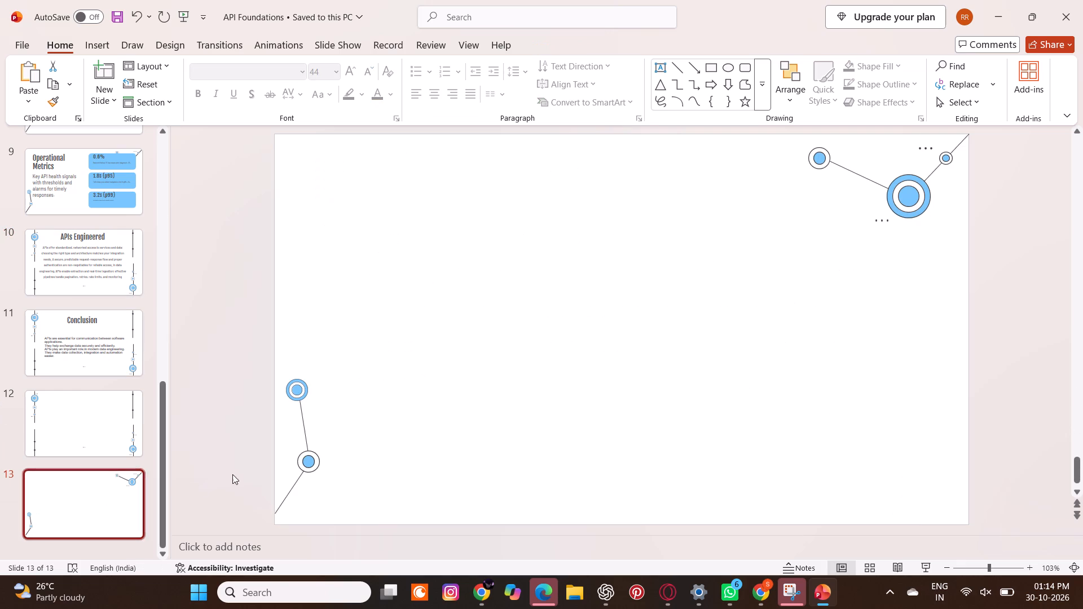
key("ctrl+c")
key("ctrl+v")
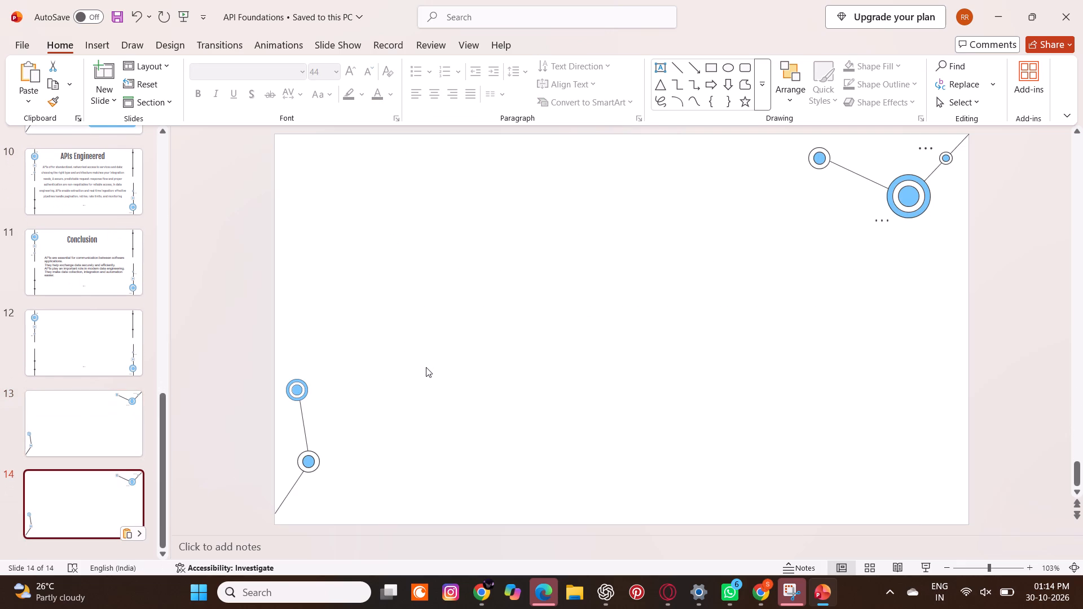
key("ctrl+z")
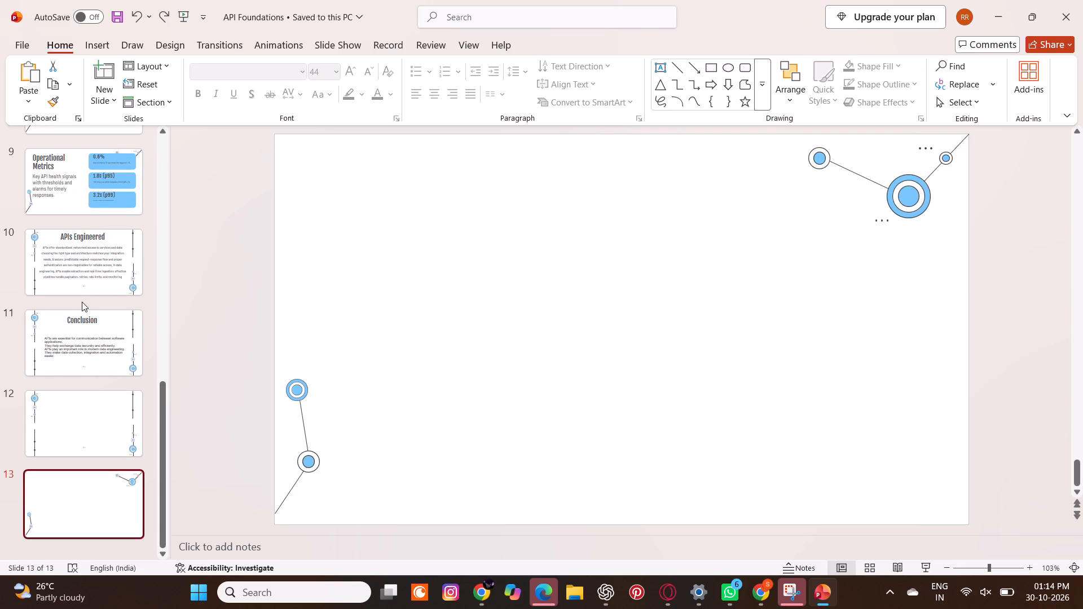
Copy the APIs Engineered title box from slide 10 and paste it onto the decorated slide 13.
left_click(82, 302)
left_click(130, 273)
left_click(691, 159)
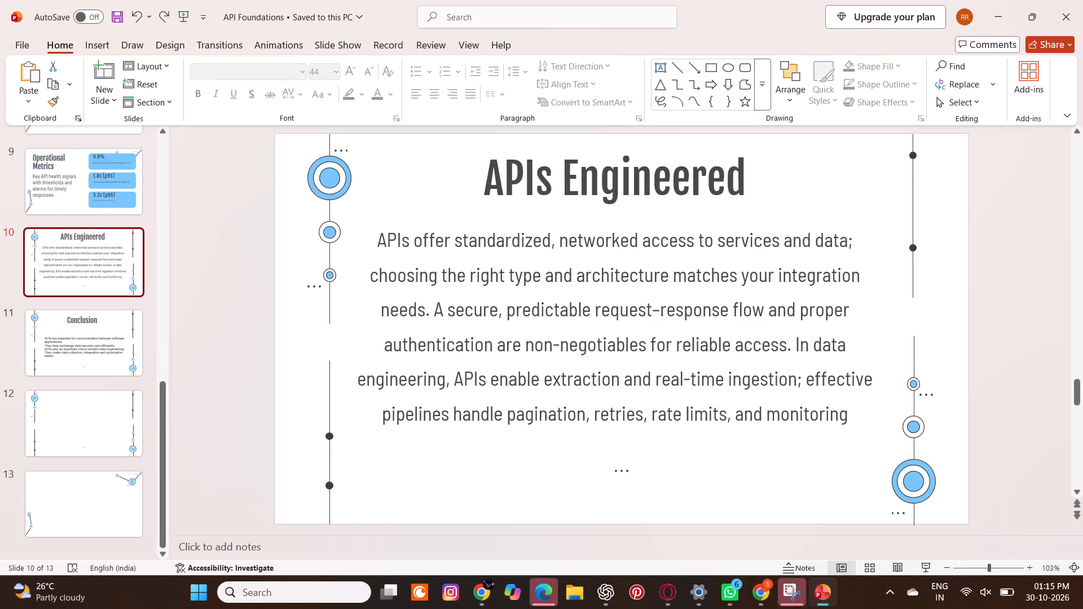
right_click(690, 159)
left_click(656, 166)
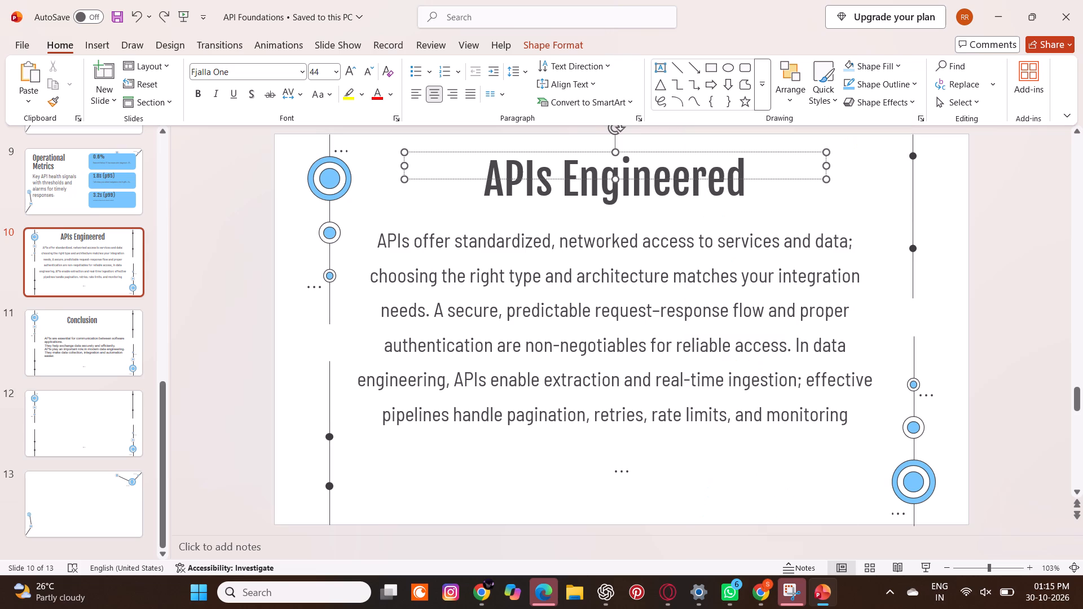
right_click(663, 147)
left_click(685, 197)
left_click(75, 526)
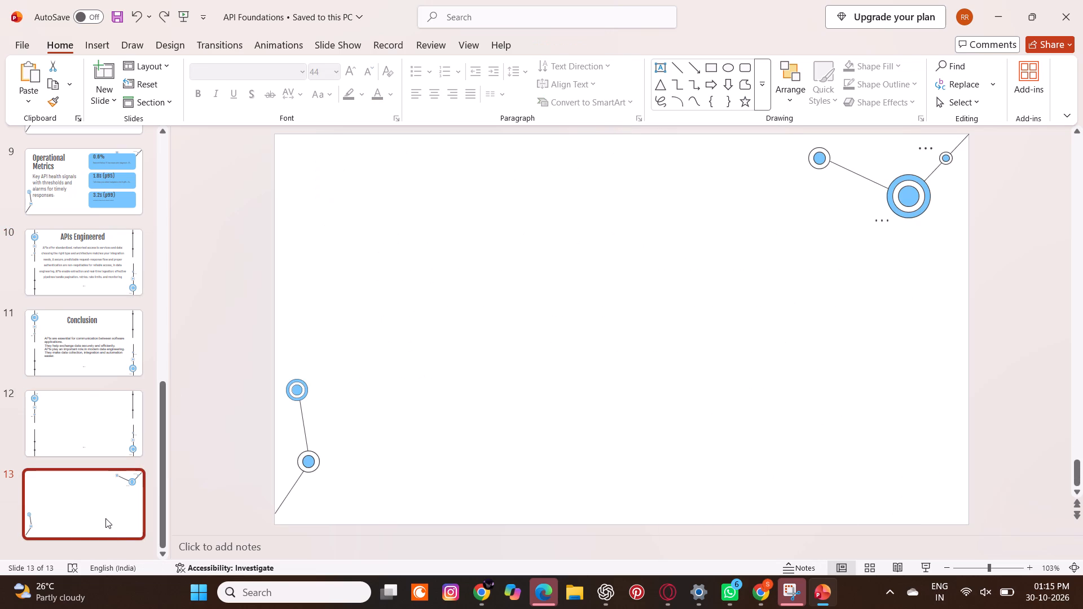
key("ctrl+v")
Replace the pasted title text on slide 13 with THANK YOU!!.
left_click(760, 179)
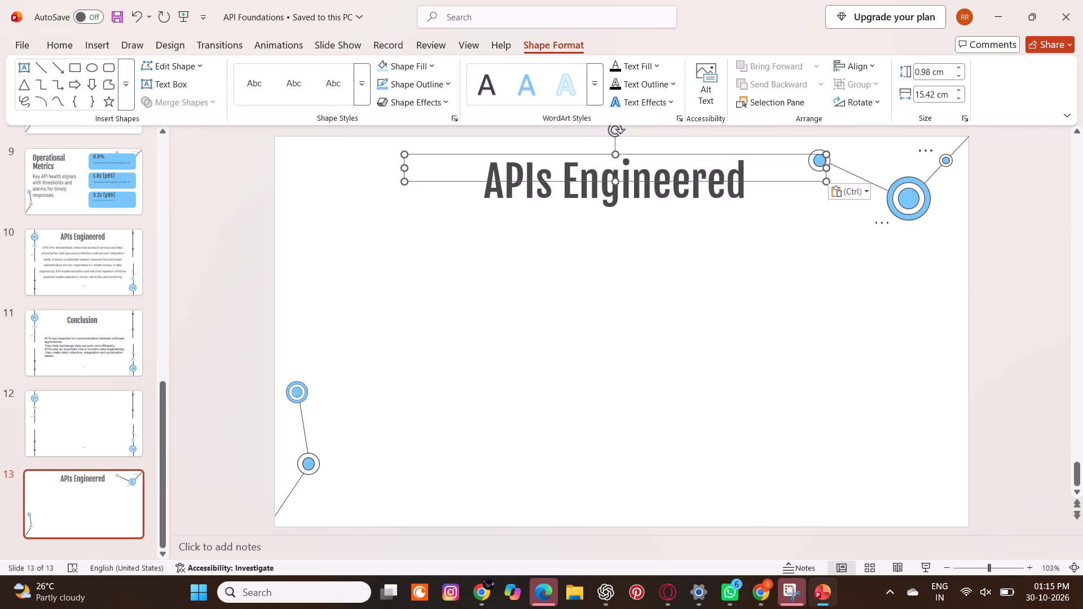
left_click(745, 175)
key("BackSpace")
key("BackSpace")
key("BackSpace")
key("BackSpace")
key("BackSpace")
key("BackSpace")
key("BackSpace")
key("BackSpace")
key("BackSpace")
key("BackSpace")
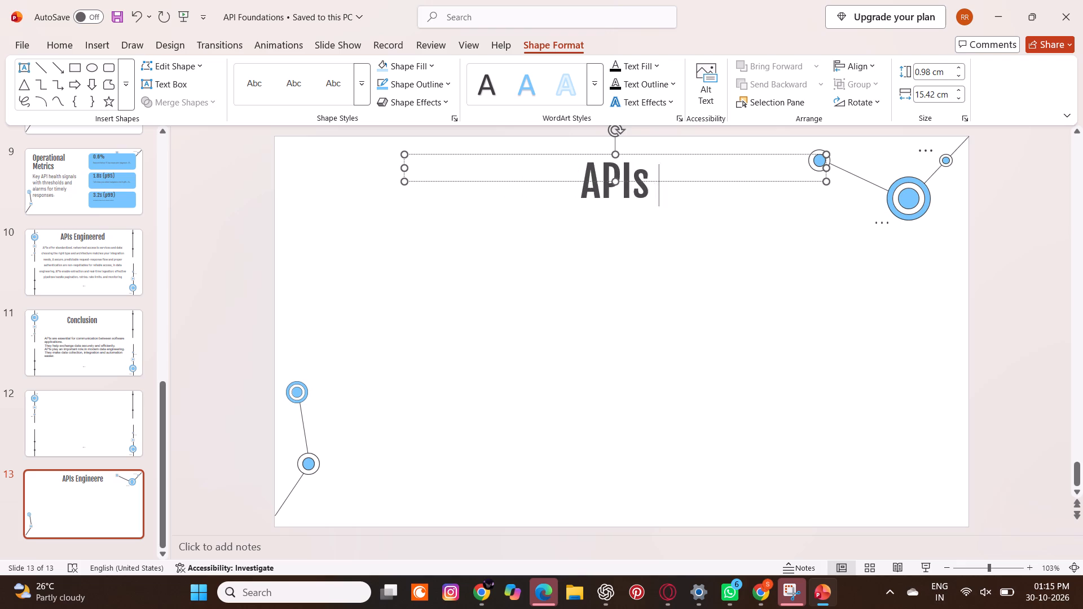
key("BackSpace")
key("BackSpace")
key("BackSpace")
key("BackSpace")
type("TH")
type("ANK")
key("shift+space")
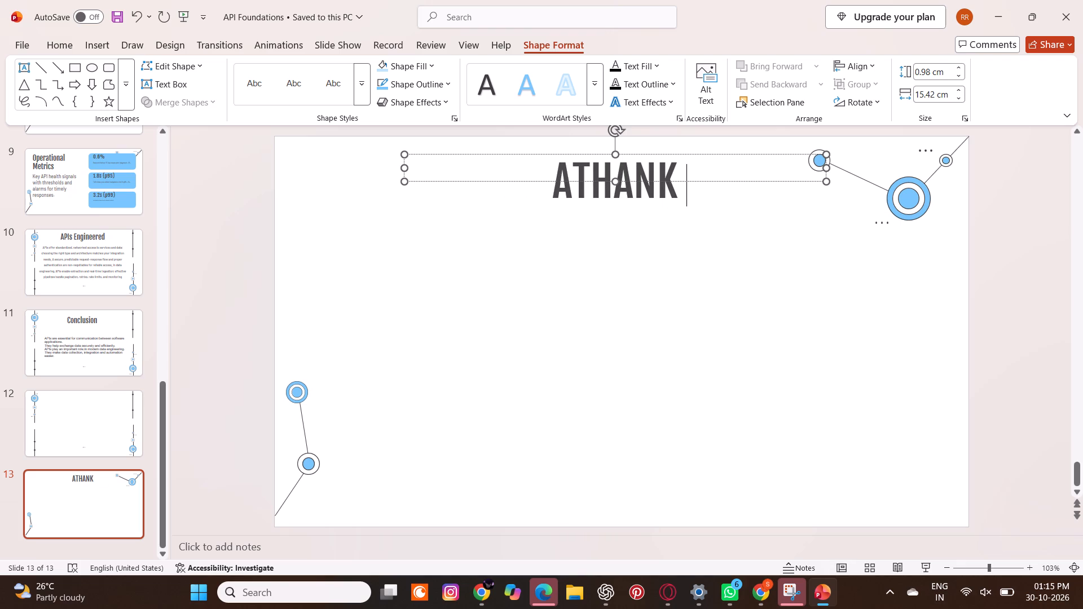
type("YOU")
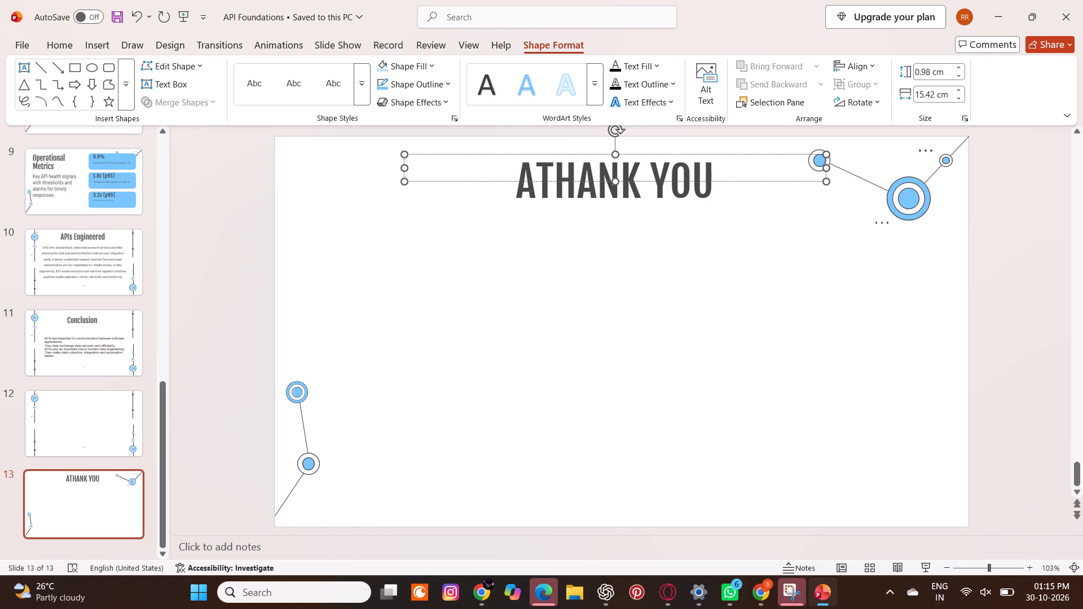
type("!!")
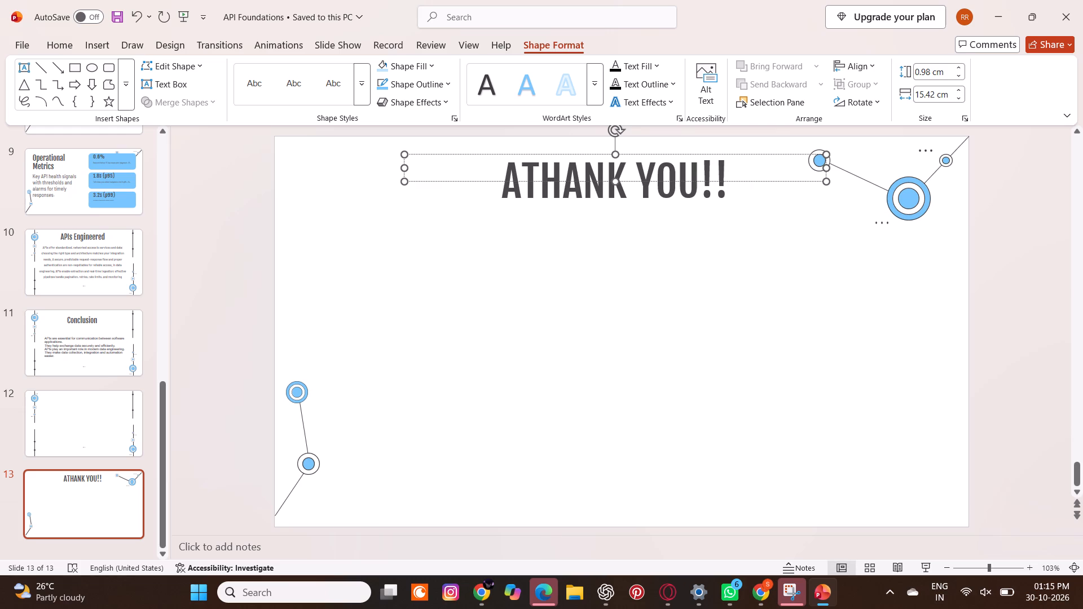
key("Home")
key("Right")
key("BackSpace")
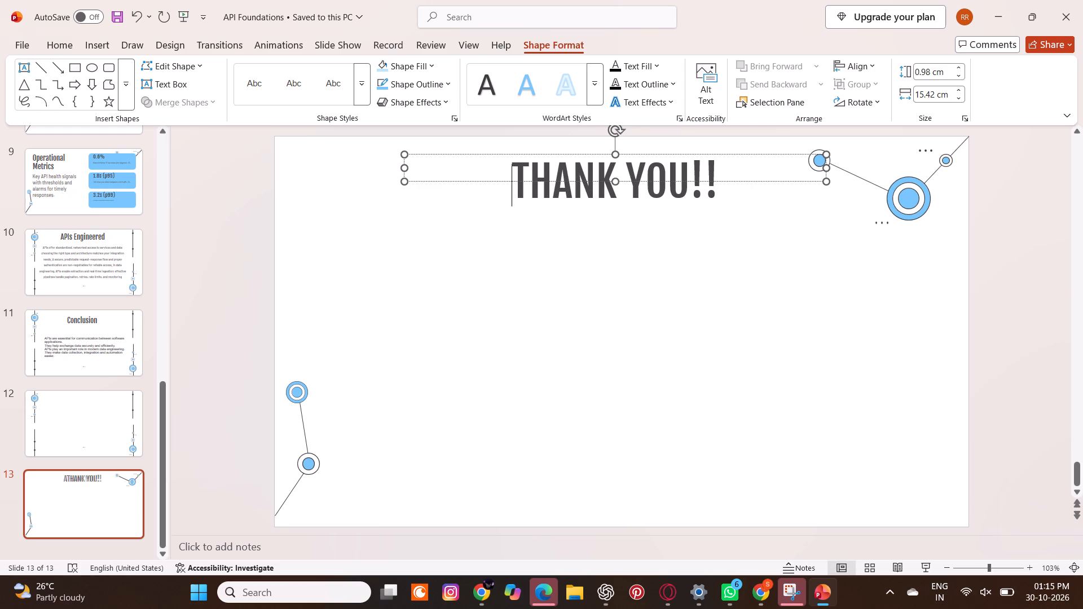
Move the THANK YOU!! title box down to the middle of slide 13.
left_click_drag(646, 151, 614, 202)
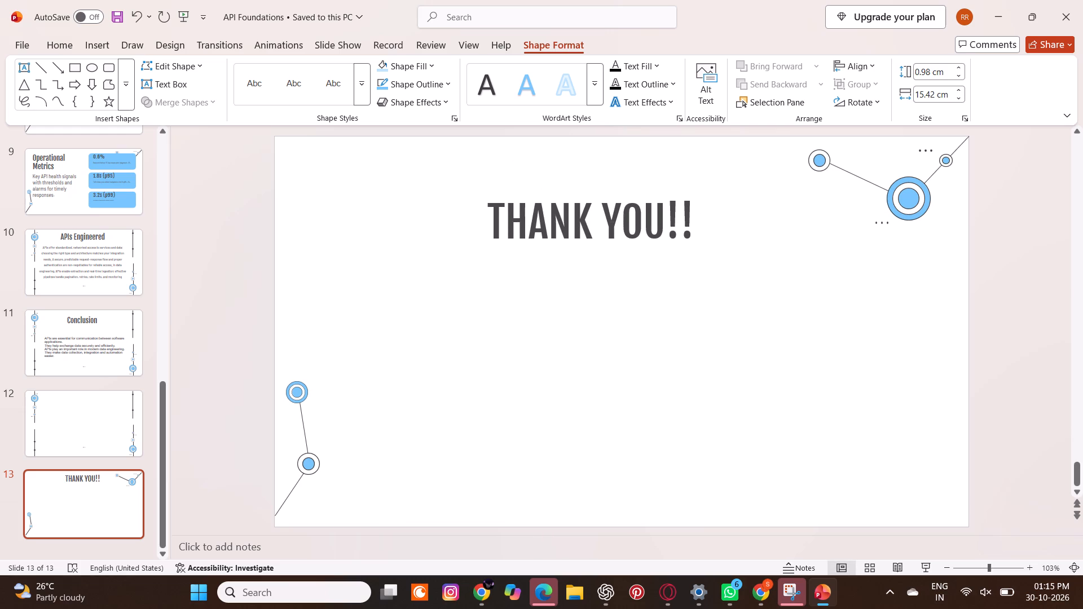
left_click_drag(614, 202, 644, 267)
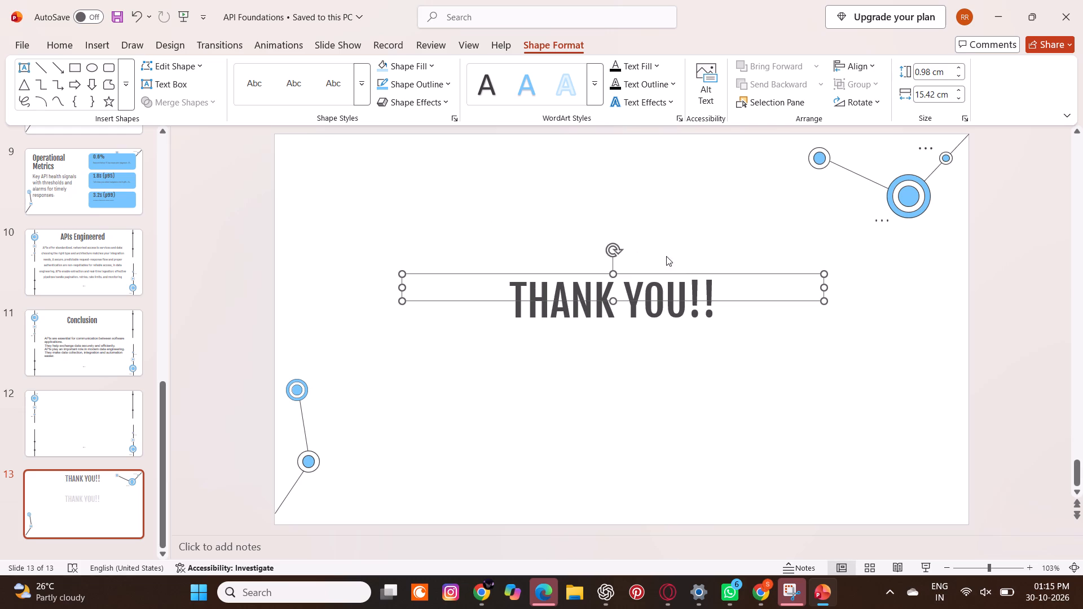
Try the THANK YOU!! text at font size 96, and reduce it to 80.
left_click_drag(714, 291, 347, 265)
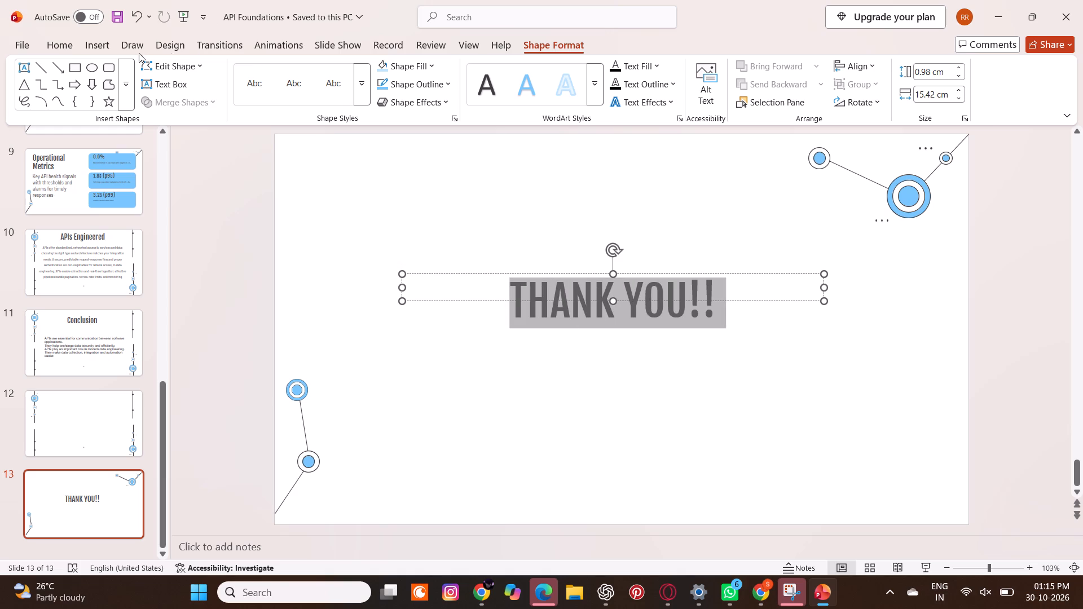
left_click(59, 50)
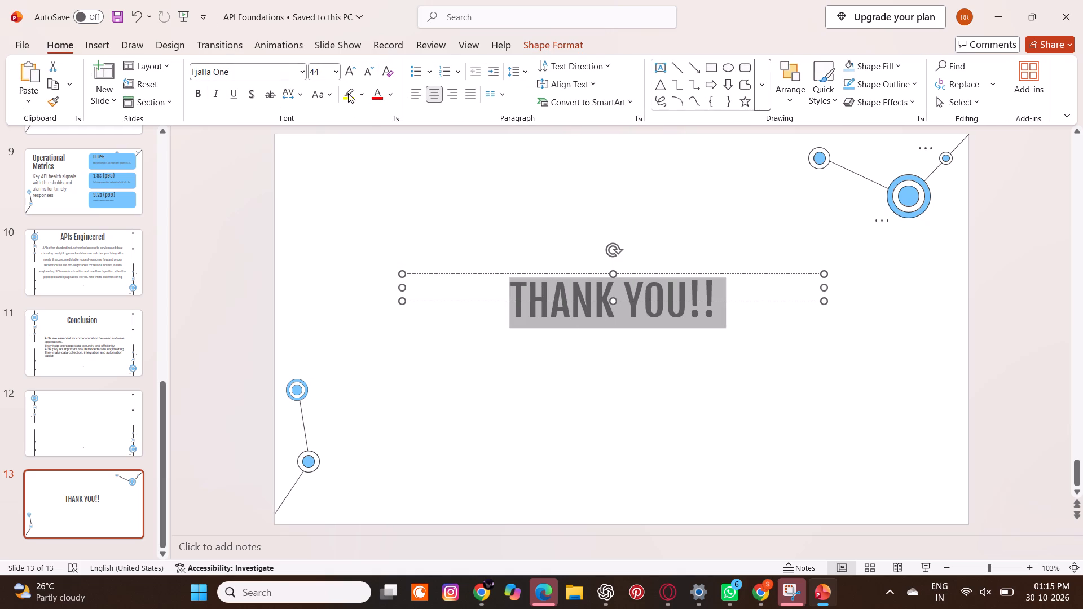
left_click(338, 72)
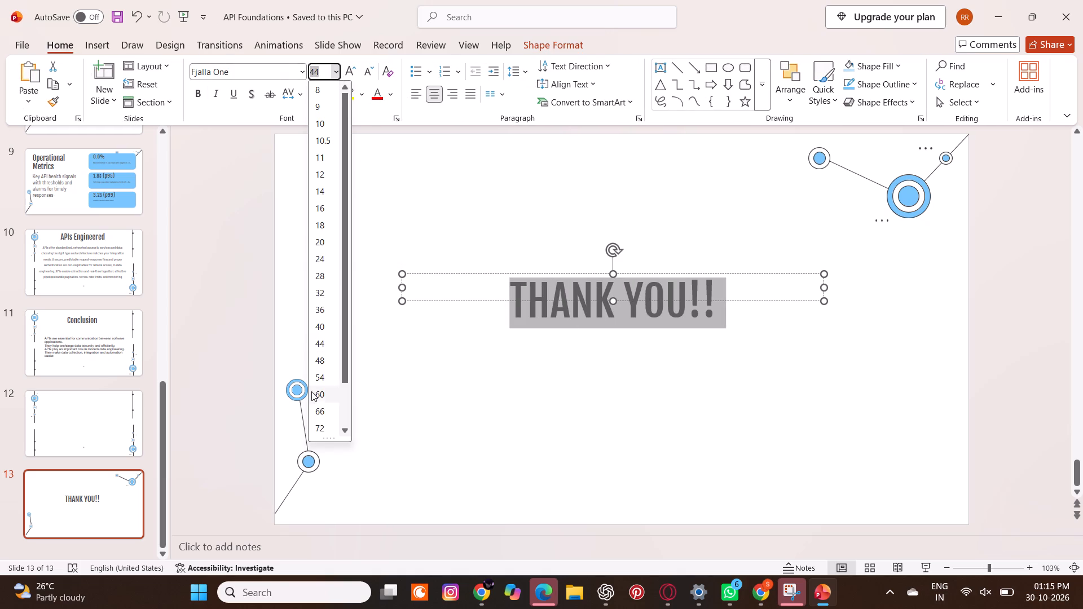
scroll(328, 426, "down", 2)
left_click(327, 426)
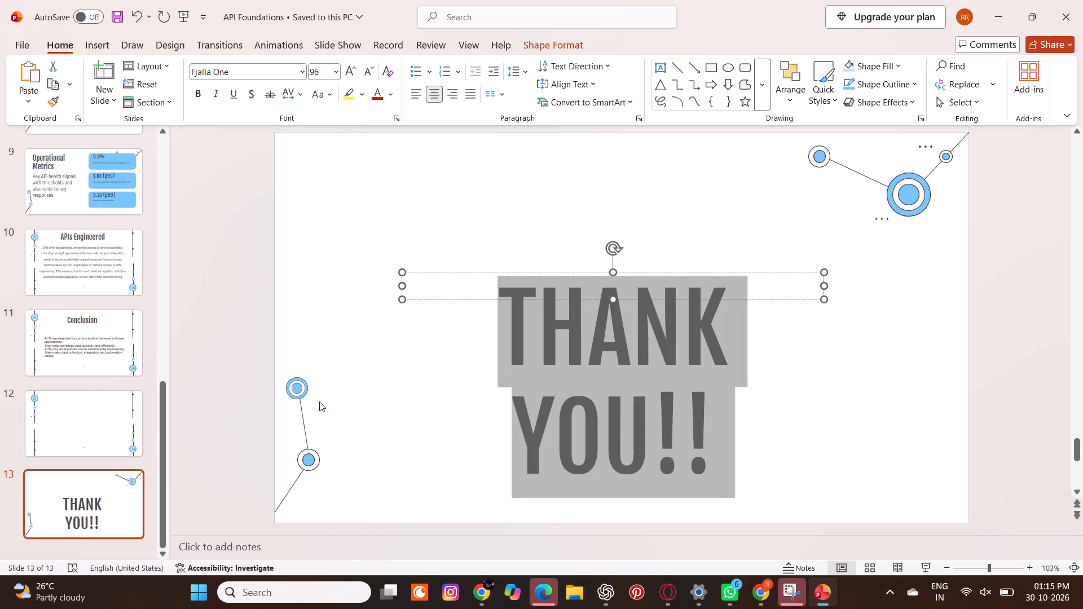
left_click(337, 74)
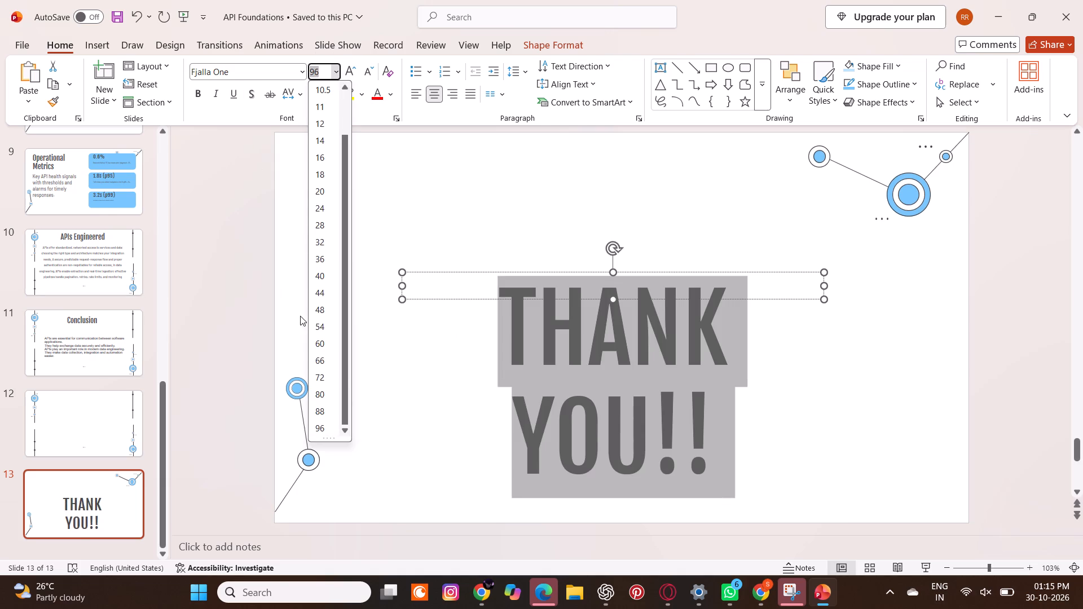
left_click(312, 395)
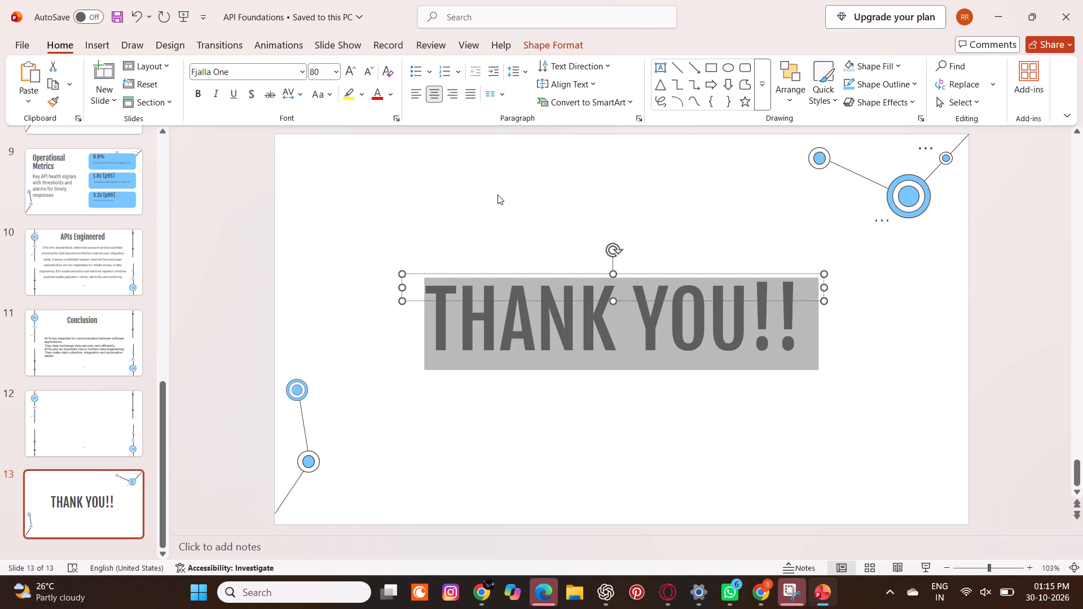
Shift the THANK YOU!! title box slightly upward near the middle of slide 13.
left_click(498, 195)
left_click(541, 306)
left_click_drag(560, 273, 543, 254)
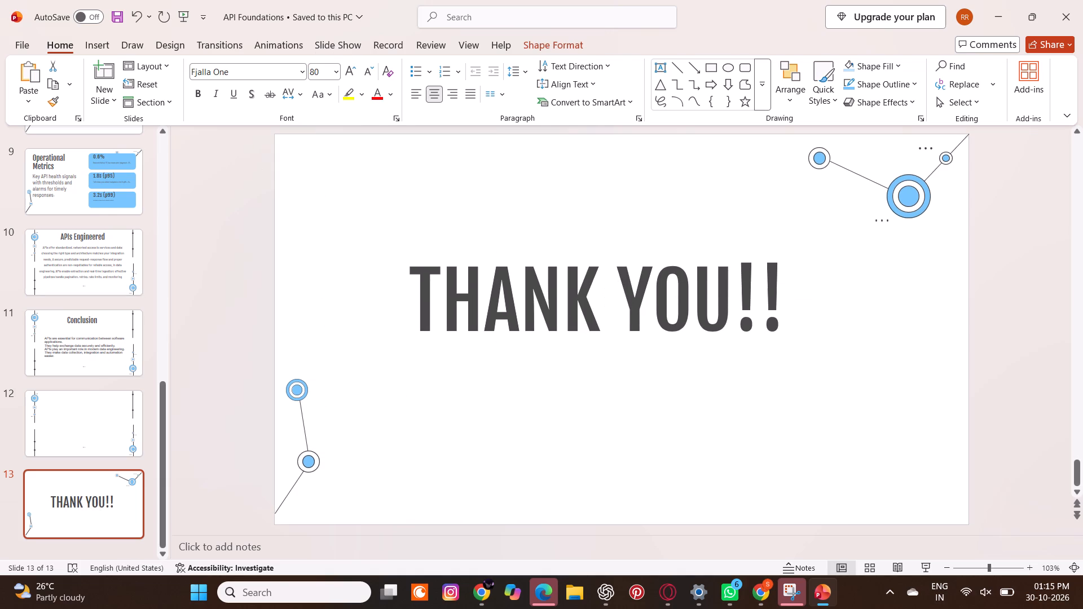
left_click_drag(543, 254, 556, 253)
Set the THANK YOU!! font size to 96 and widen its box so the text fits on one line.
left_click(336, 70)
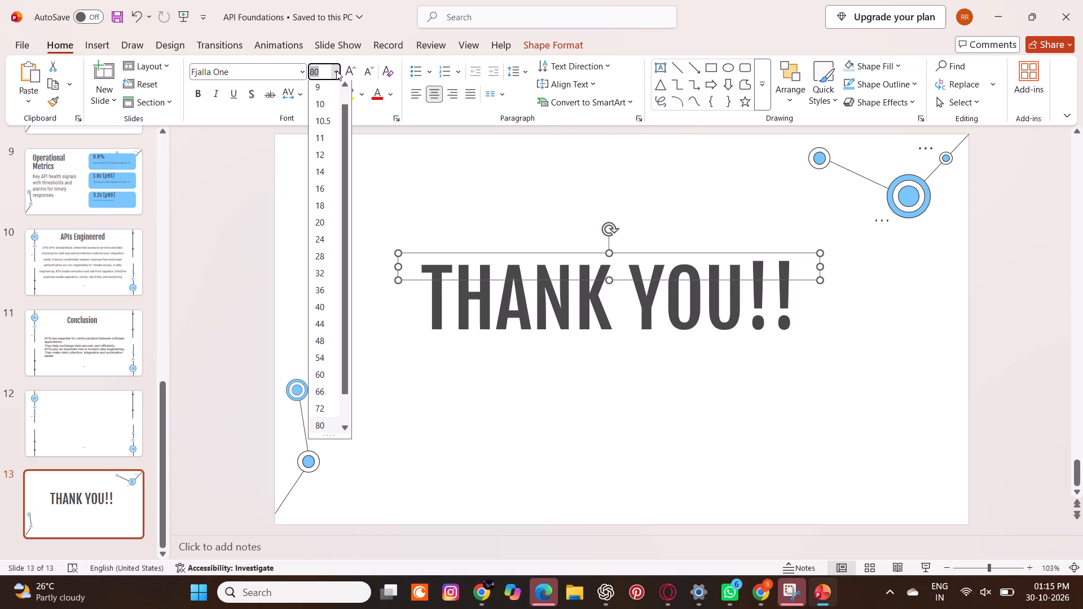
scroll(328, 423, "down", 5)
left_click(319, 434)
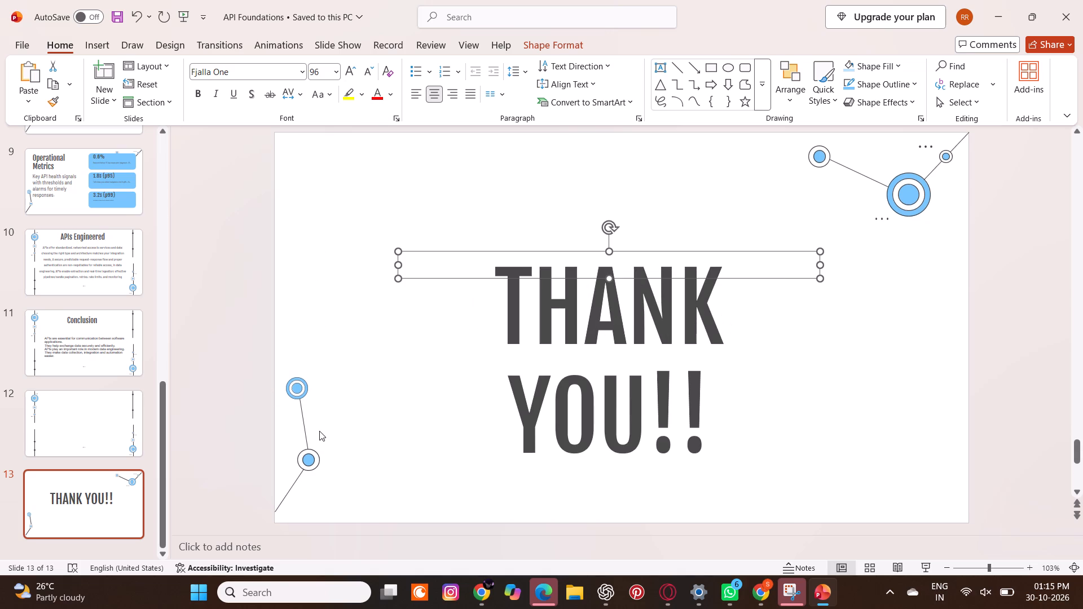
left_click_drag(820, 266, 827, 266)
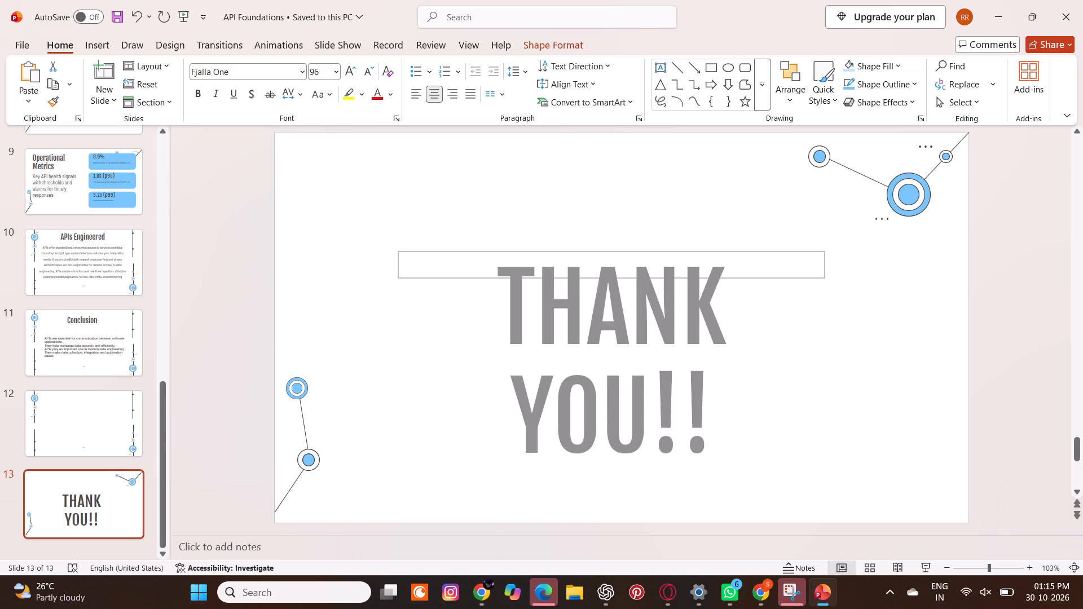
left_click_drag(827, 266, 902, 254)
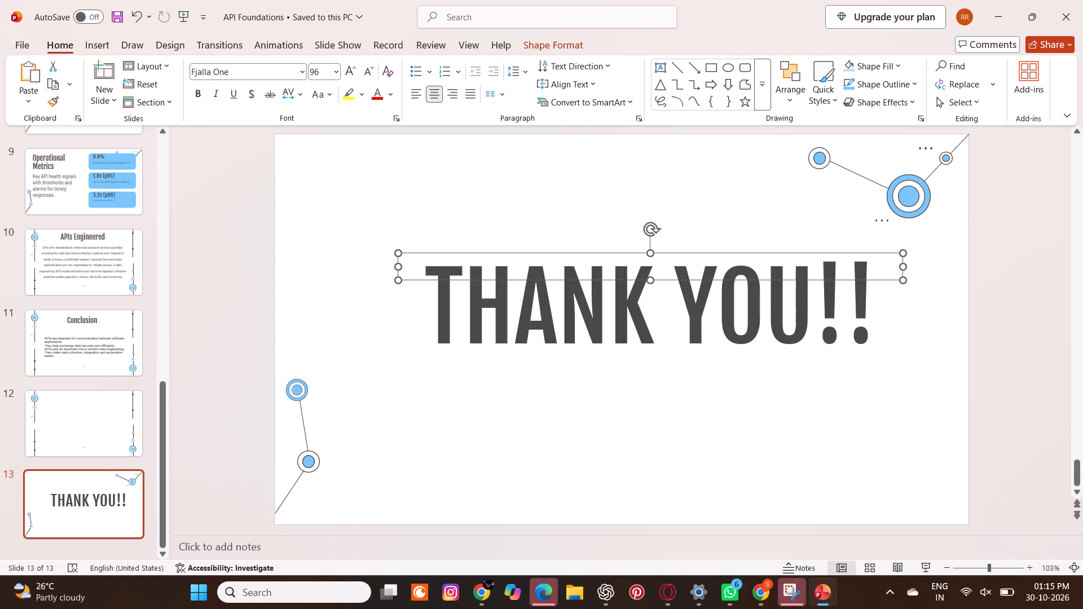
Reposition the widened THANK YOU!! title box so it sits roughly centred on slide 13.
left_click_drag(604, 254, 583, 258)
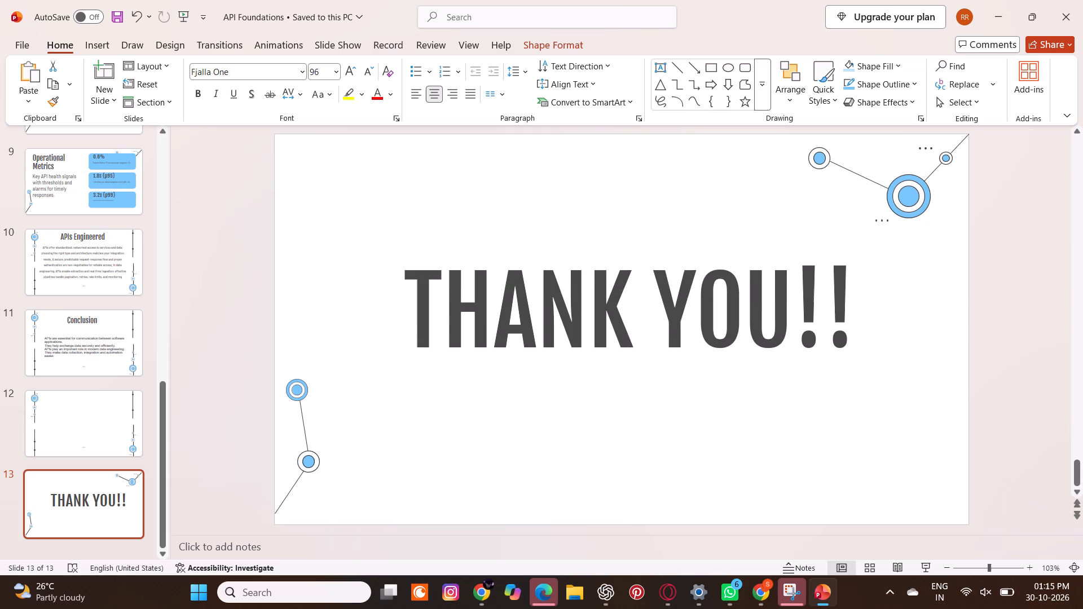
left_click_drag(583, 258, 566, 259)
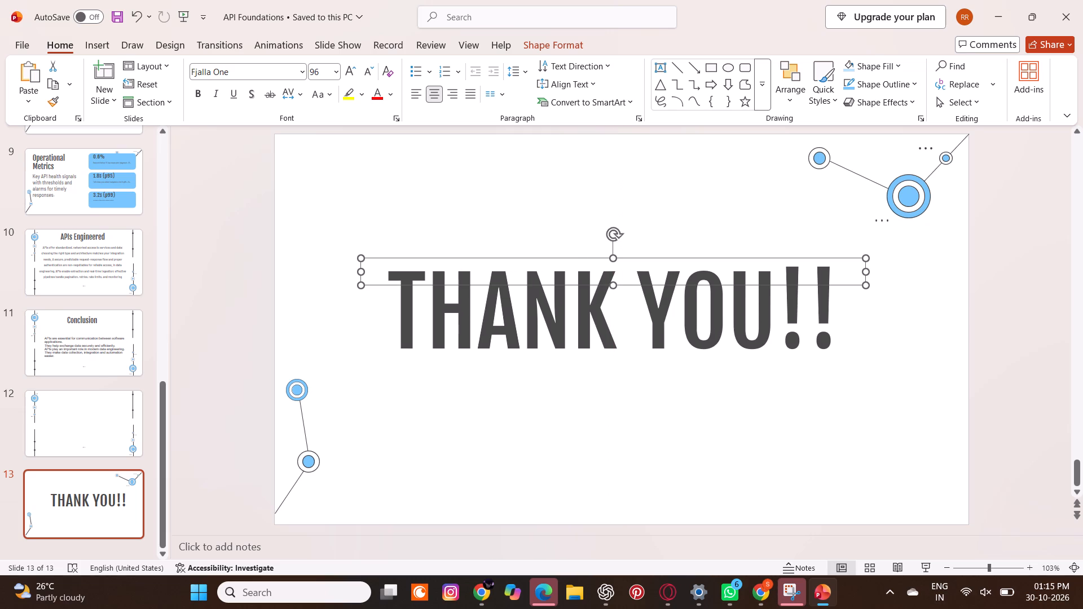
scroll(573, 236, "up", 4)
scroll(573, 236, "down", 5)
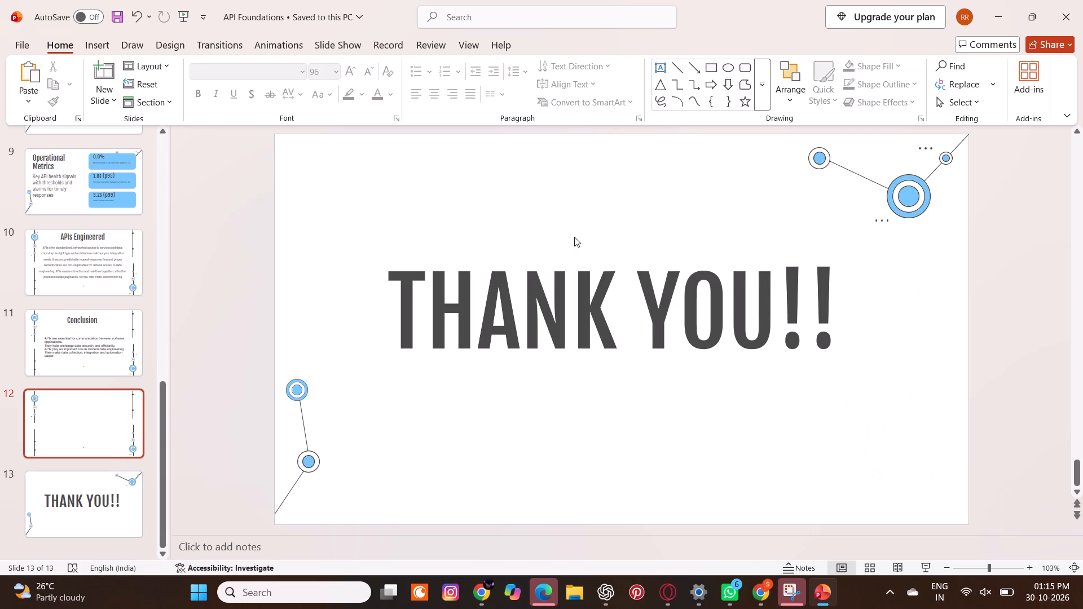
left_click(571, 236)
left_click(597, 277)
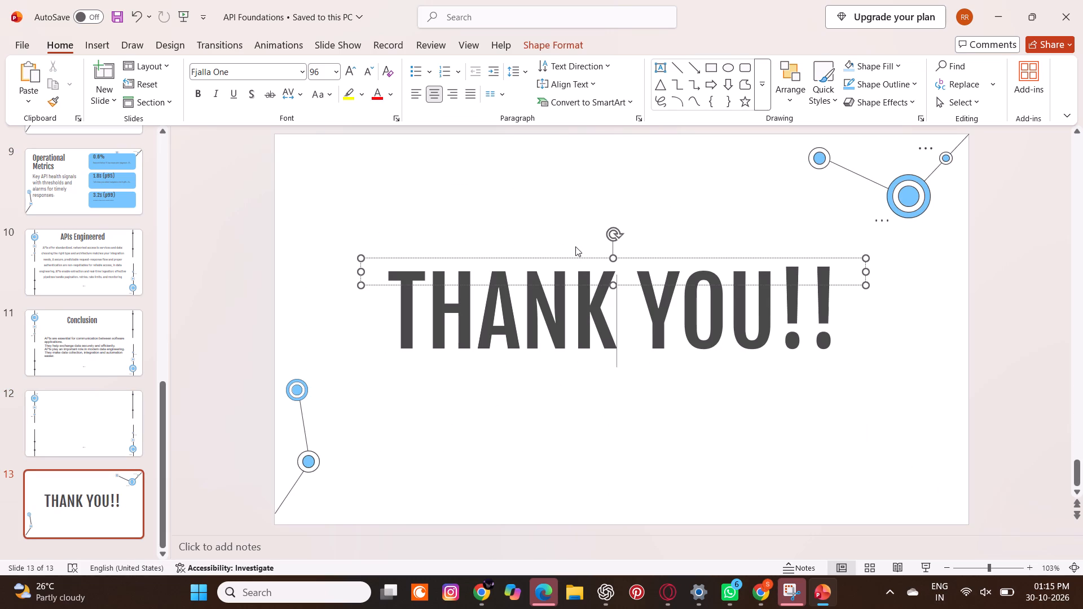
left_click_drag(573, 259, 580, 255)
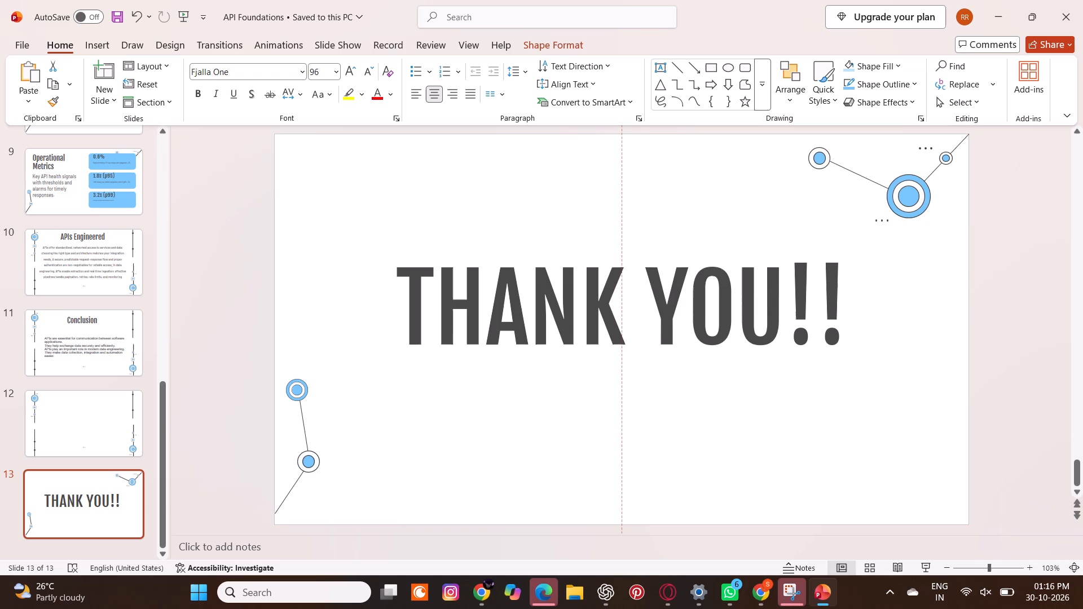
left_click_drag(580, 255, 585, 257)
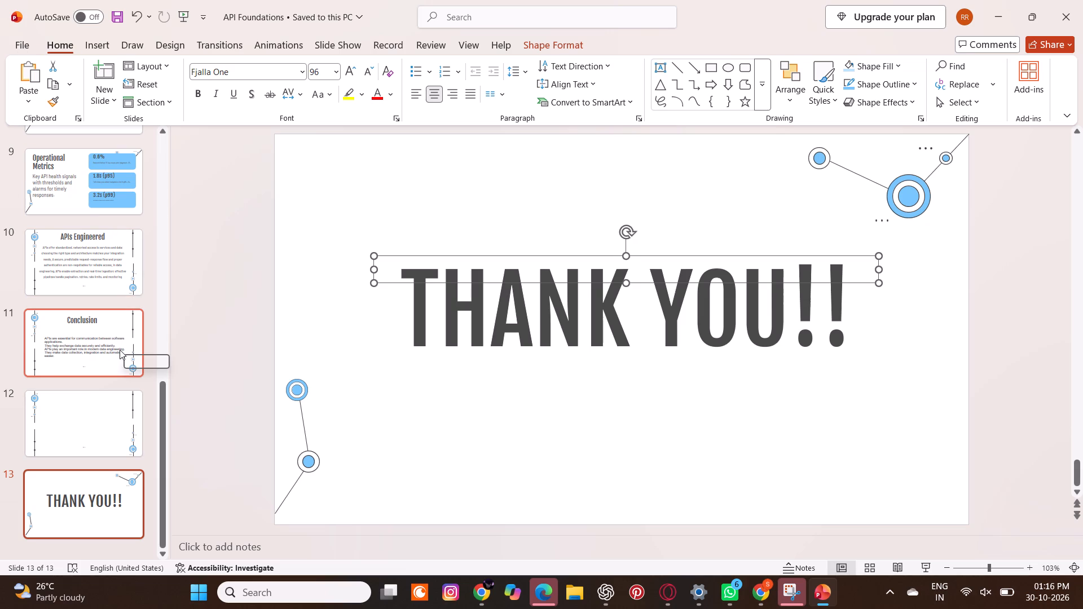
Review slides 9 to 11 and place the slide insertion point right after the Conclusion slide.
left_click(68, 302)
left_click(82, 275)
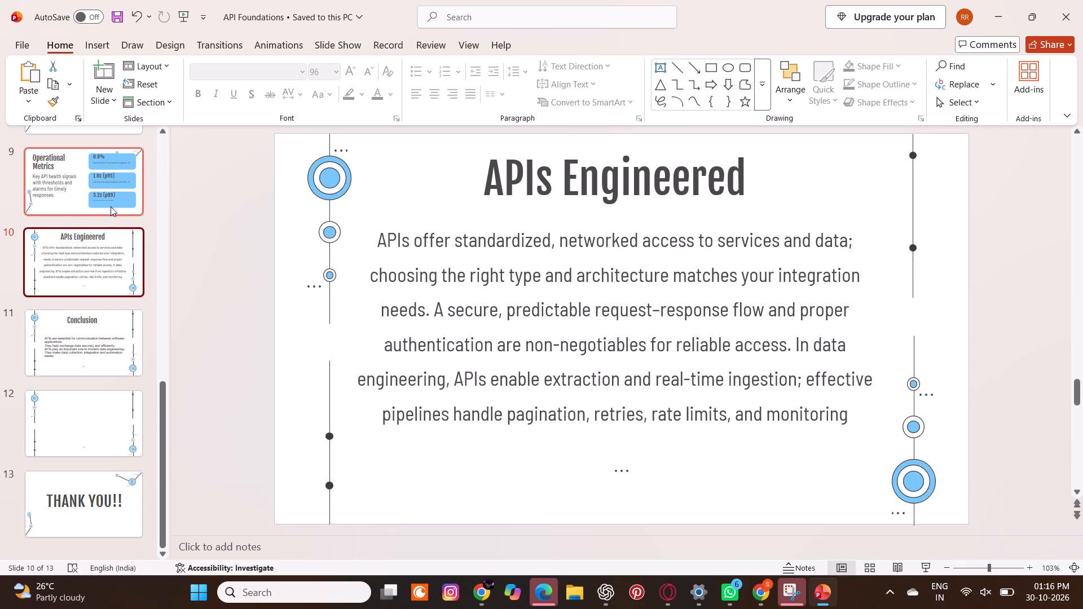
left_click(110, 202)
left_click(87, 337)
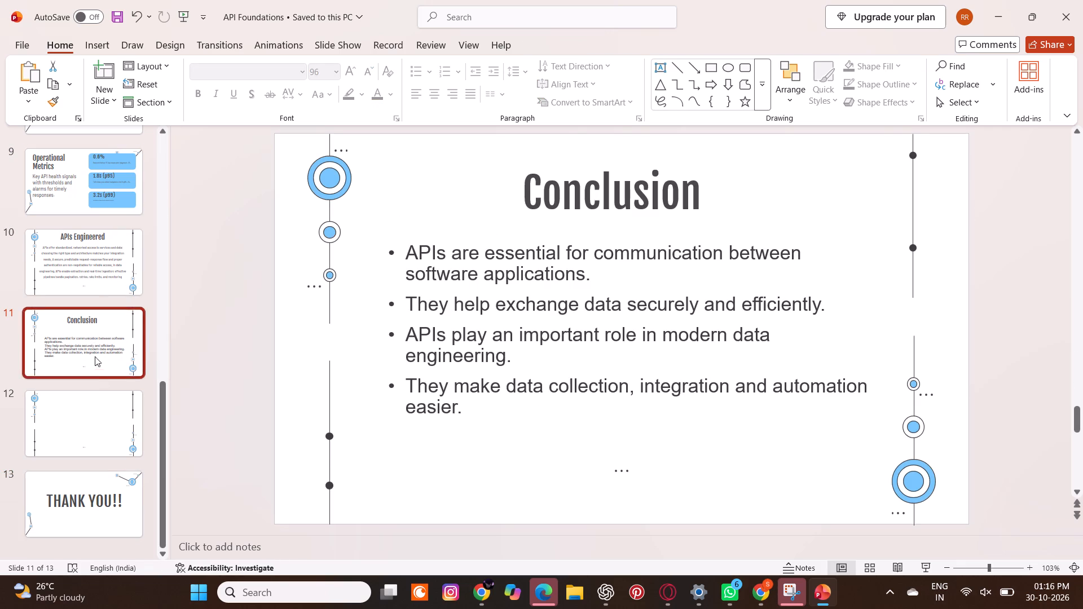
left_click_drag(94, 390, 99, 401)
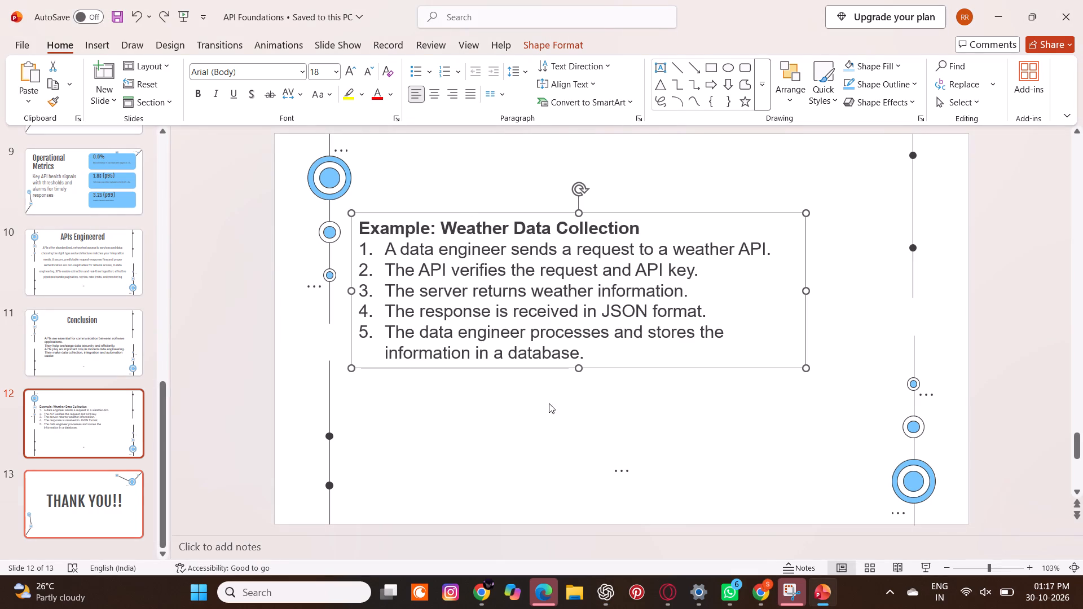
left_click(560, 403)
key("alt+Tab")
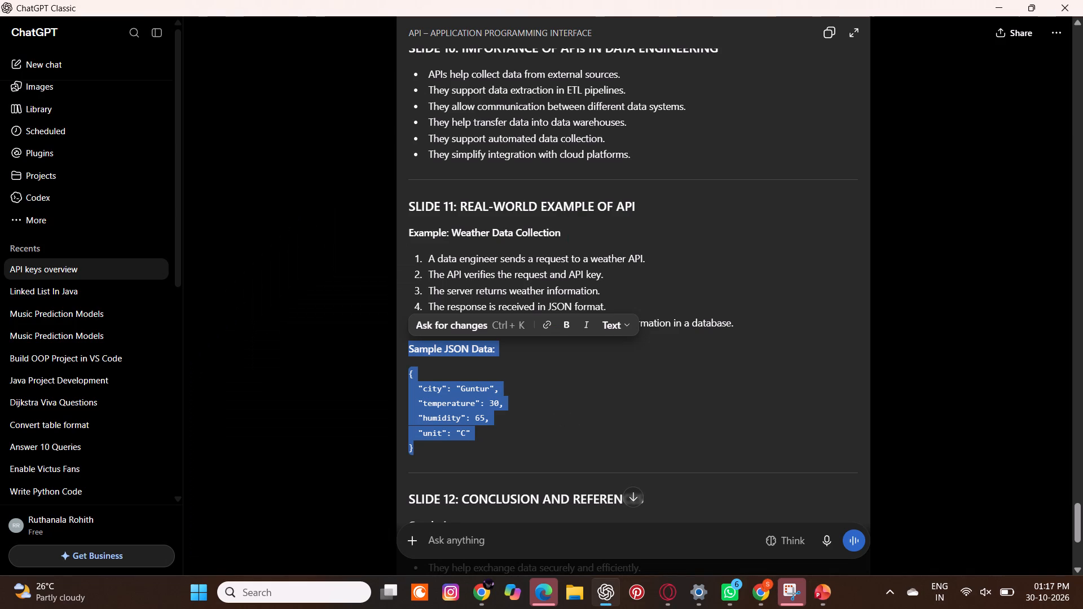
key("ctrl+c")
key("alt+Tab")
key("ctrl+v")
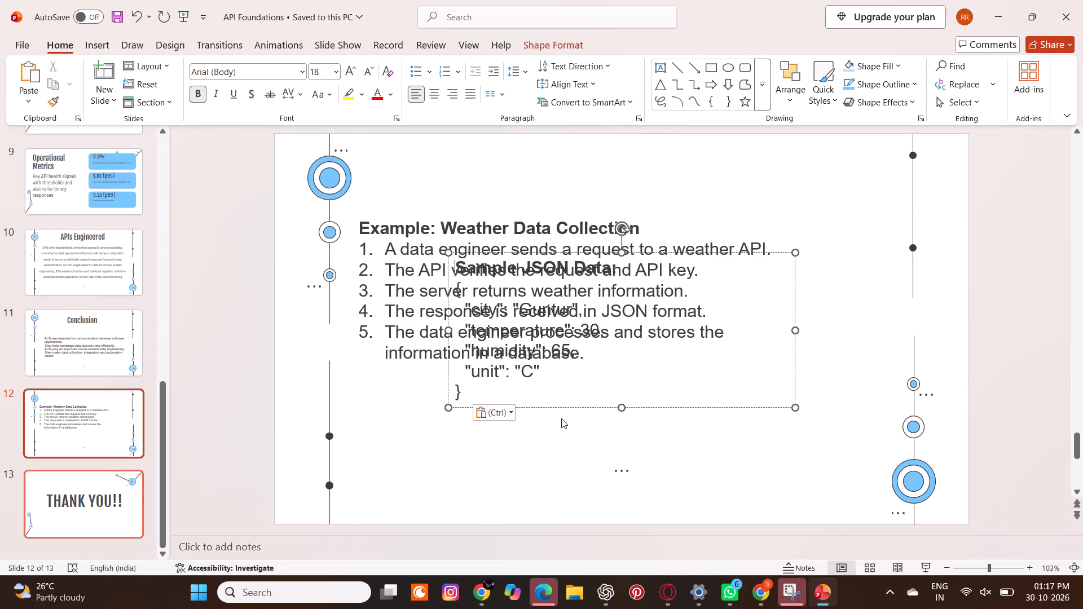
Move the Sample JSON Data box to slide 12's lower right and narrow it to clear the decorative circles.
left_click_drag(767, 251, 878, 315)
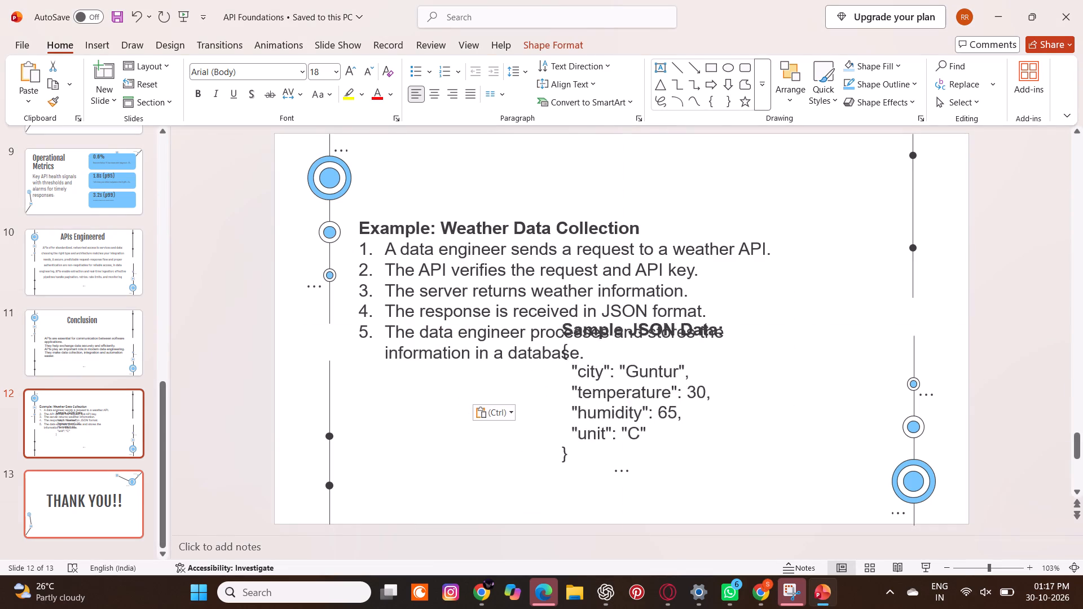
left_click_drag(878, 315, 956, 323)
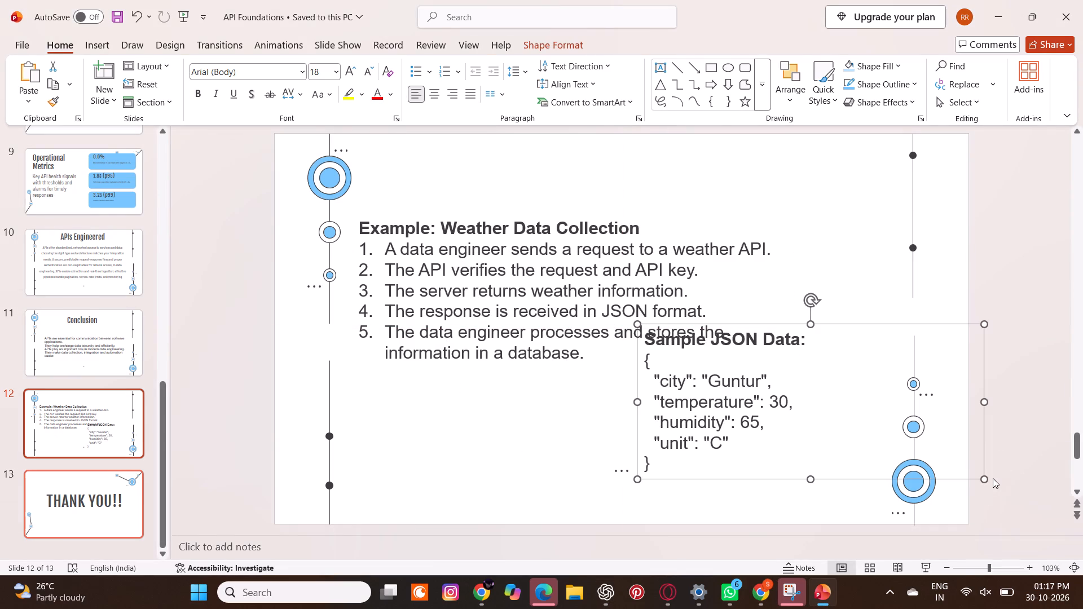
left_click_drag(982, 478, 886, 461)
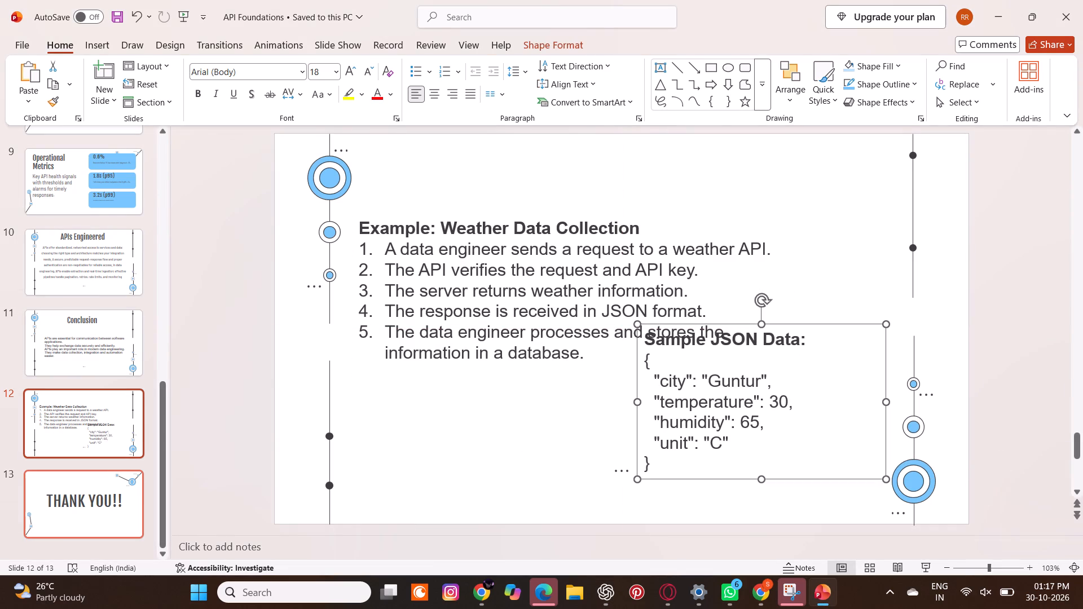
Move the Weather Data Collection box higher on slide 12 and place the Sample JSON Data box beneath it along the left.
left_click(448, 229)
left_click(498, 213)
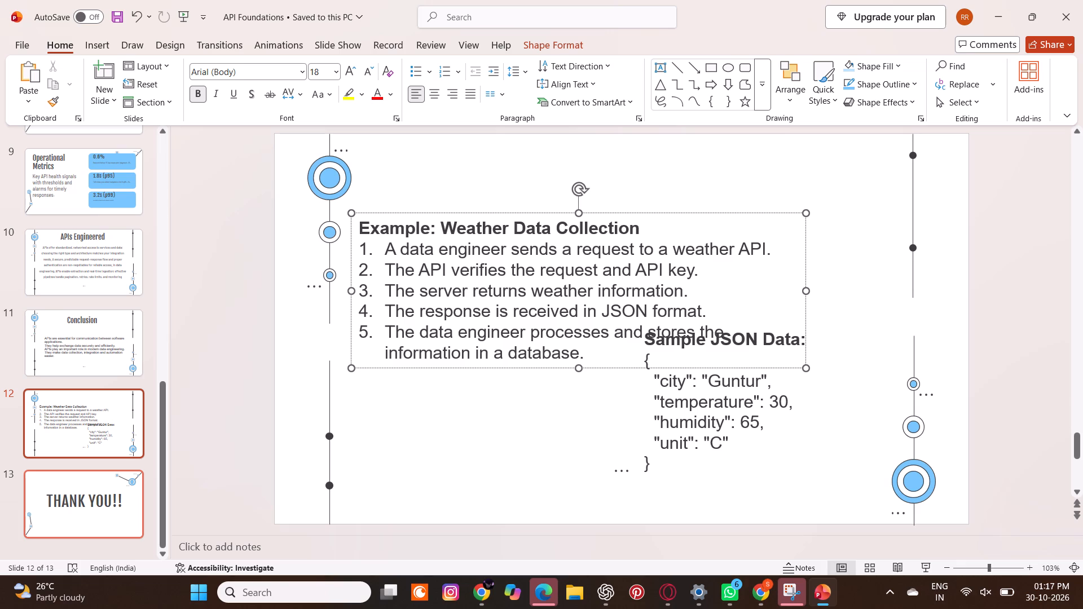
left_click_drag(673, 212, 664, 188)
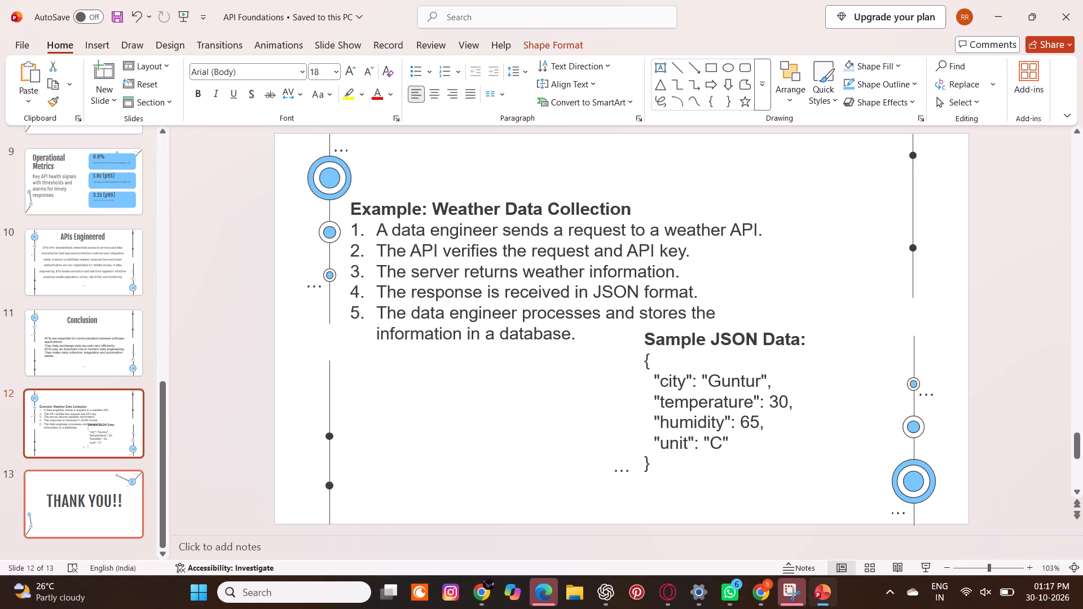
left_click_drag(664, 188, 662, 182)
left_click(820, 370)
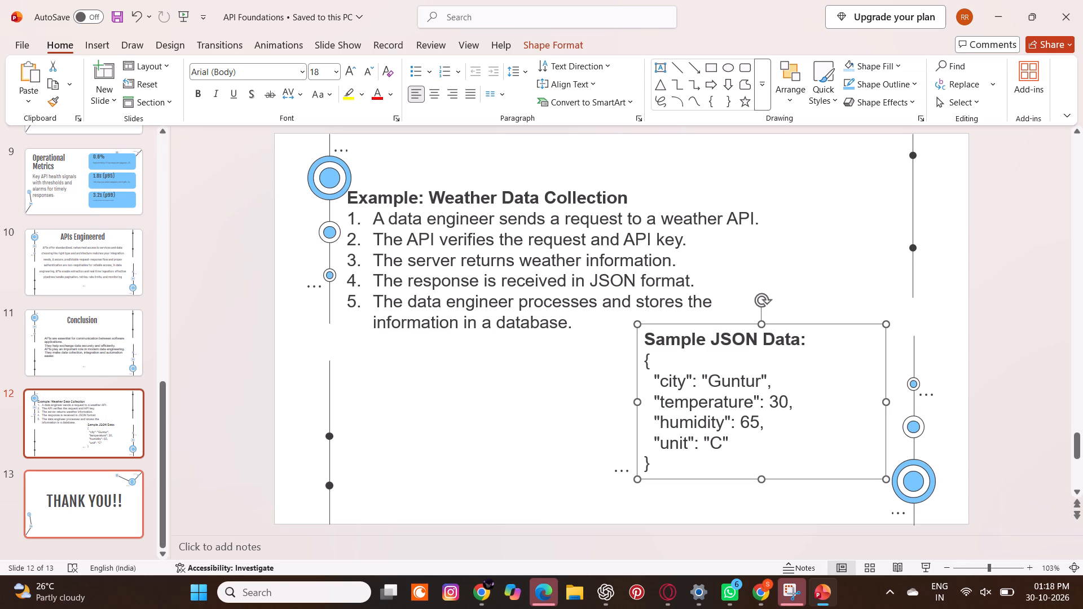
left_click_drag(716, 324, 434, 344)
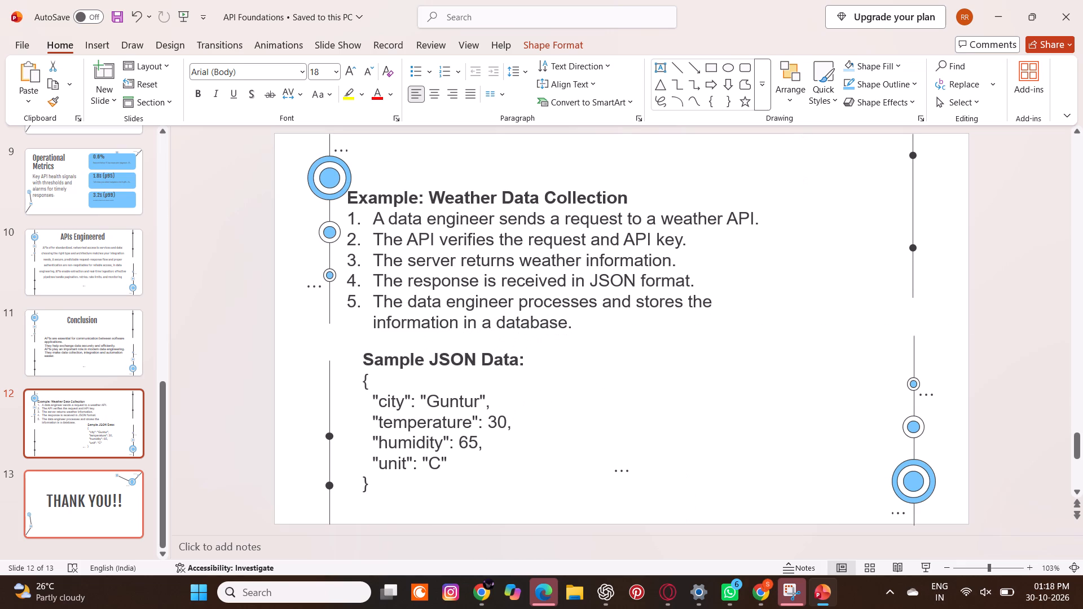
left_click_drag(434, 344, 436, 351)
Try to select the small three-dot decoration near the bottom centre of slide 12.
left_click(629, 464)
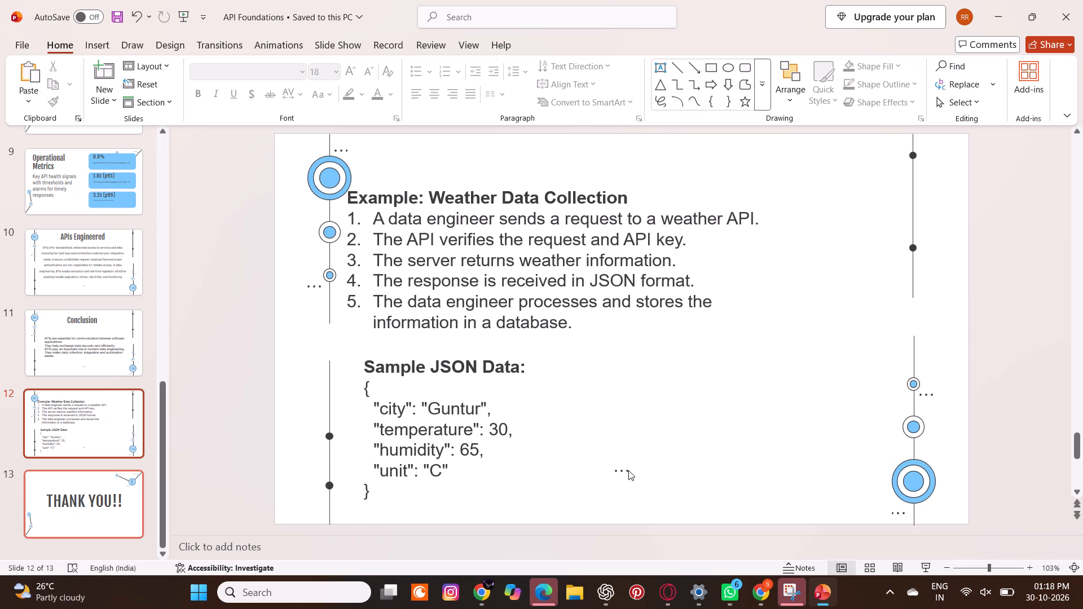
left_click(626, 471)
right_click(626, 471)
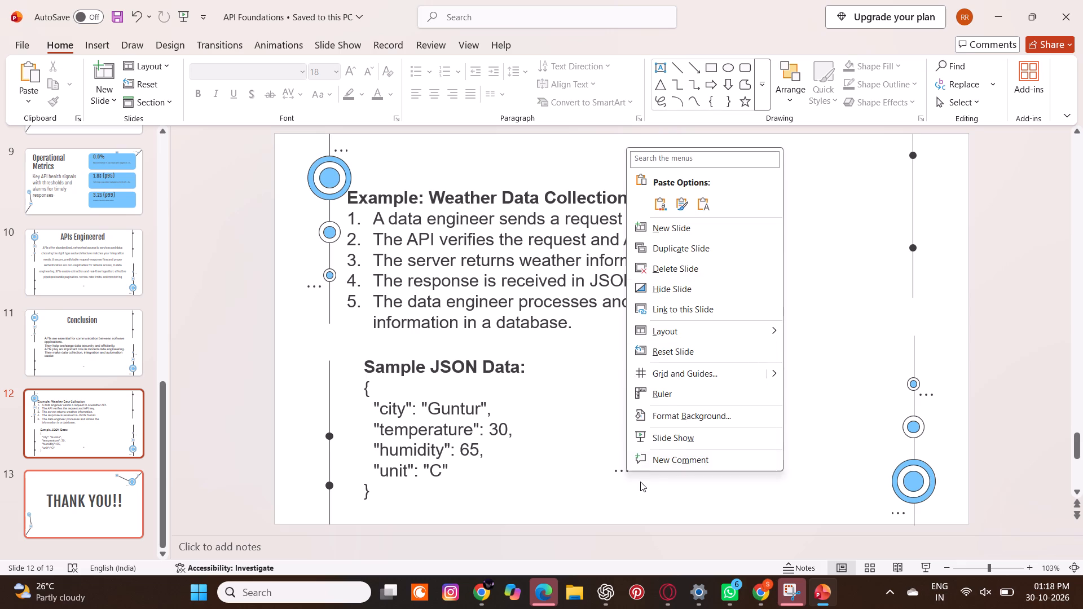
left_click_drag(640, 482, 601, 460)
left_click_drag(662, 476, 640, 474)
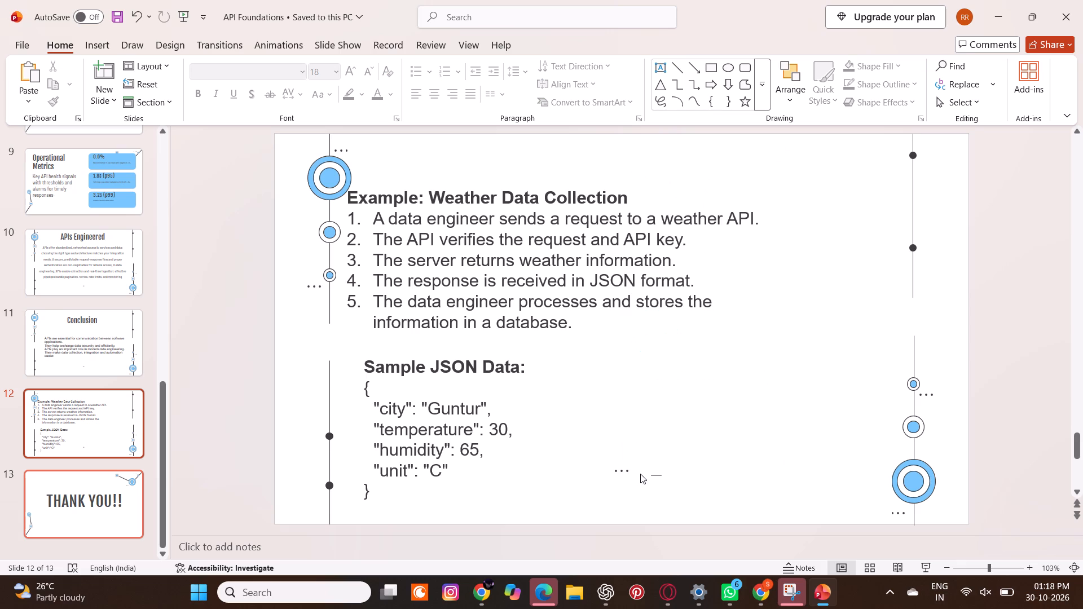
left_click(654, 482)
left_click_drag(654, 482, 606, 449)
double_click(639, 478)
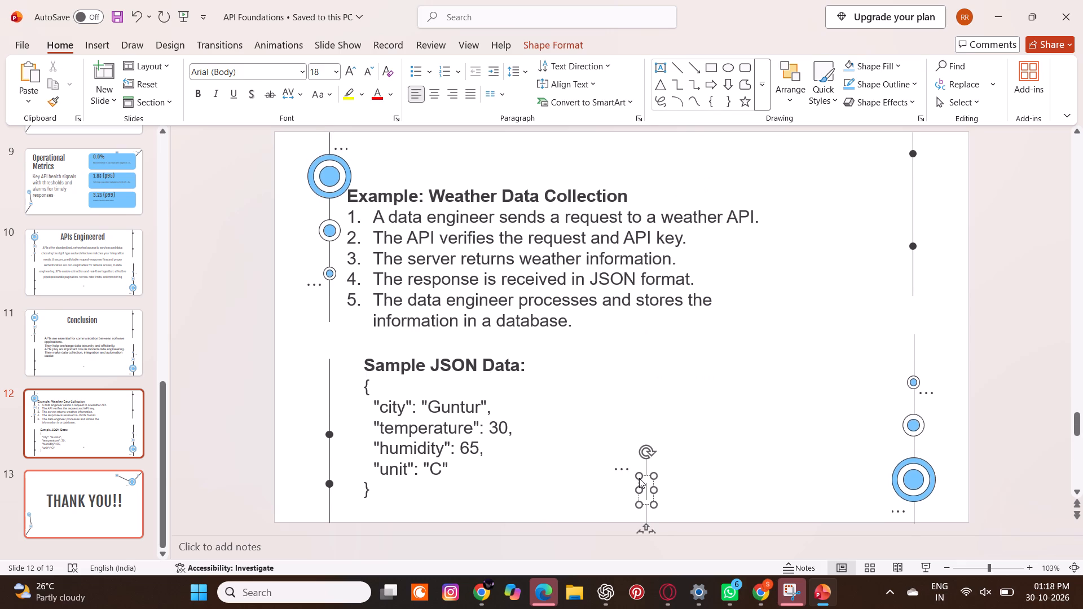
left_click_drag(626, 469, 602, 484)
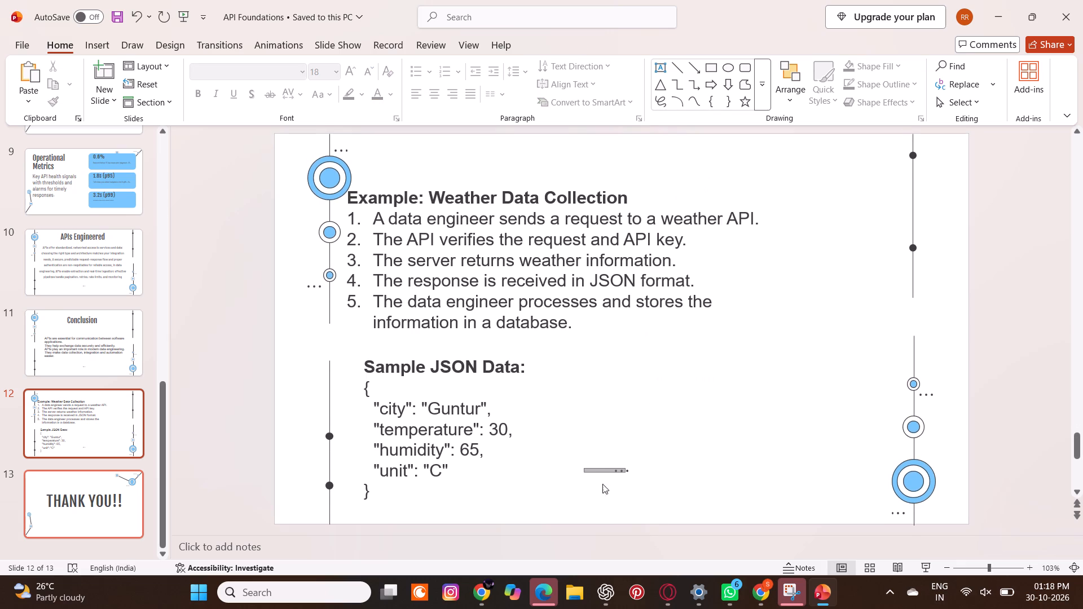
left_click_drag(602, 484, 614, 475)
Set the font size of the Weather Data Collection and Sample JSON Data text to 16.
left_click(486, 422)
left_click_drag(587, 327, 285, 165)
left_click(337, 69)
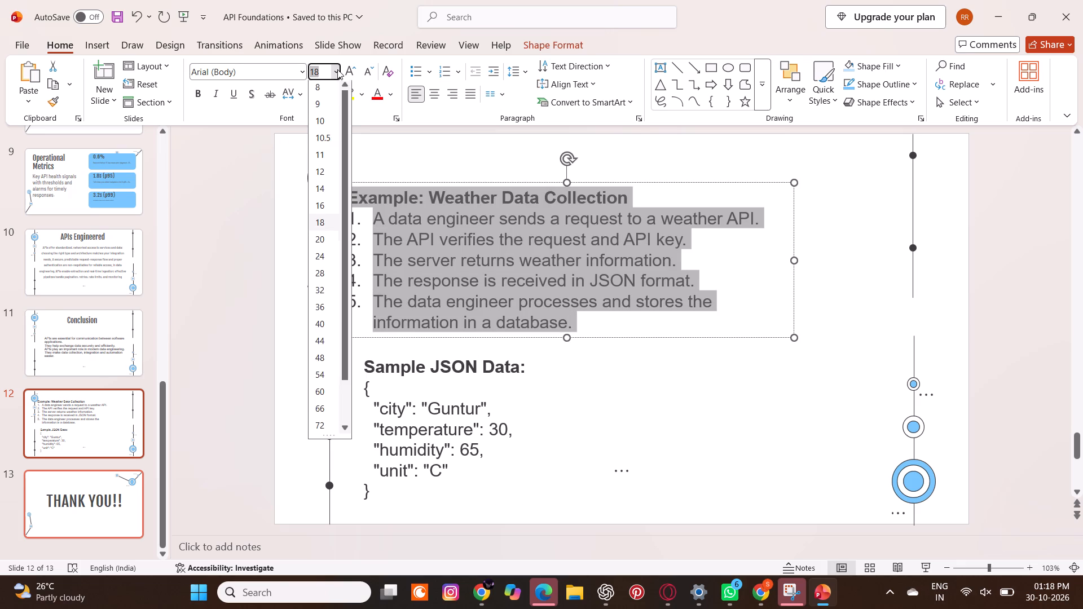
left_click(325, 205)
left_click_drag(376, 496, 341, 315)
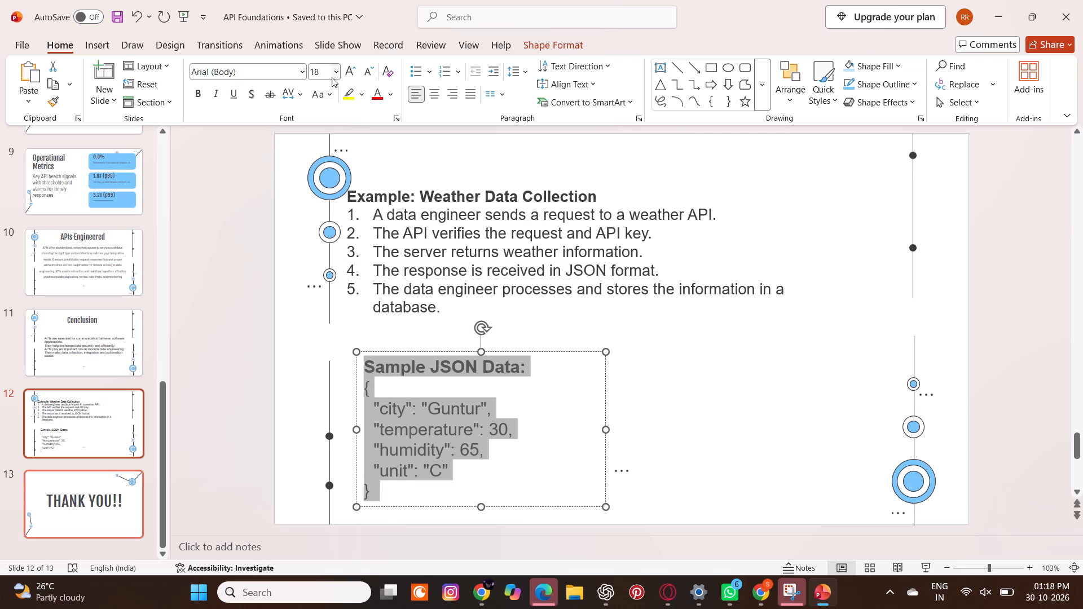
left_click(332, 77)
left_click(328, 204)
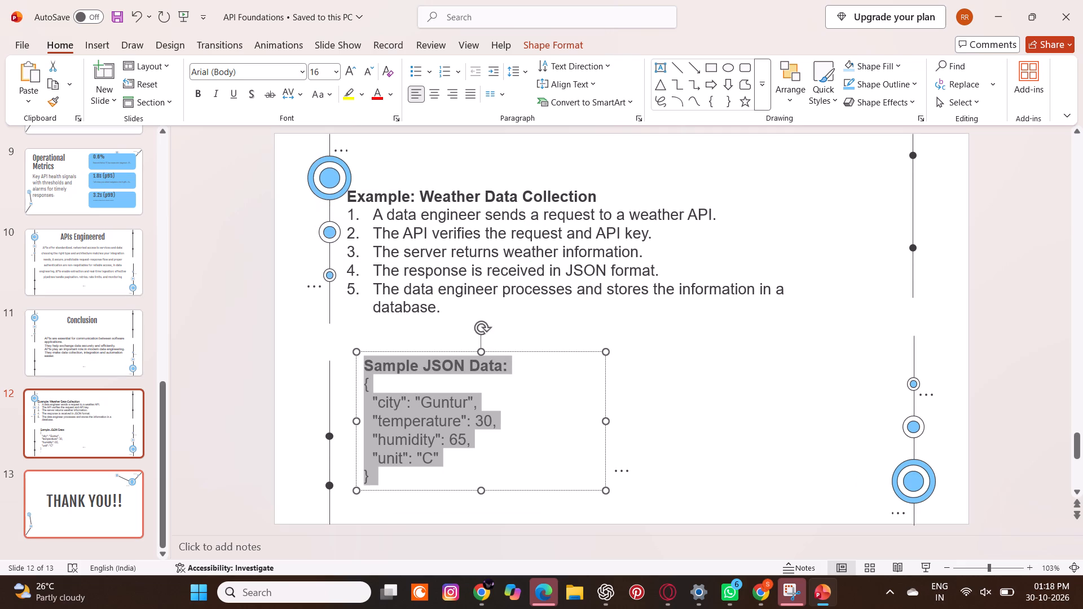
Narrow the Weather Data Collection box and move the Sample JSON Data box to its right near the slide's top.
left_click_drag(528, 350, 524, 331)
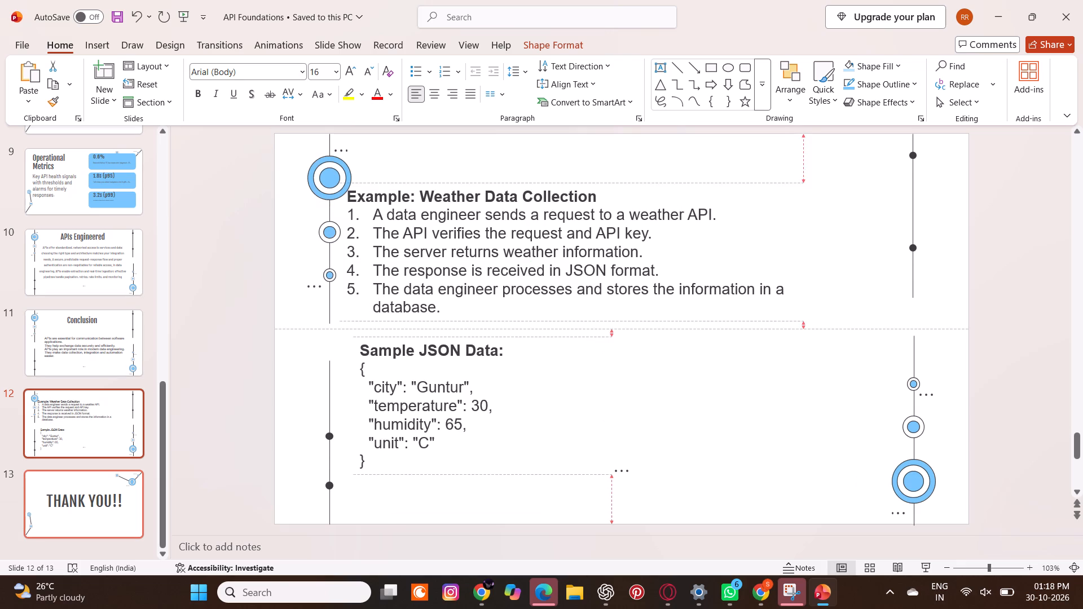
left_click_drag(524, 331, 528, 324)
left_click(495, 192)
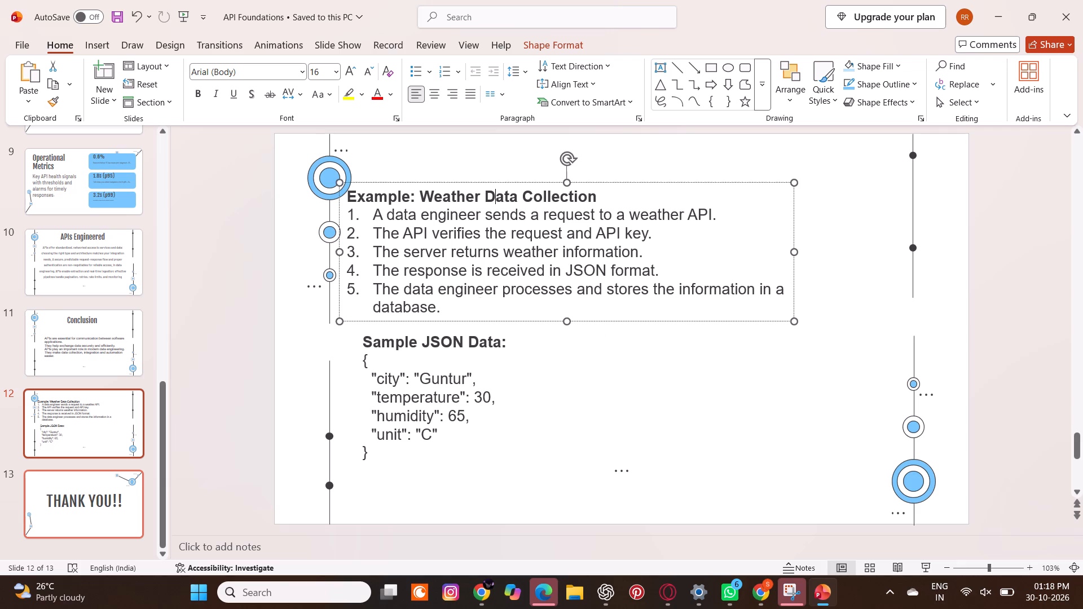
left_click_drag(525, 181, 531, 191)
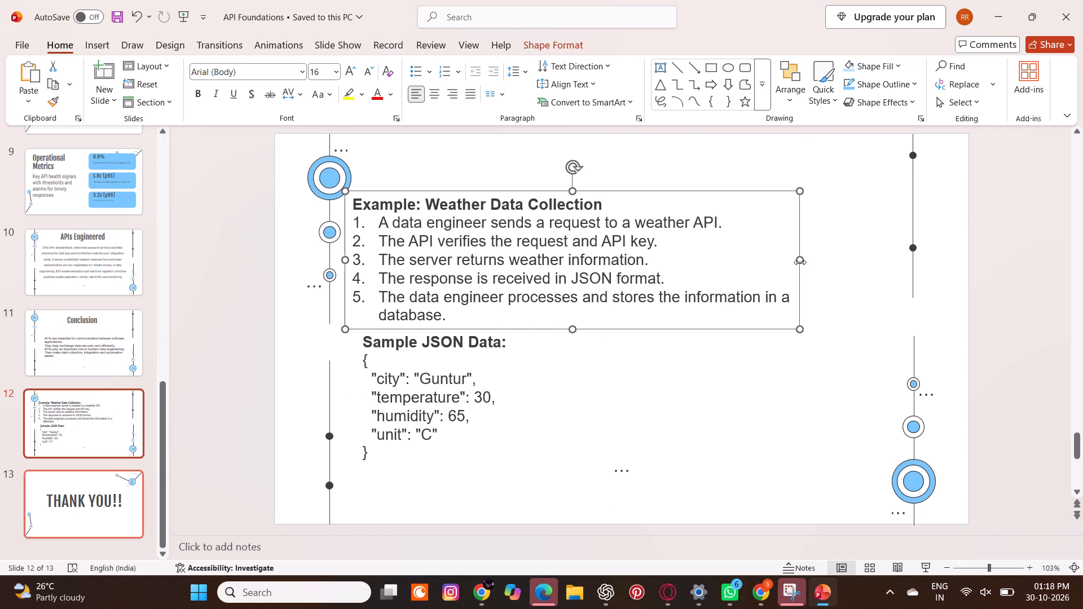
left_click_drag(800, 262, 673, 275)
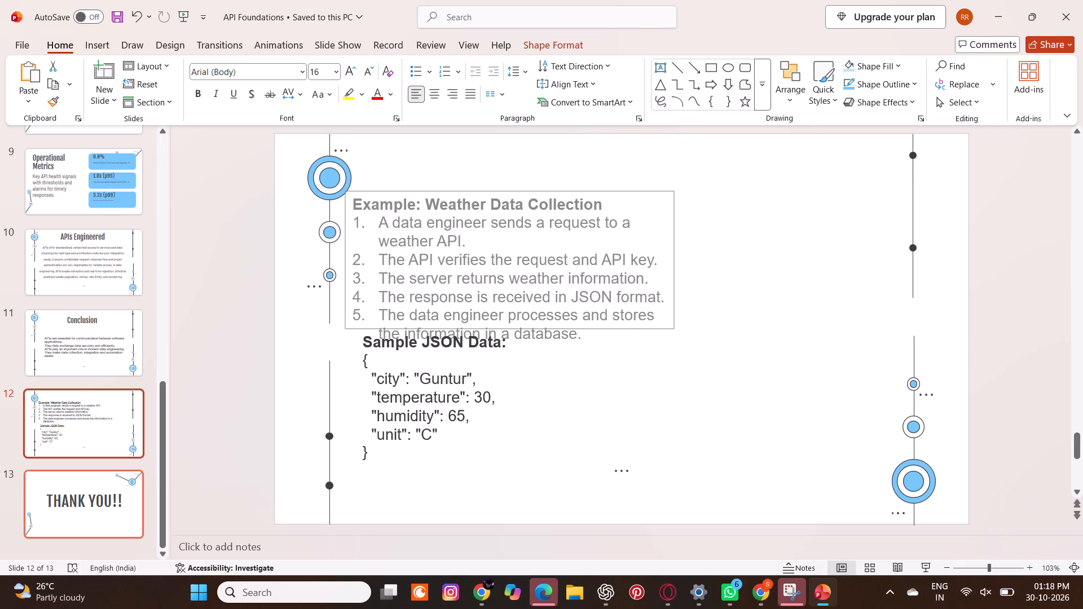
left_click_drag(673, 275, 672, 275)
left_click(446, 406)
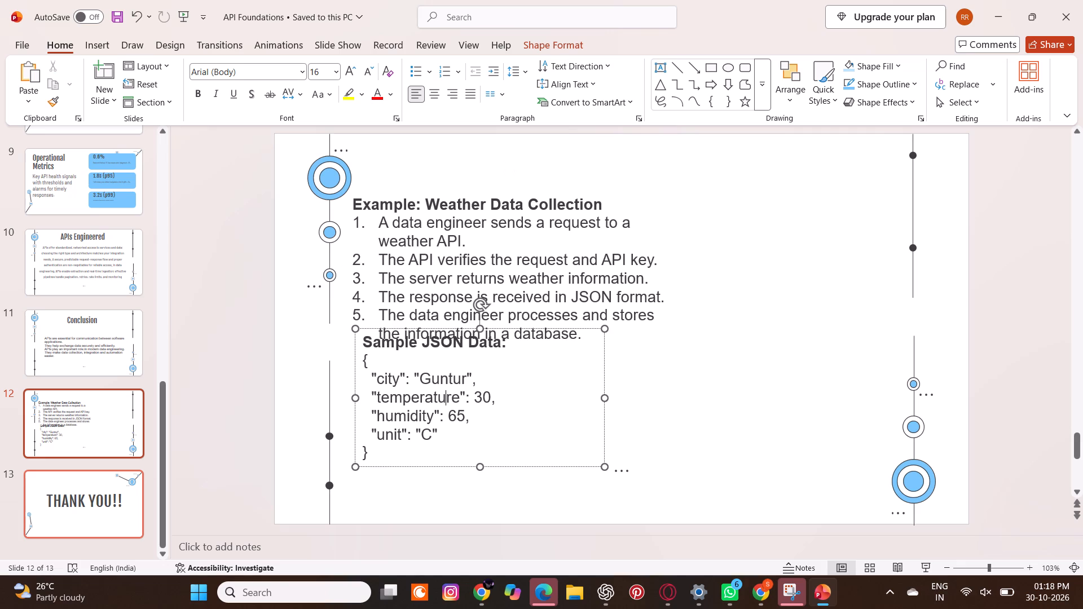
left_click_drag(528, 330, 839, 306)
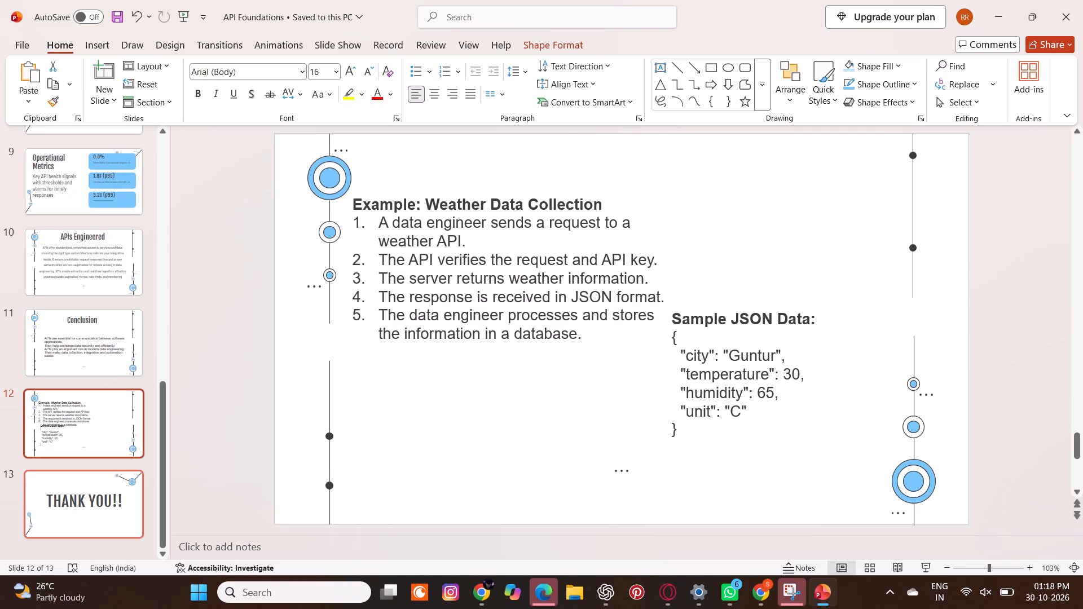
left_click_drag(839, 306, 859, 187)
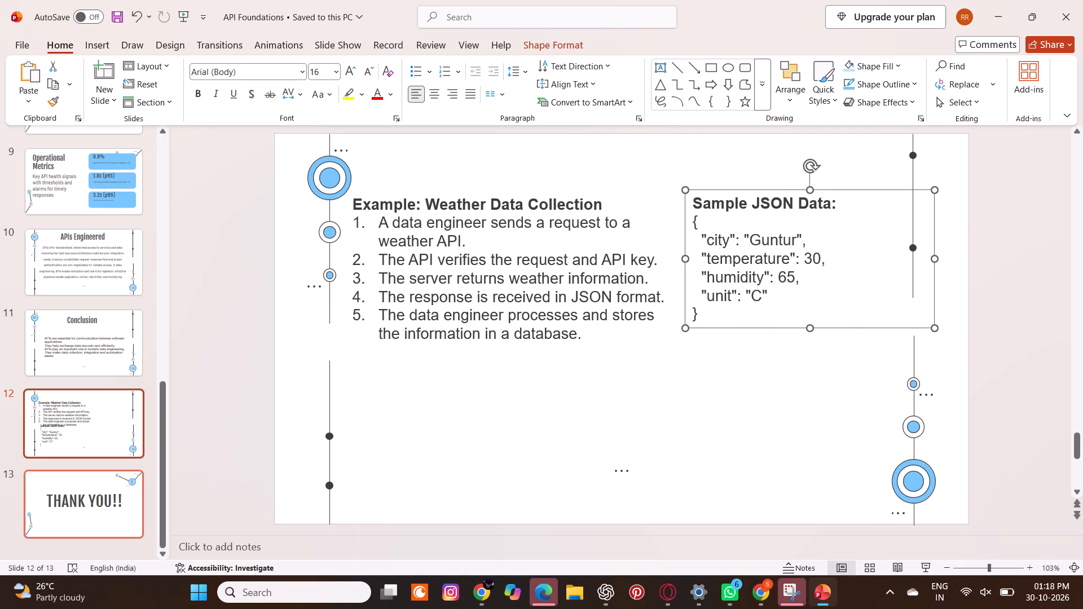
Narrow the Weather Data Collection box further, lower it clear of the circles, and align the Sample JSON Data box level with it.
left_click(538, 226)
left_click_drag(672, 267, 637, 276)
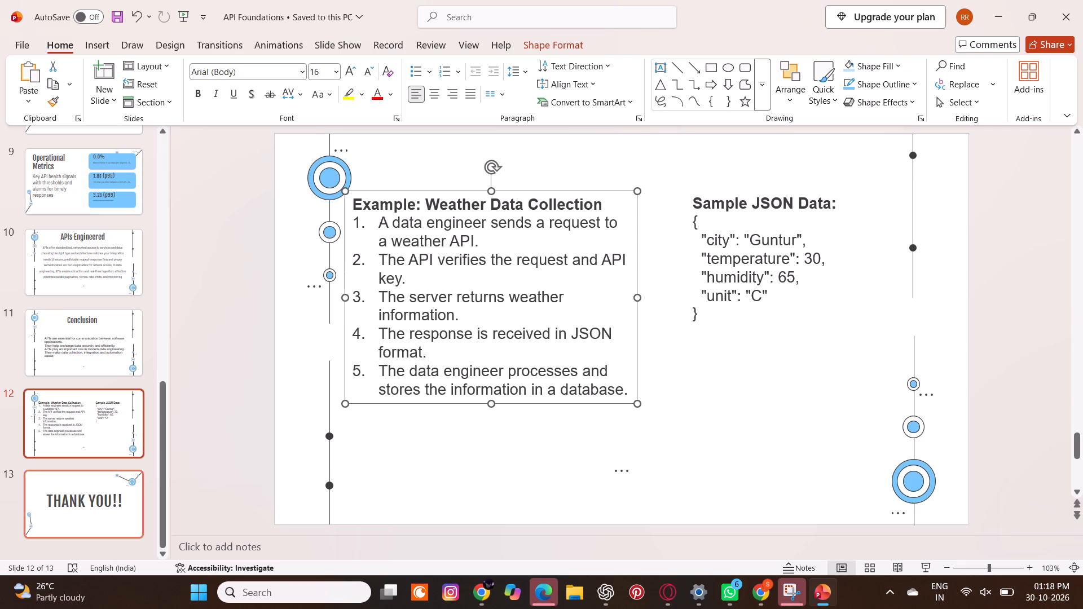
left_click_drag(585, 189, 596, 211)
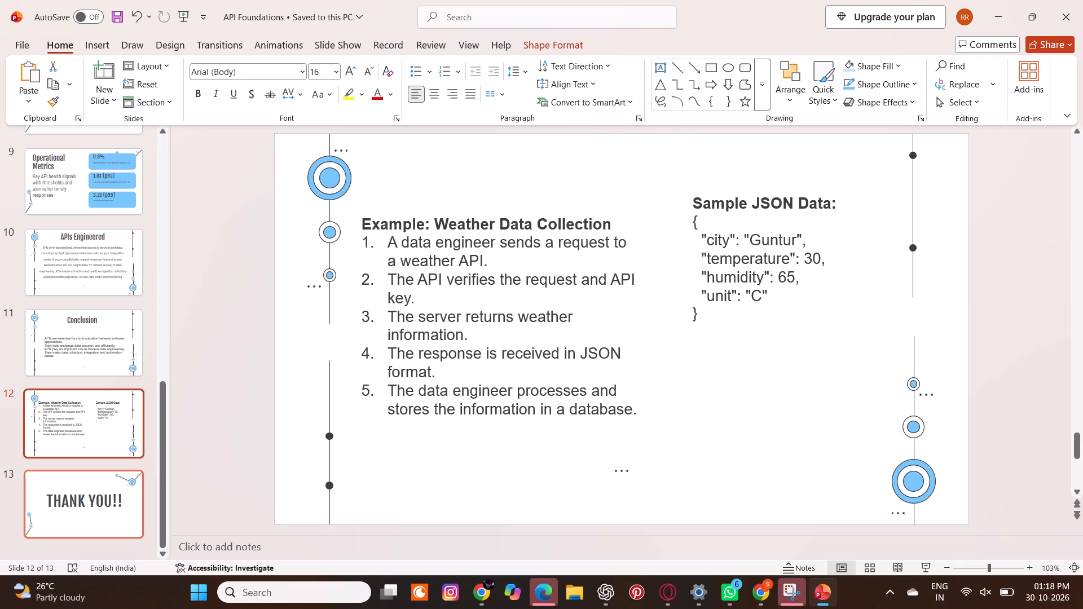
left_click_drag(596, 211, 597, 218)
left_click(714, 237)
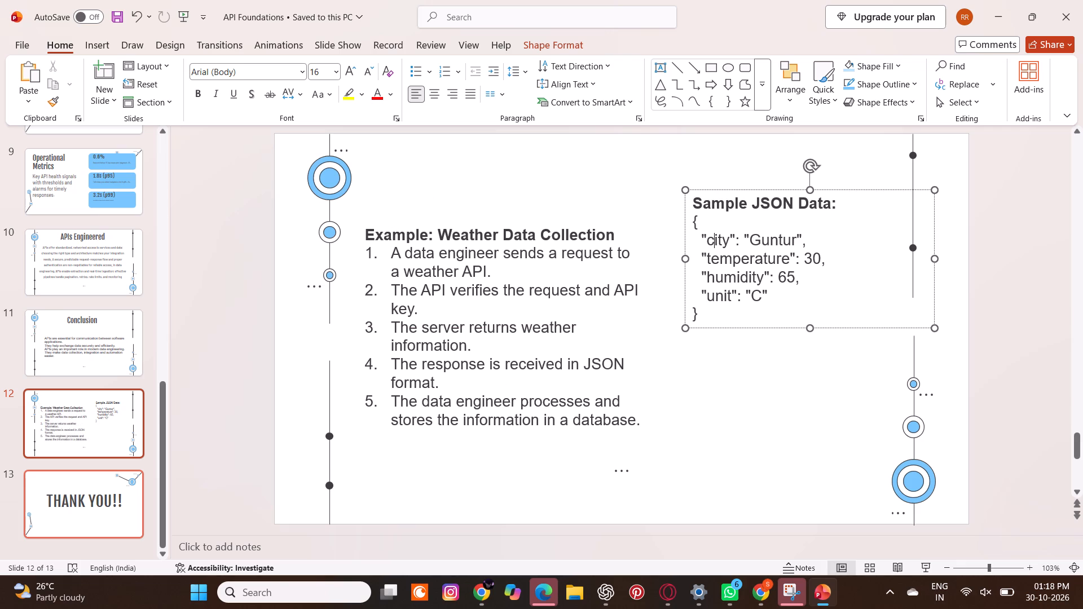
left_click_drag(736, 189, 737, 222)
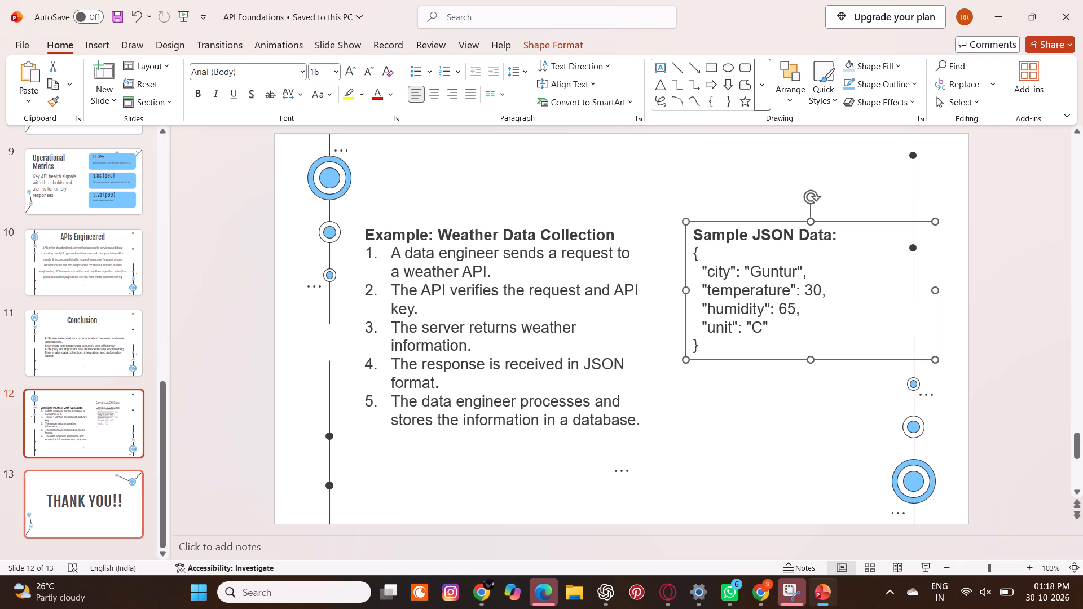
left_click(643, 186)
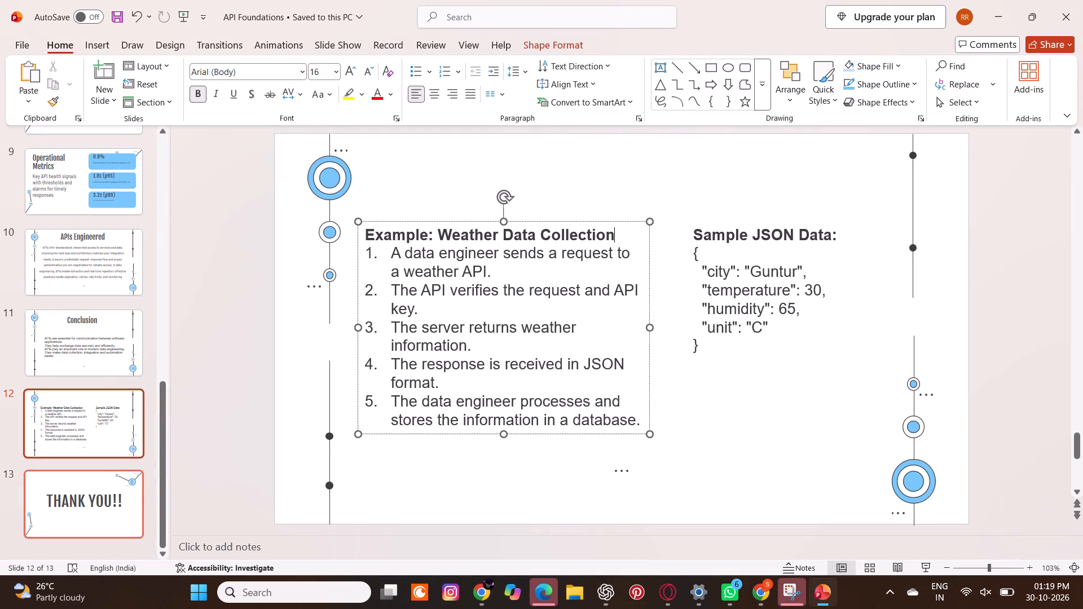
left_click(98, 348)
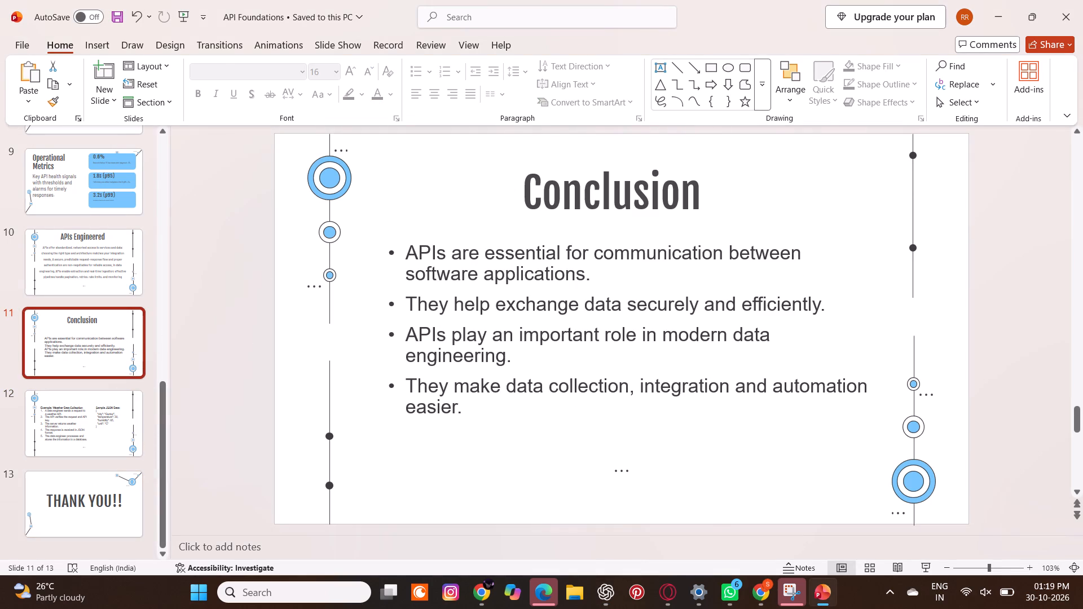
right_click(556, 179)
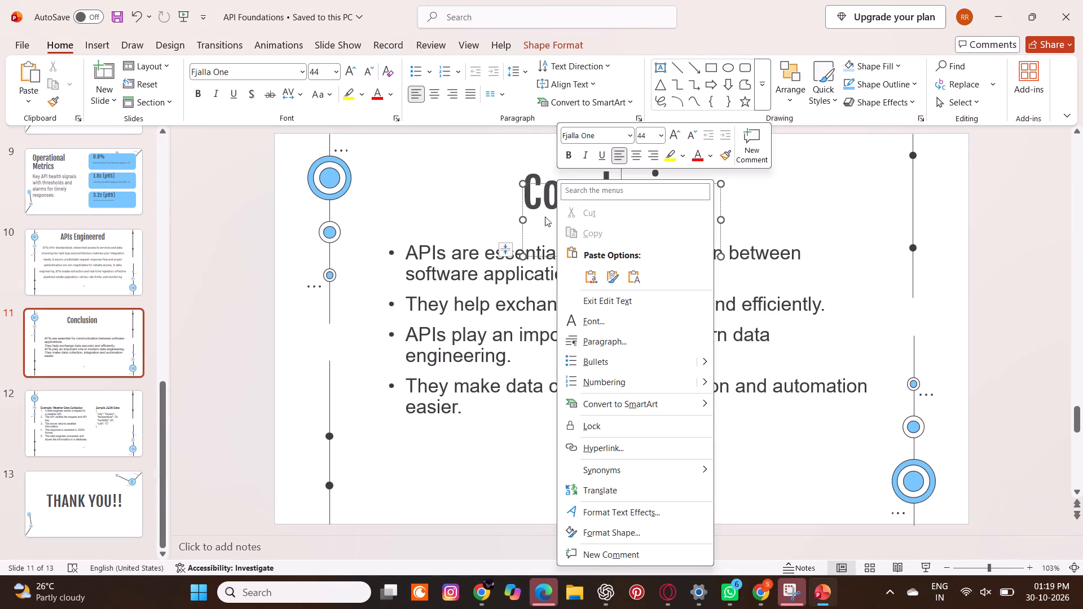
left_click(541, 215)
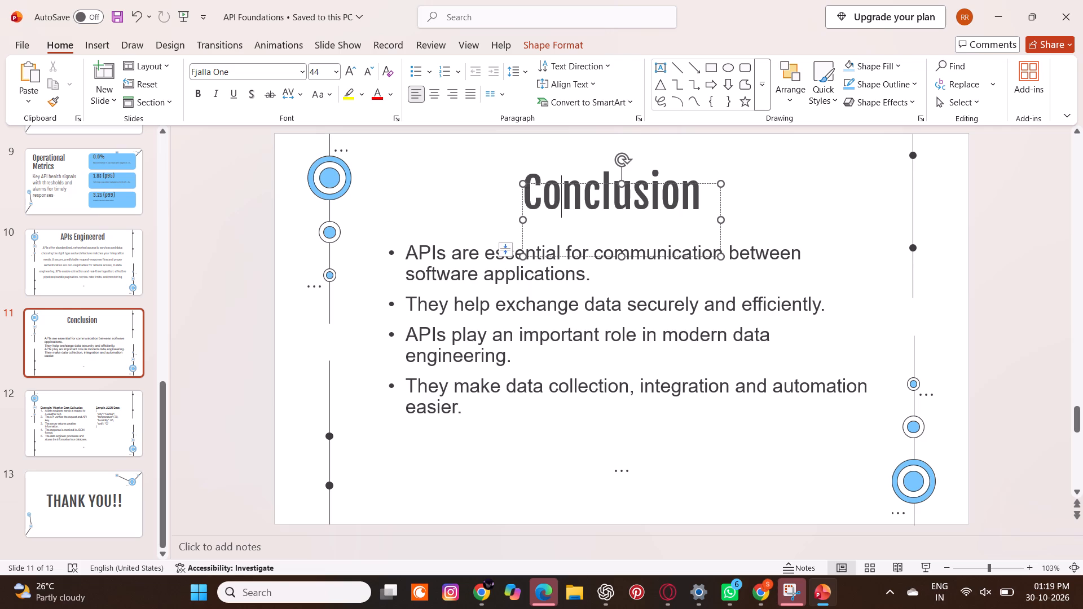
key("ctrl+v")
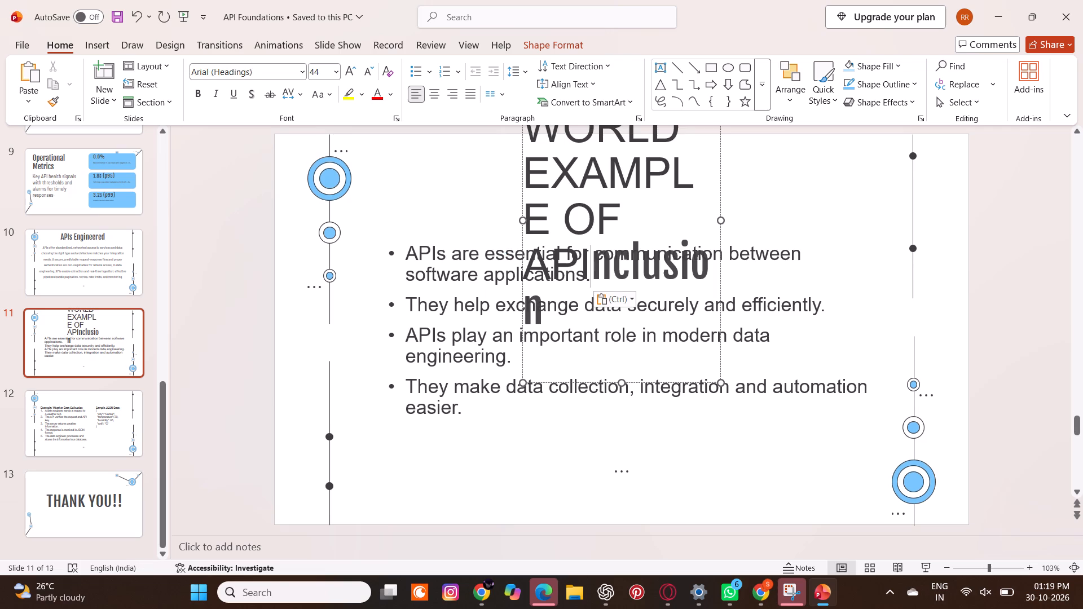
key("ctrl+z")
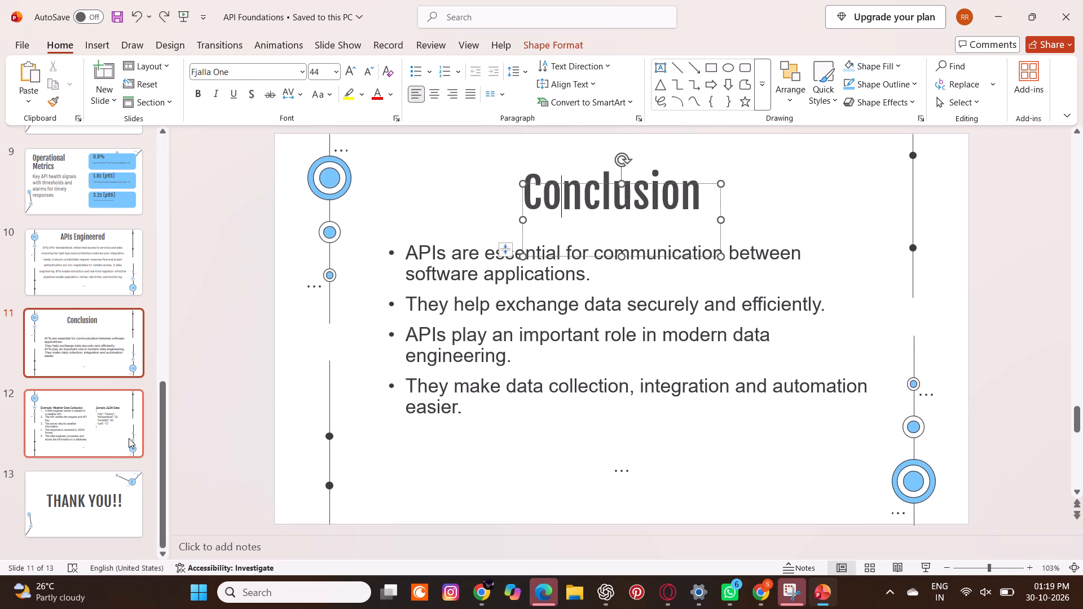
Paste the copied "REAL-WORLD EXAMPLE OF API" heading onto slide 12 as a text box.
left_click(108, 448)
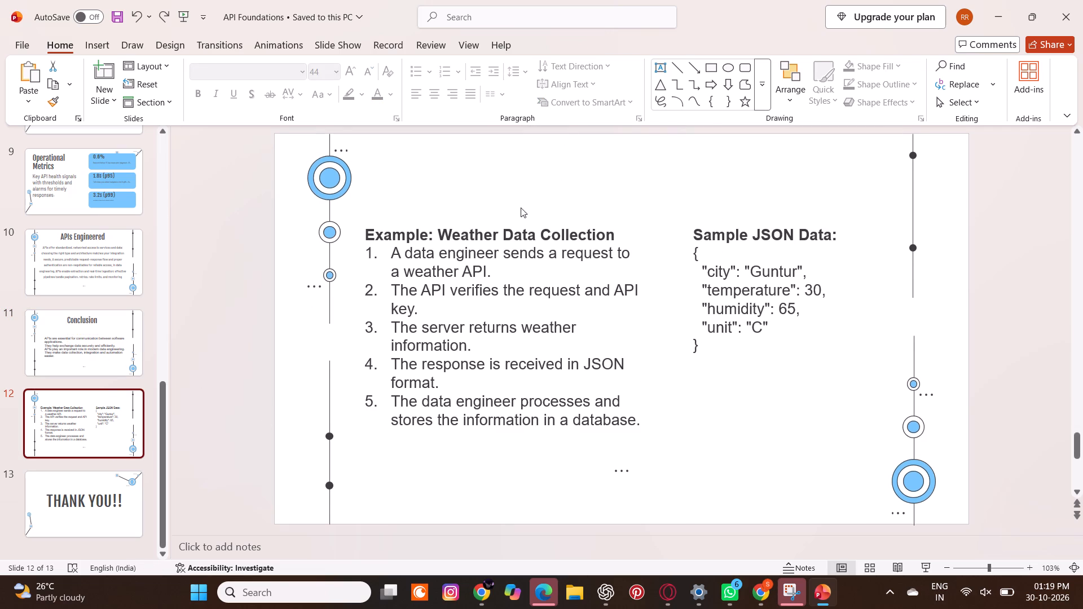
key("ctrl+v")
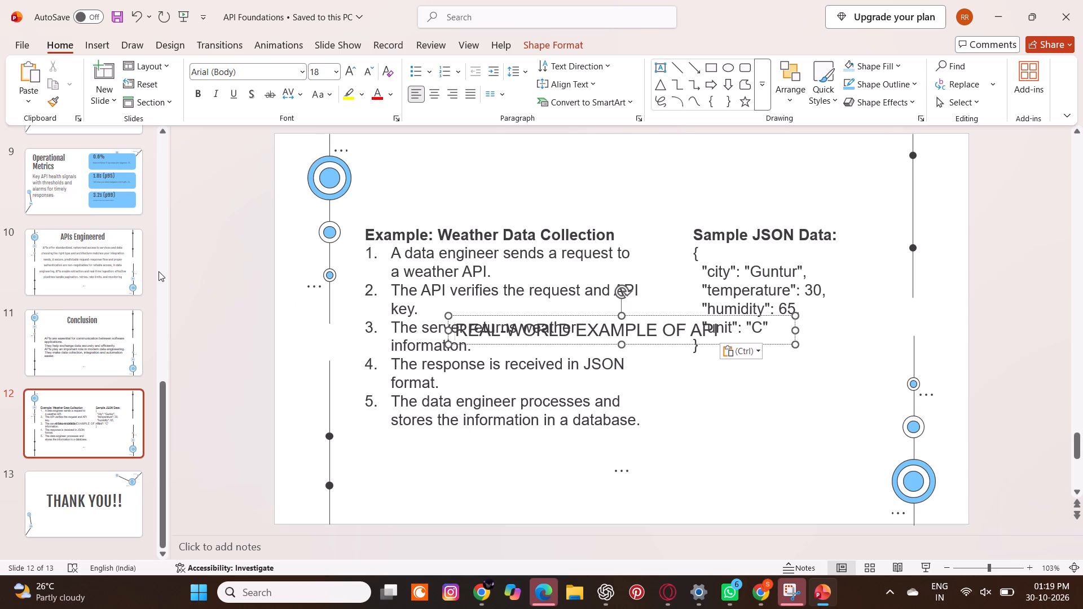
Copy the "Operational Metrics" title from slide 9 onto slide 12 and place it above the weather example and JSON text.
left_click(42, 176)
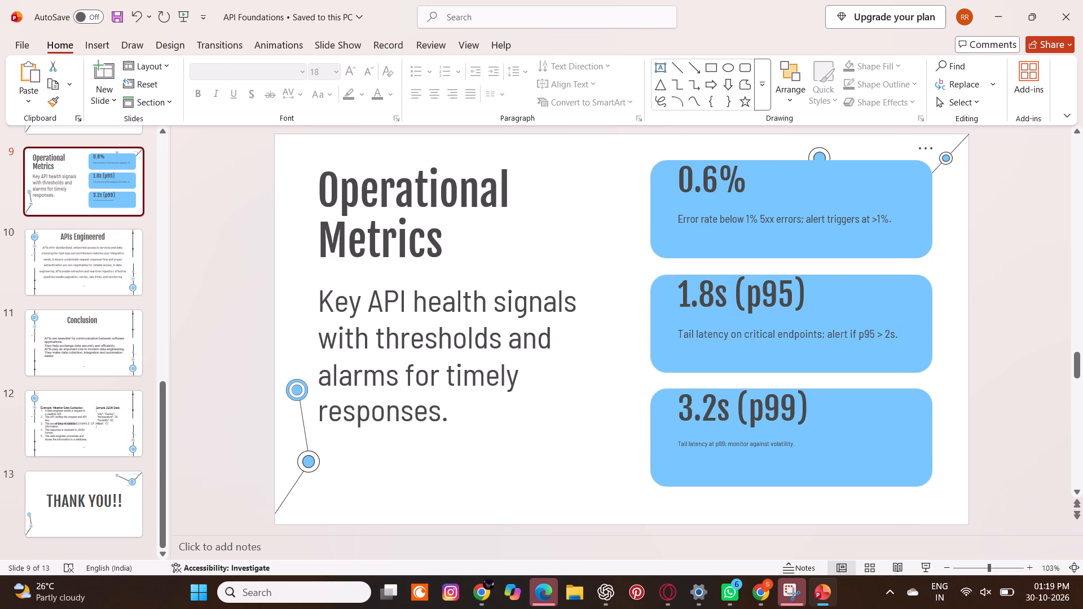
left_click_drag(457, 242, 305, 156)
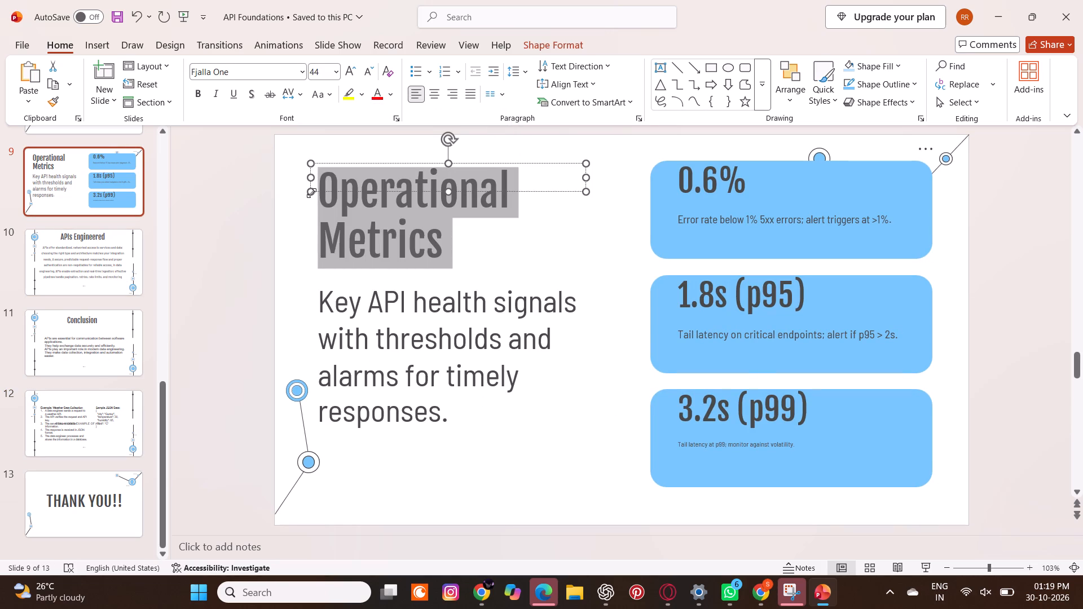
key("ctrl+c")
left_click(75, 514)
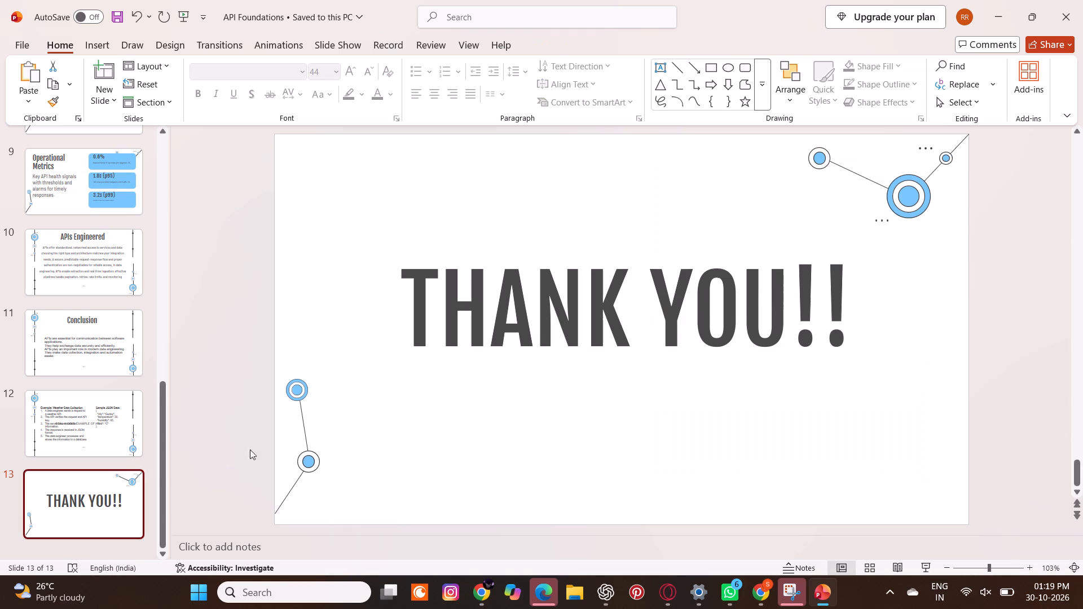
left_click(138, 414)
key("ctrl+v")
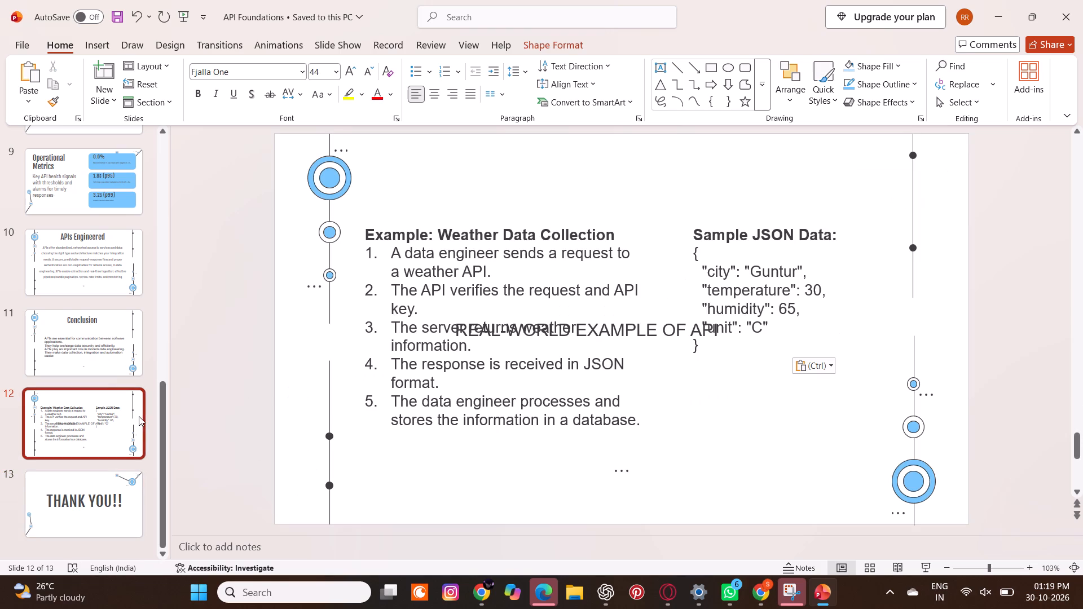
left_click_drag(529, 301, 503, 197)
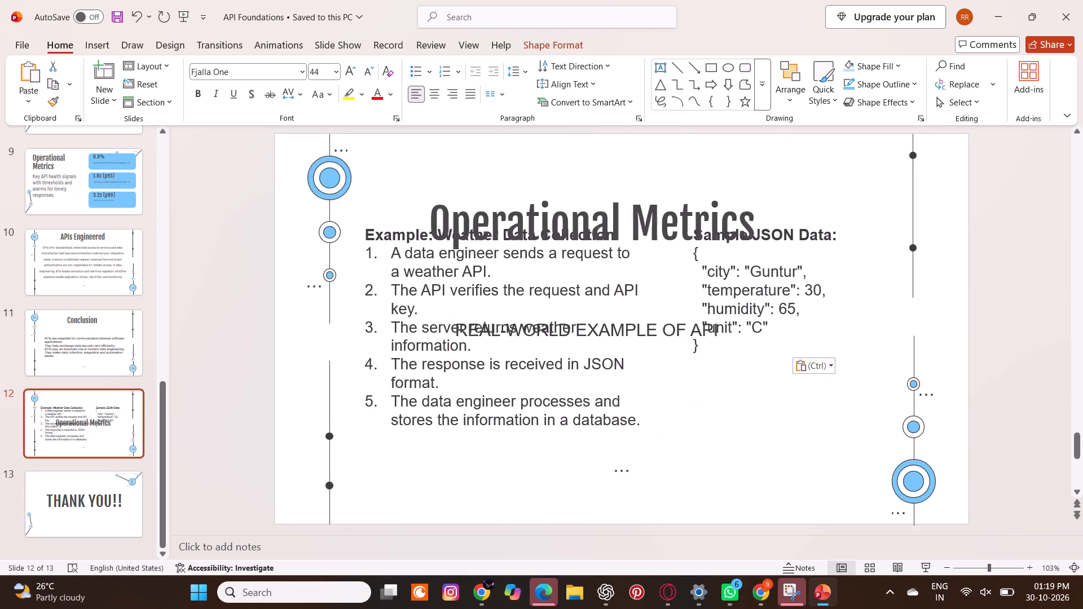
left_click_drag(503, 197, 499, 147)
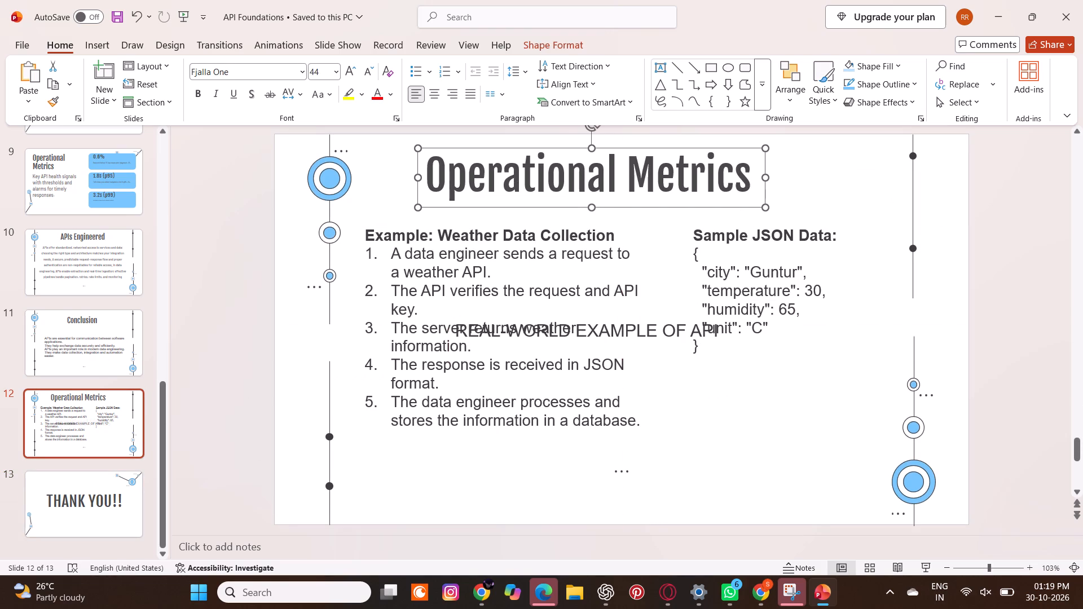
Replace the text of slide 12's copied title with "Real-World Examples of API".
left_click(750, 176)
key("BackSpace")
key("BackSpace")
key("BackSpace")
key("BackSpace")
key("BackSpace")
key("BackSpace")
key("BackSpace")
key("BackSpace")
key("BackSpace")
key("BackSpace")
key("BackSpace")
key("BackSpace")
key("BackSpace")
key("BackSpace")
key("BackSpace")
key("BackSpace")
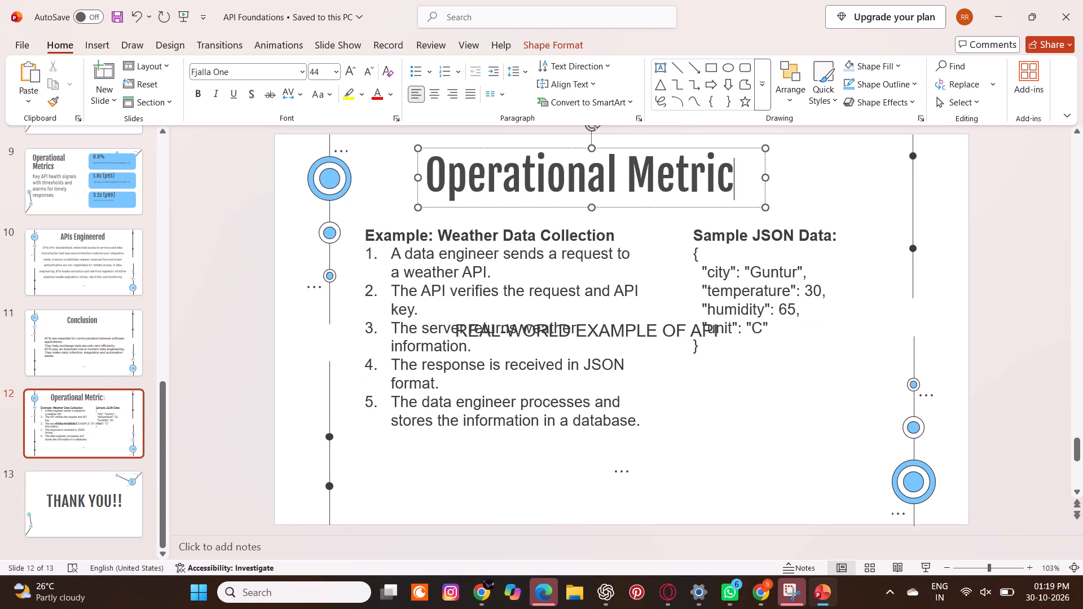
key("BackSpace")
key("BackSpace")
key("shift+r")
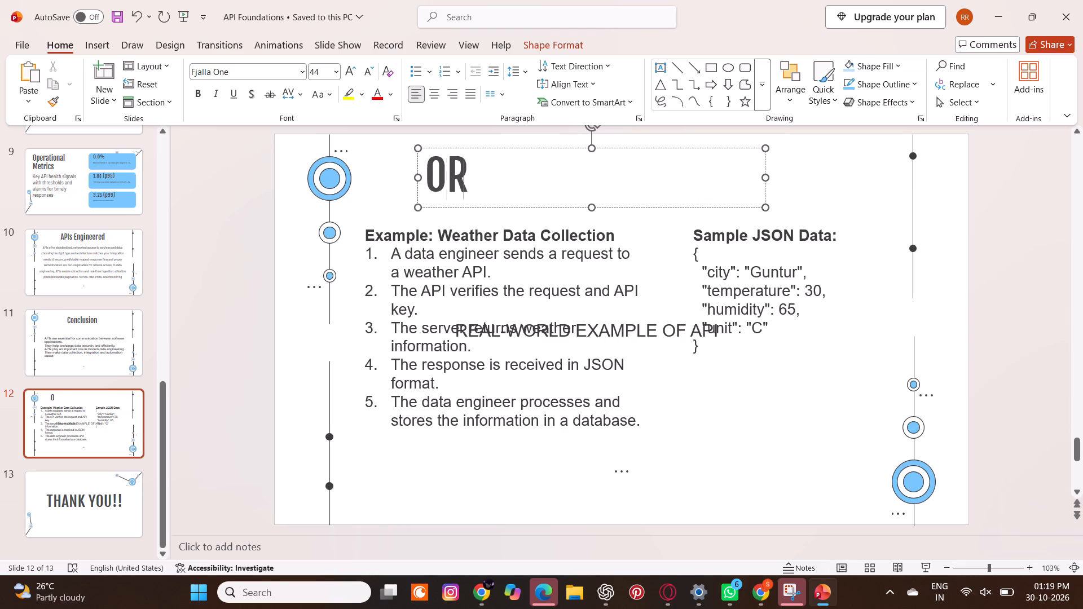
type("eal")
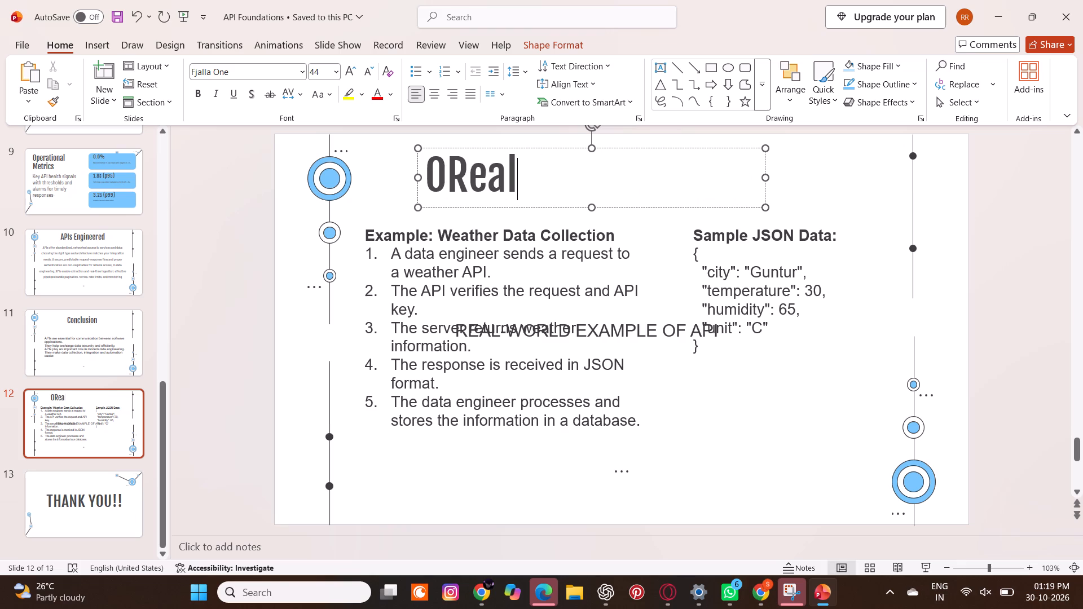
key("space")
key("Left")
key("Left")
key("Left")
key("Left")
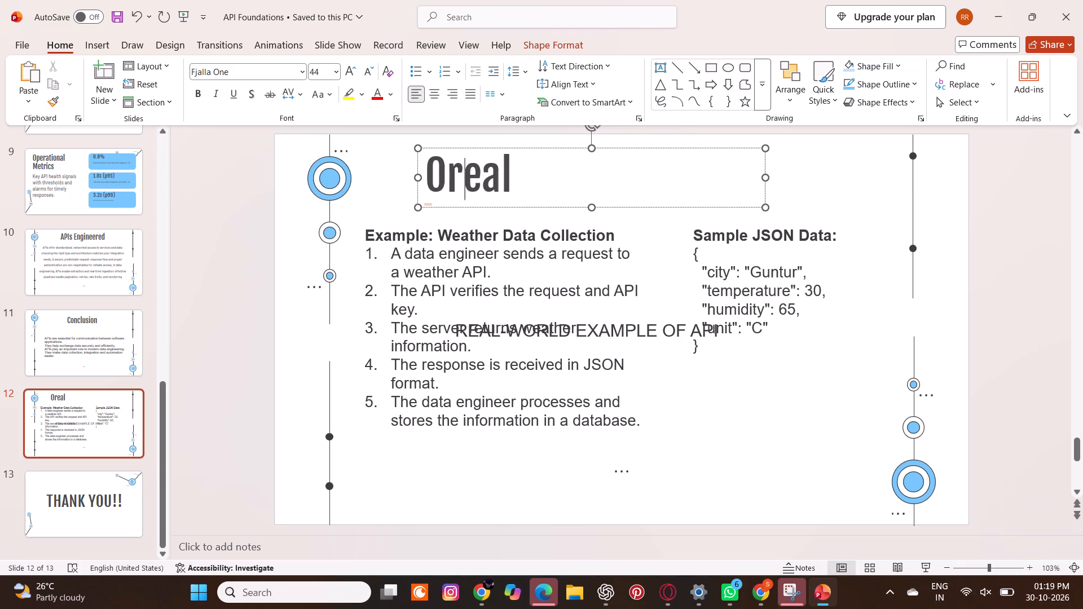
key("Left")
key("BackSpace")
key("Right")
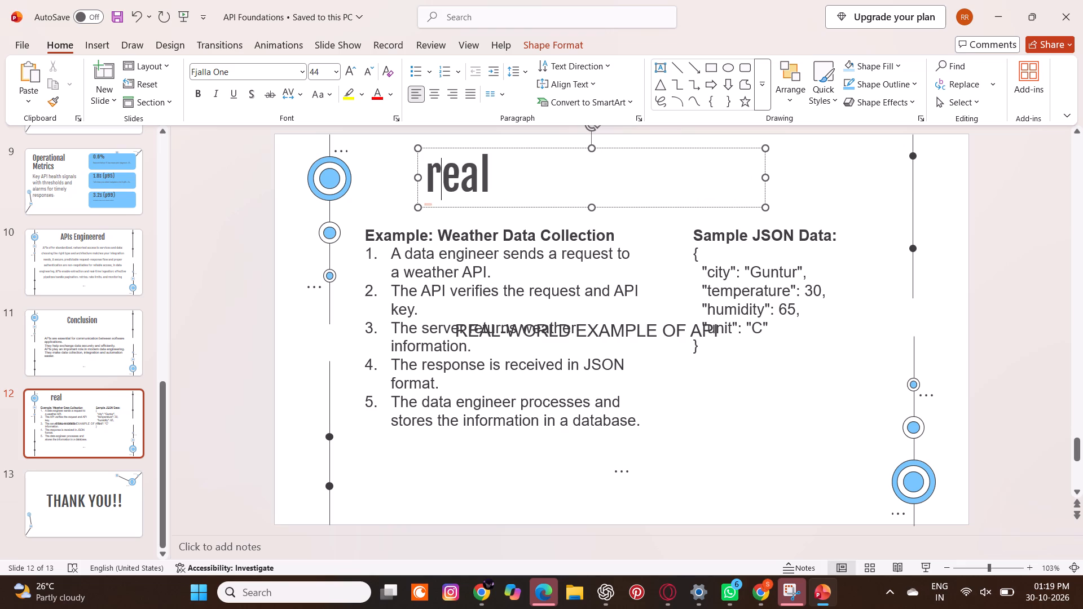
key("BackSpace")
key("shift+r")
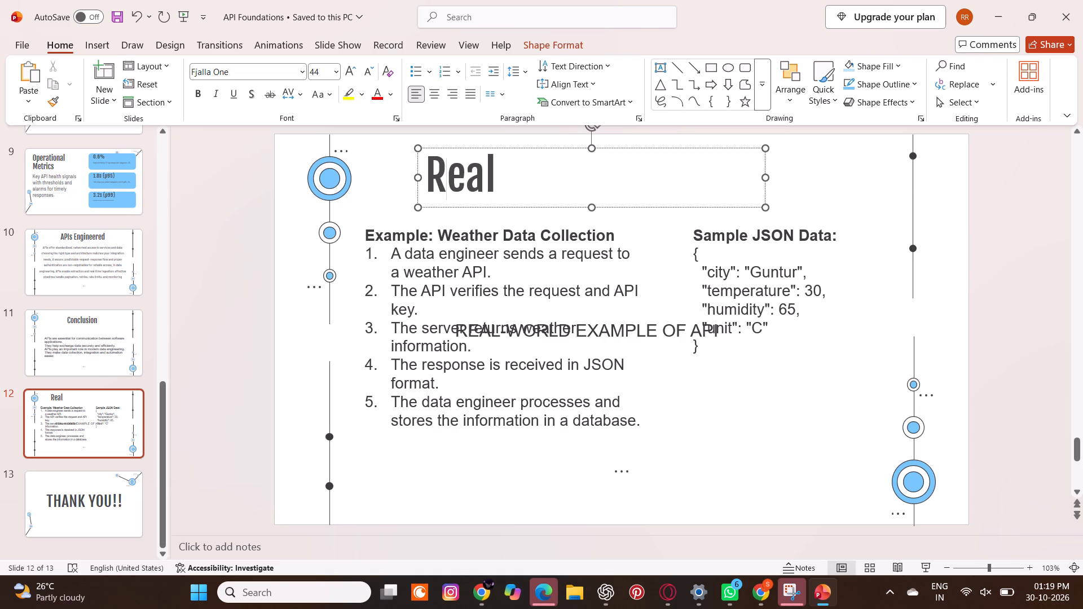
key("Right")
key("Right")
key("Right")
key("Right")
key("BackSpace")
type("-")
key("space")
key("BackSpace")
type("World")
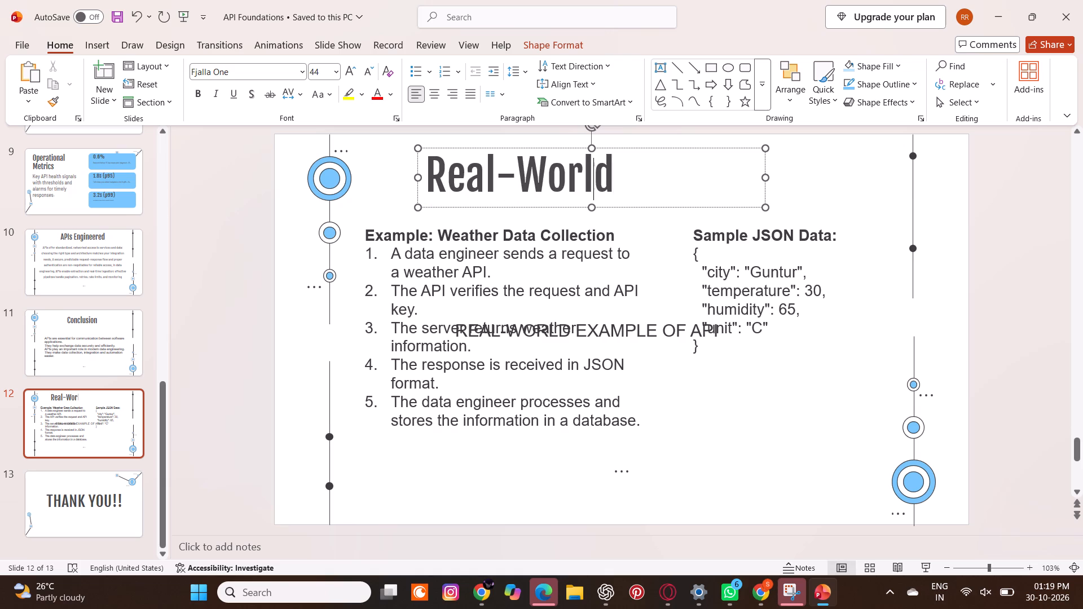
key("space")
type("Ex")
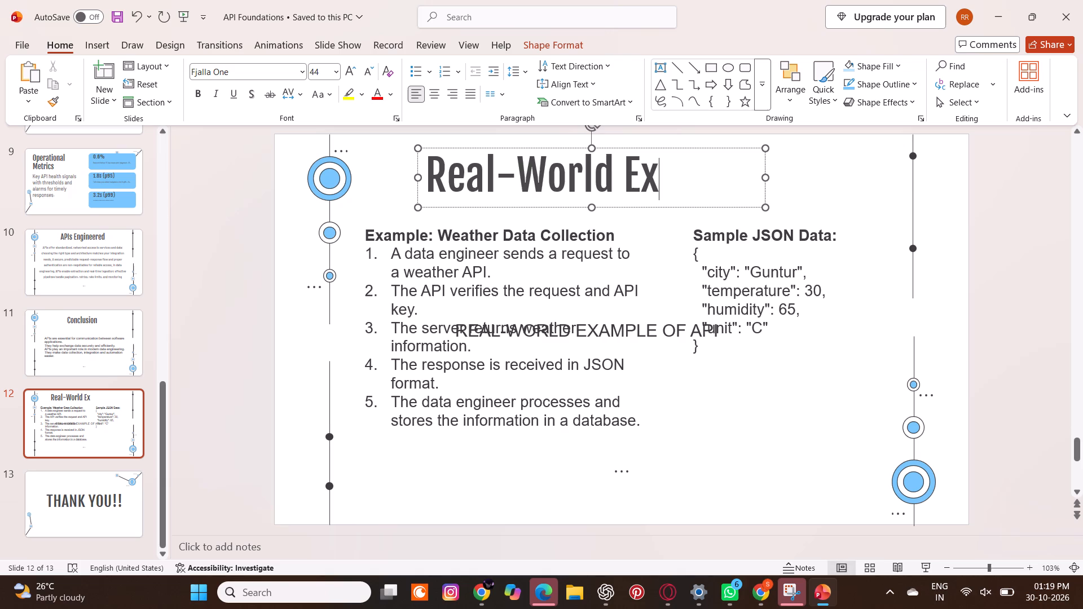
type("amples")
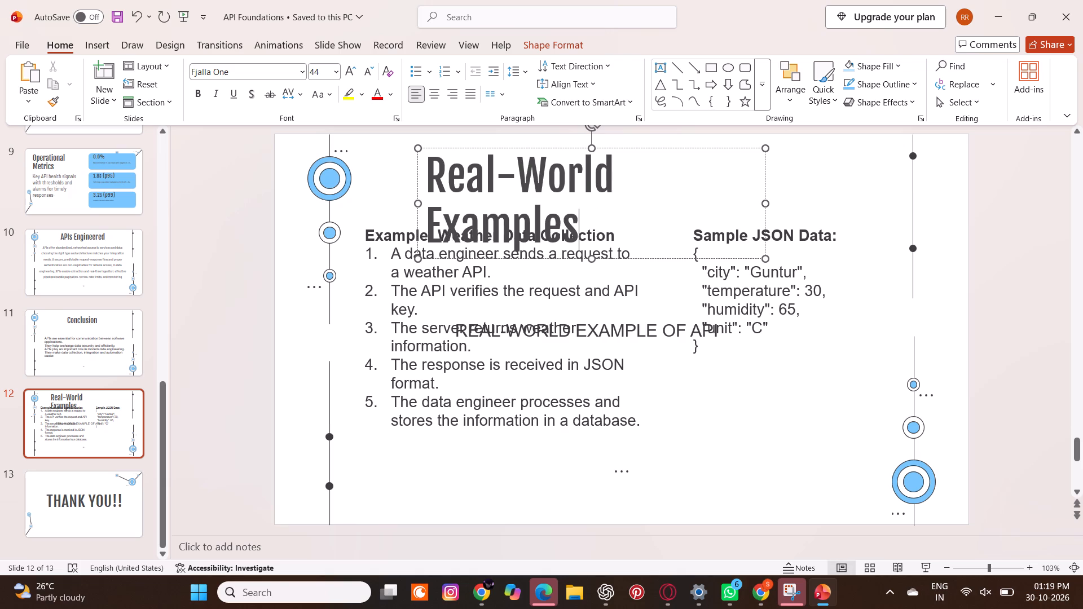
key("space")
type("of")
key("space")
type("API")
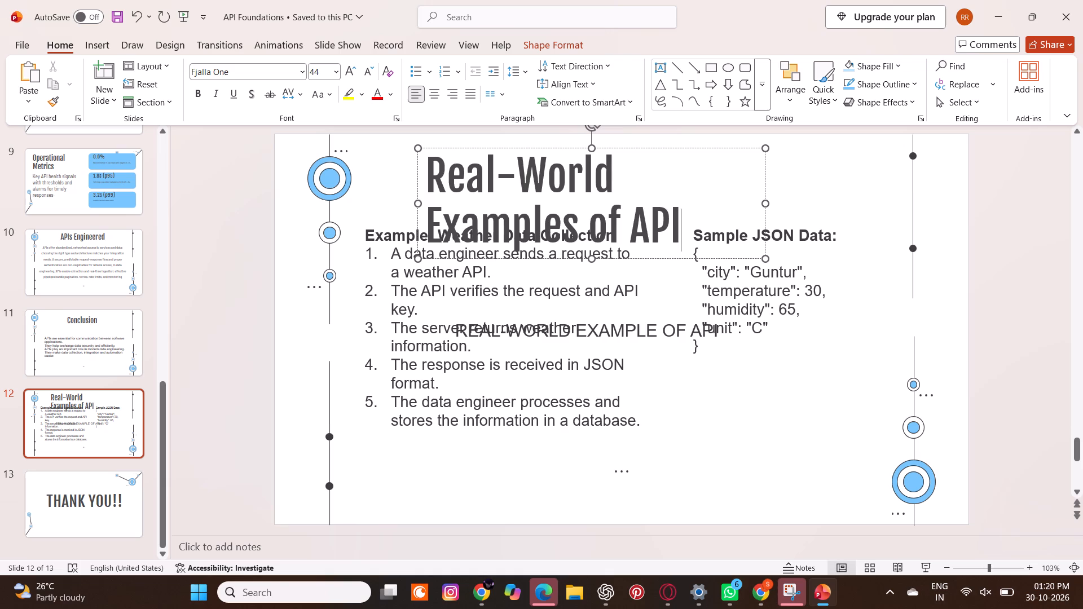
Widen slide 12's title box to fit the title on one line and shift it slightly left and down.
left_click_drag(765, 204, 807, 181)
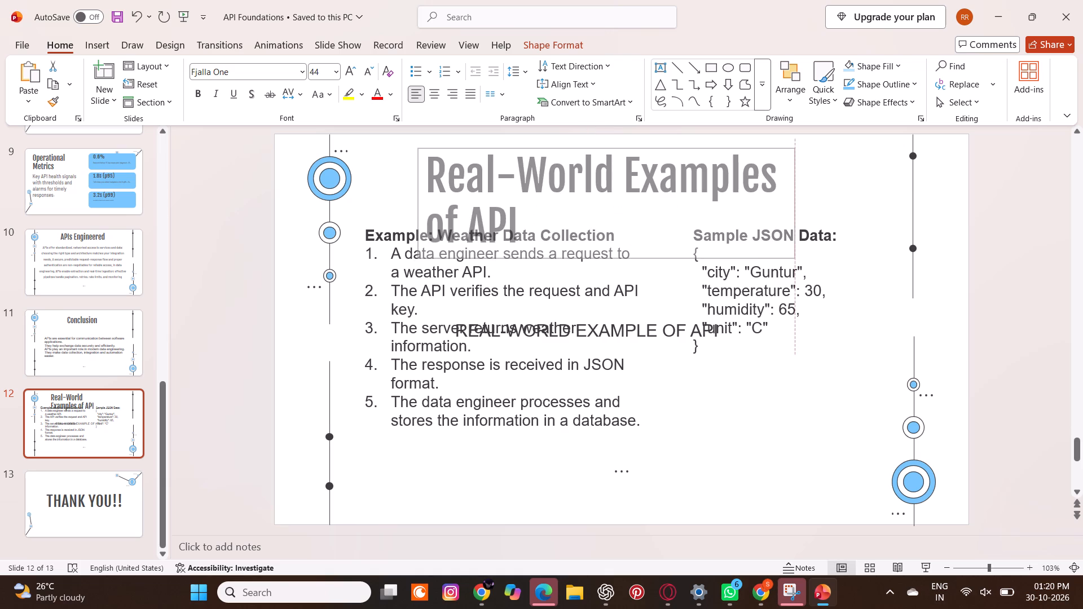
left_click_drag(807, 181, 908, 171)
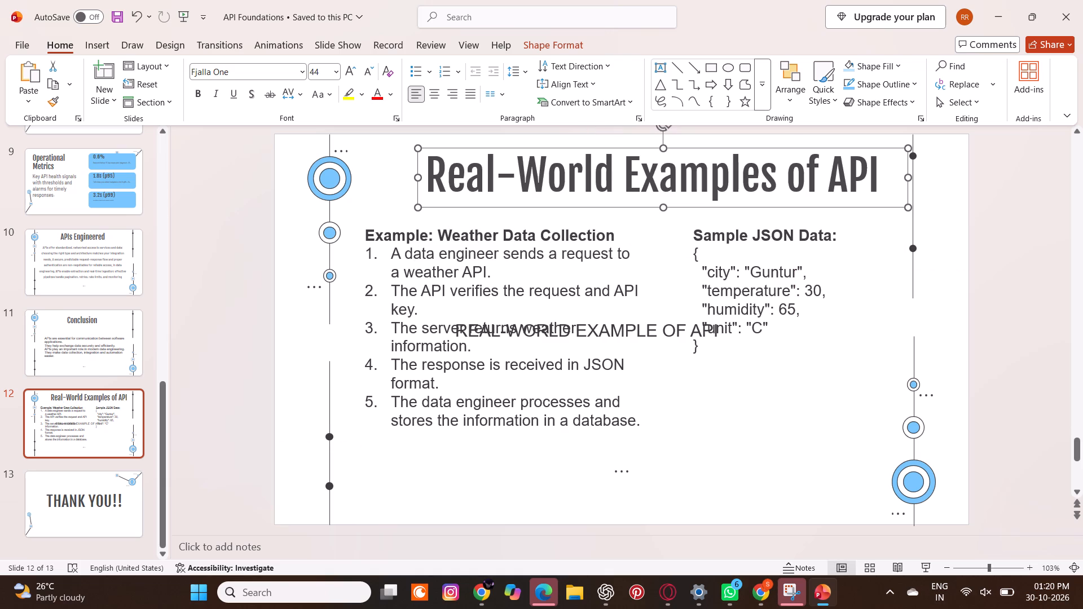
left_click_drag(574, 146, 545, 154)
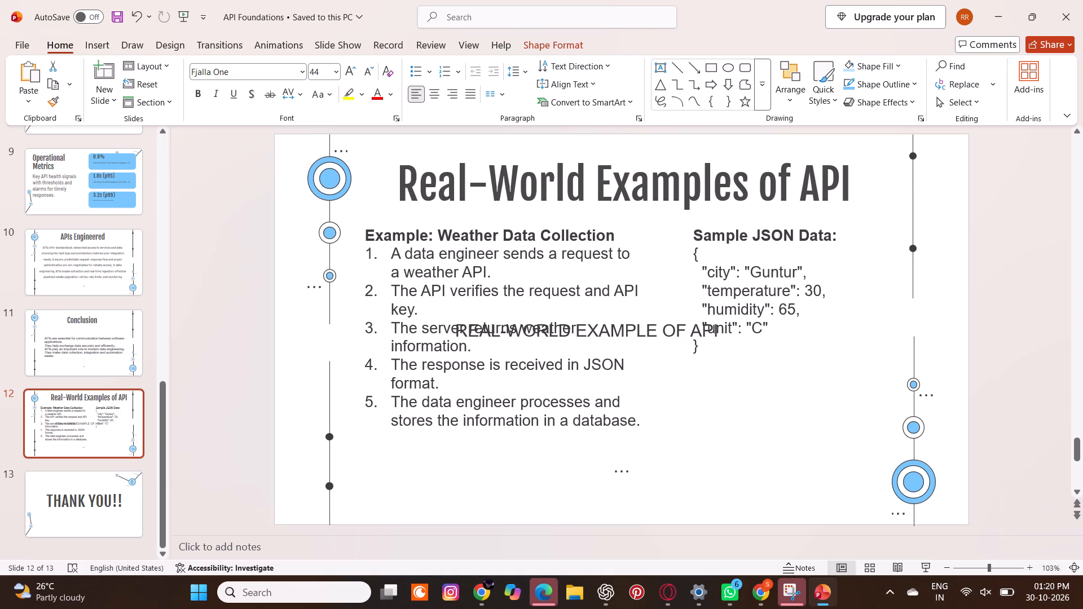
left_click_drag(545, 154, 545, 153)
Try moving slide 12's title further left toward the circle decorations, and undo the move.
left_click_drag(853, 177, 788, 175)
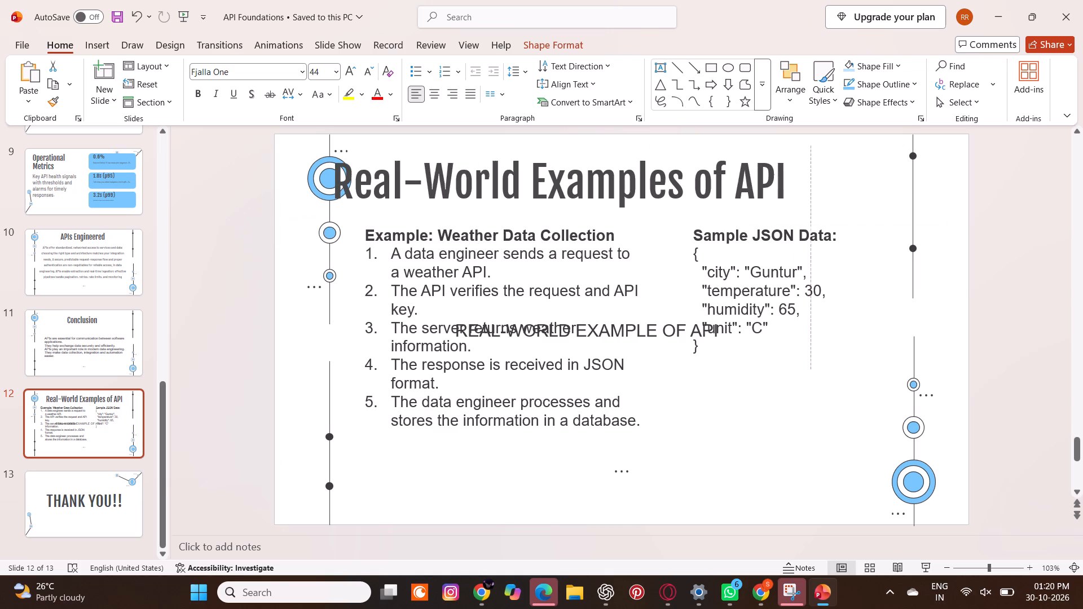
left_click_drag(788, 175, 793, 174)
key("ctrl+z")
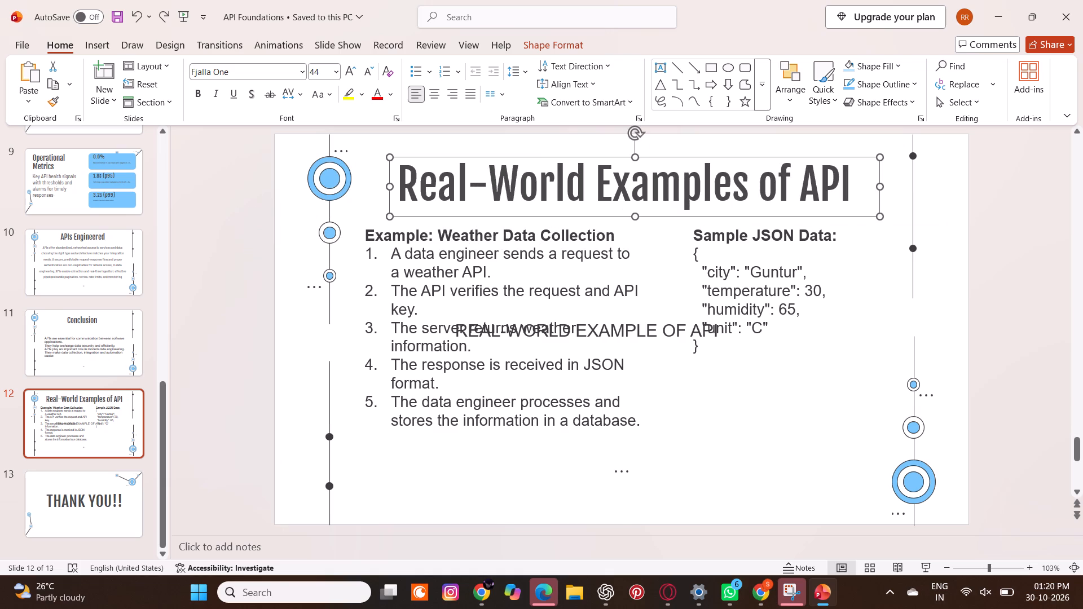
Set slide 12's title font size to 40 and move the title slightly right to centre it above the content.
left_click(853, 178)
left_click_drag(850, 186, 411, 201)
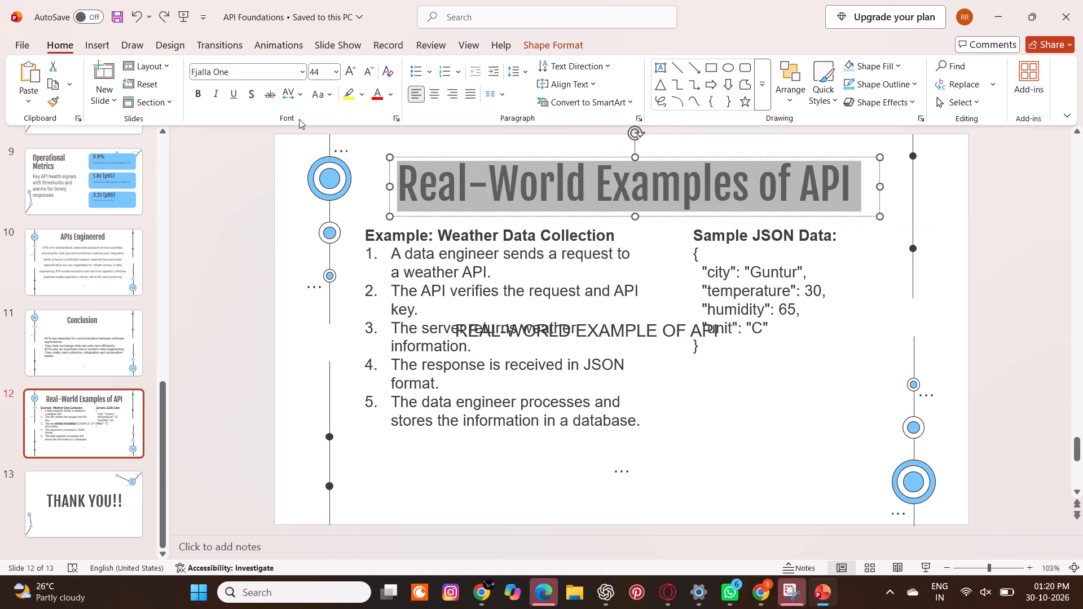
left_click(338, 73)
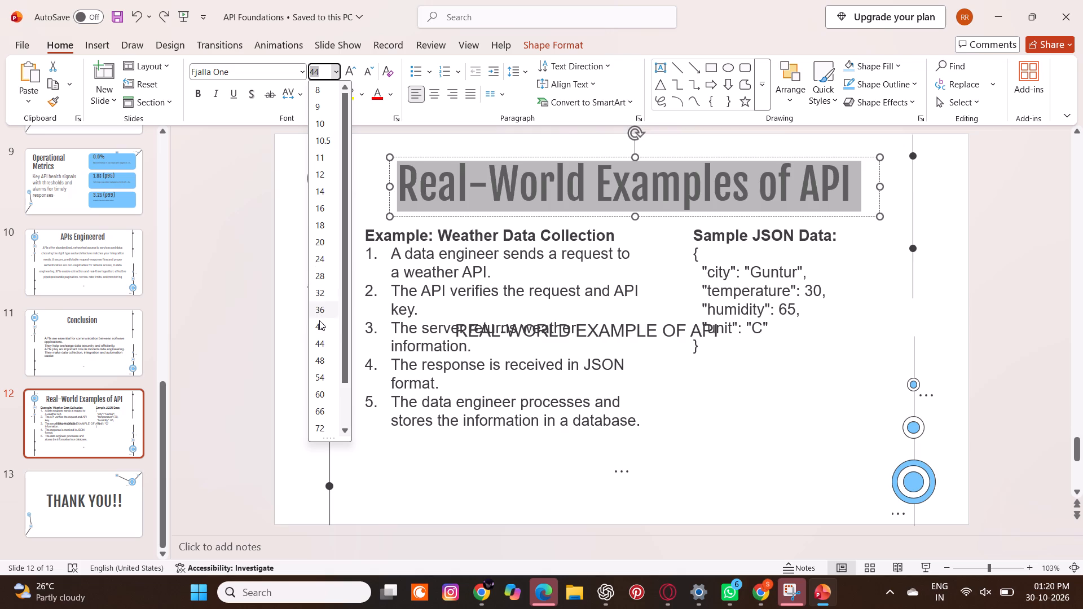
left_click(319, 320)
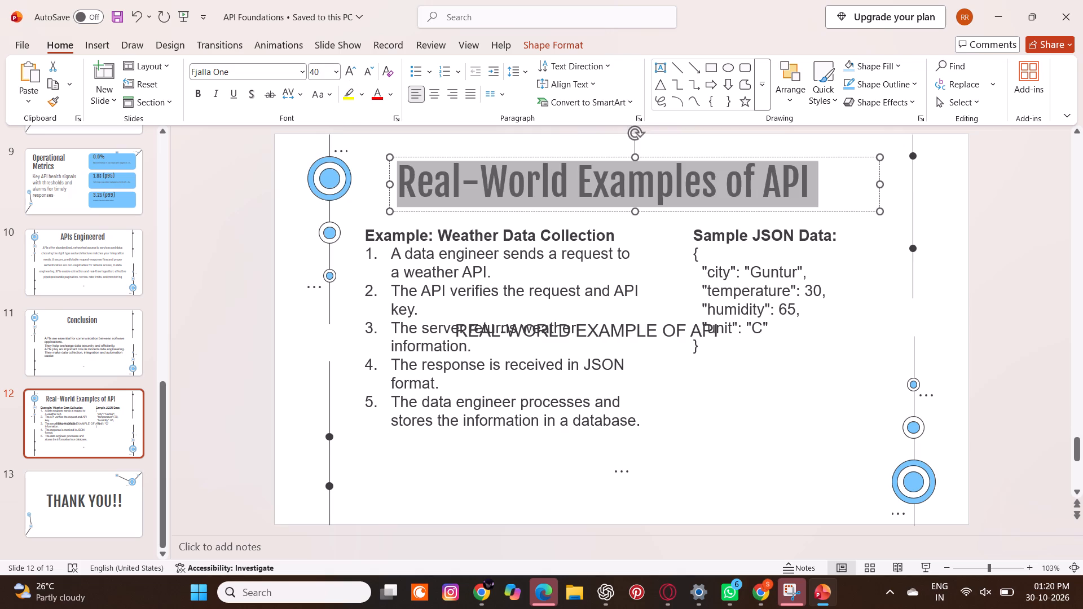
left_click_drag(562, 157, 576, 158)
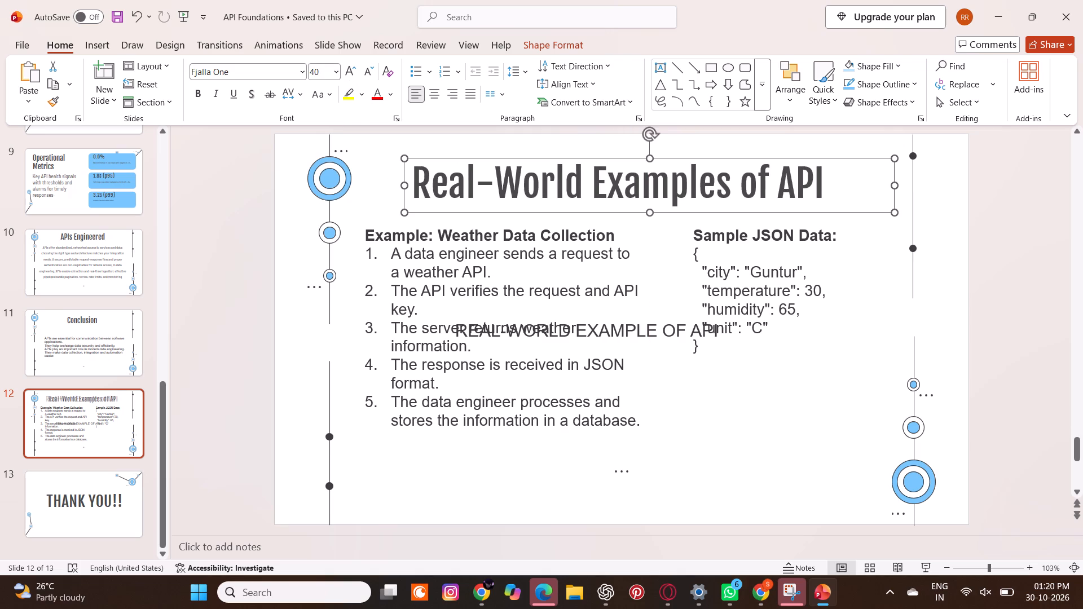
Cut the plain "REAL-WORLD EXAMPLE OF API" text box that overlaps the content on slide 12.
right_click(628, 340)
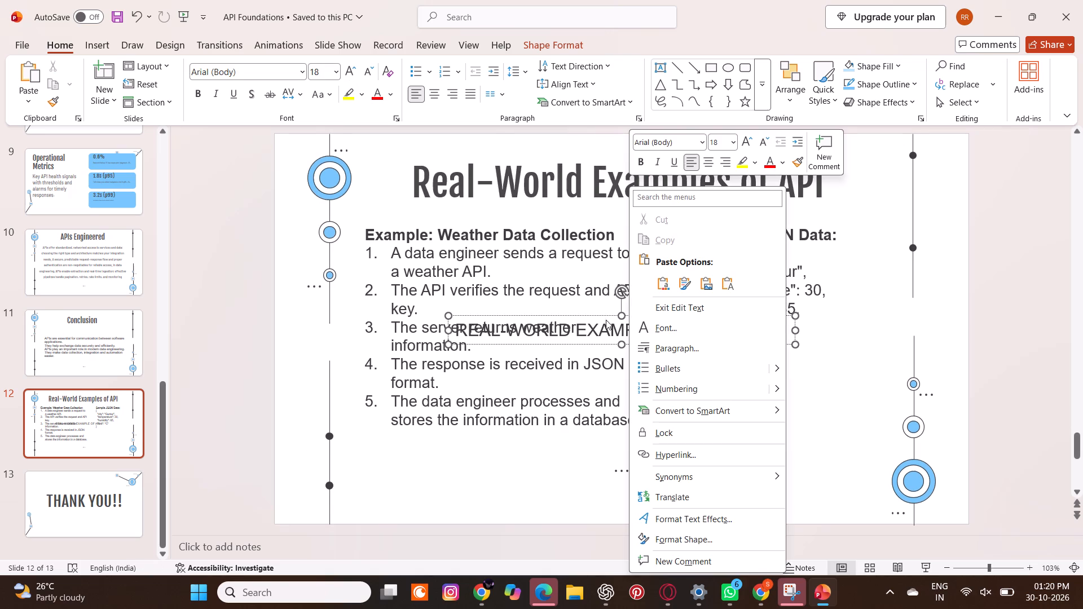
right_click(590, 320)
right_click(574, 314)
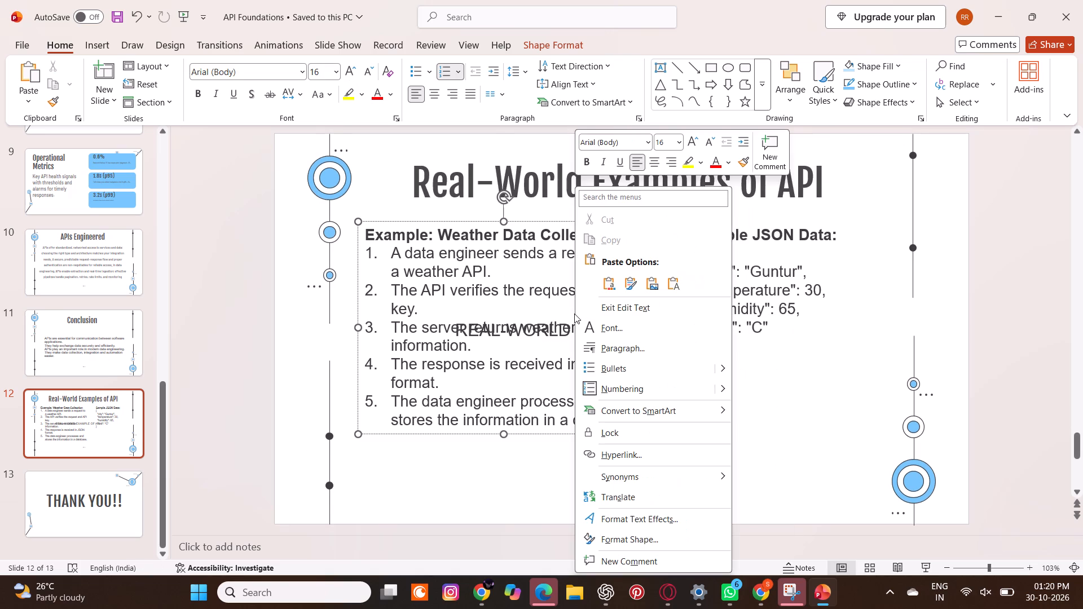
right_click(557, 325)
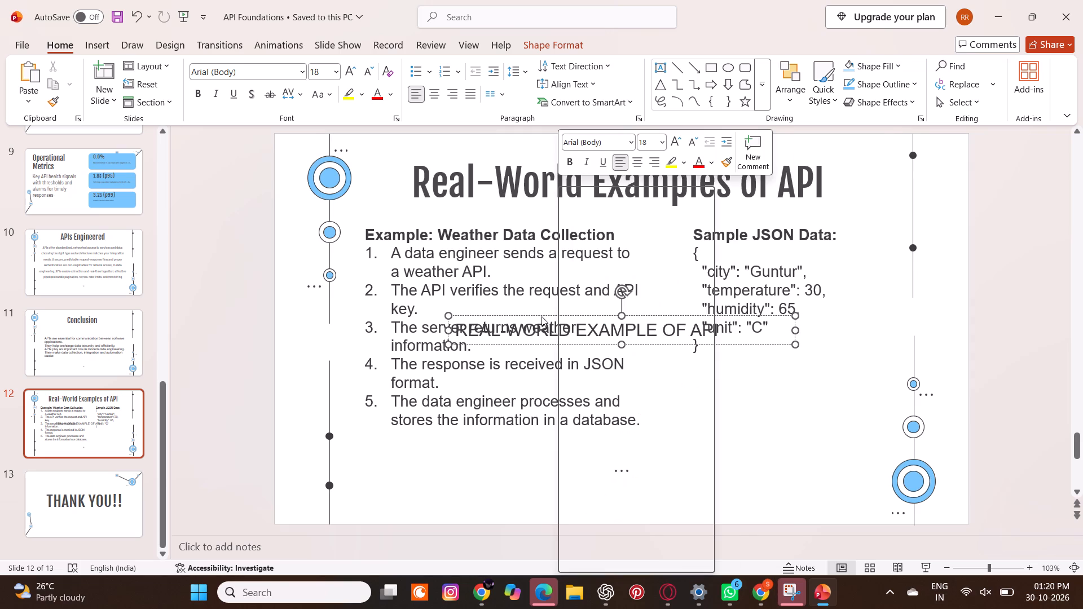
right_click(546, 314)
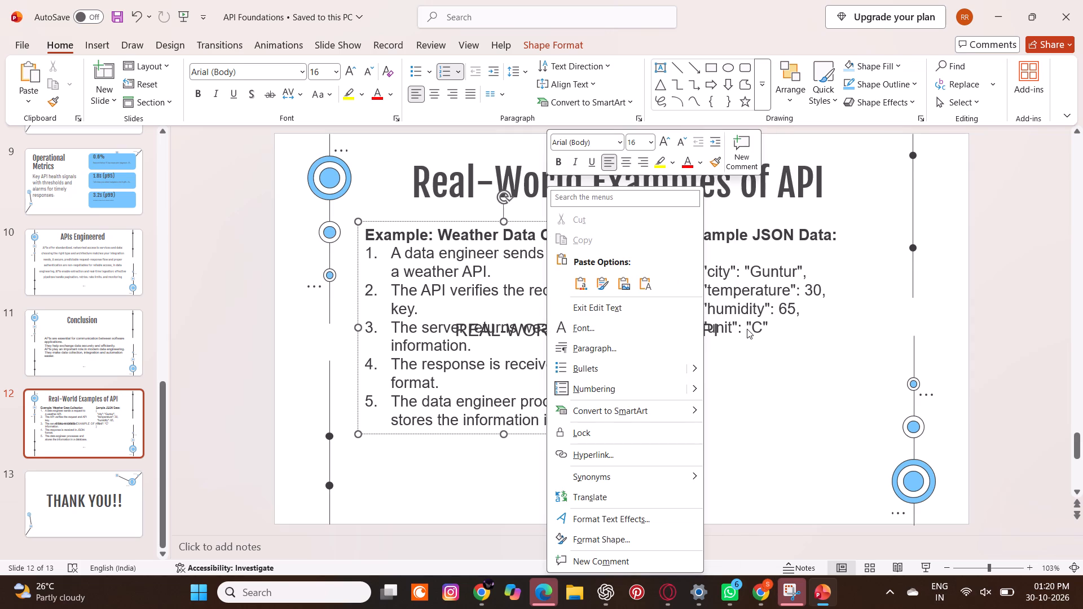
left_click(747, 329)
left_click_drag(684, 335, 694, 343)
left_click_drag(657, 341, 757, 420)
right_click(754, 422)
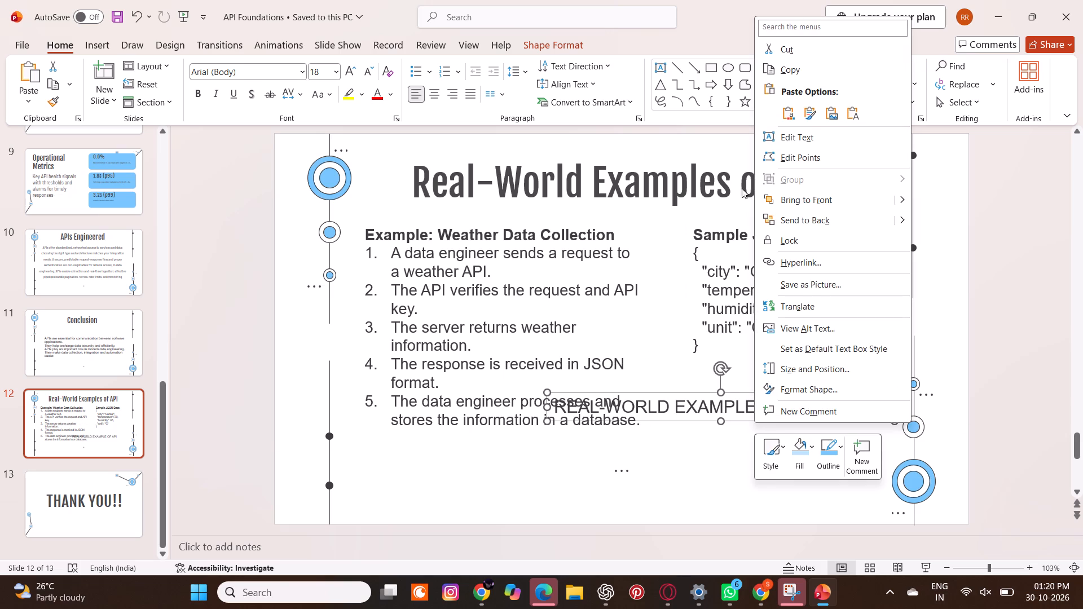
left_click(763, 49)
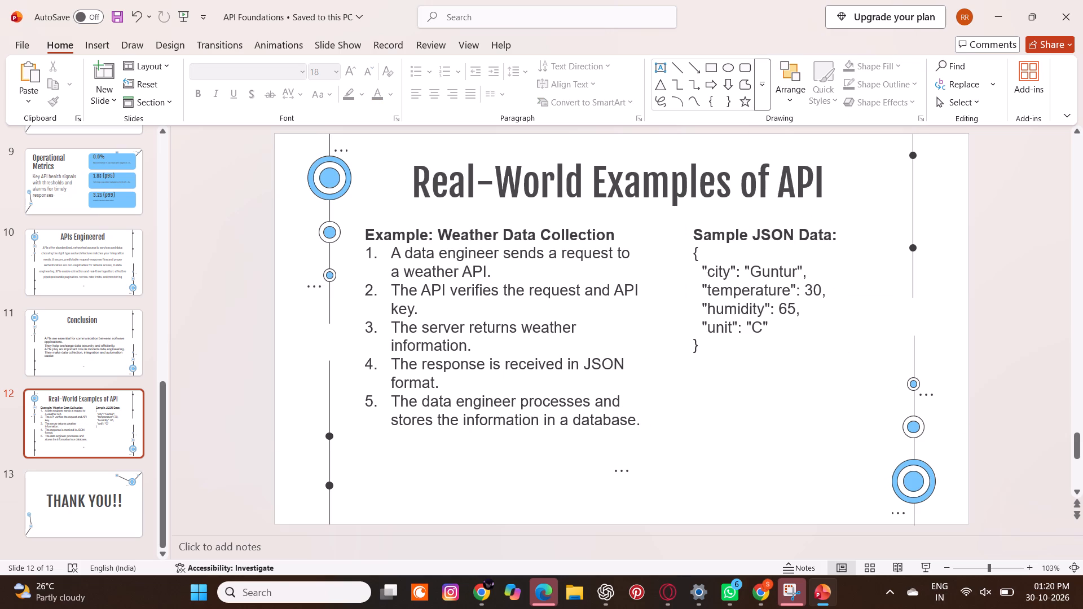
Copy the font name Fjalla One from slide 12's title formatting.
left_click(624, 182)
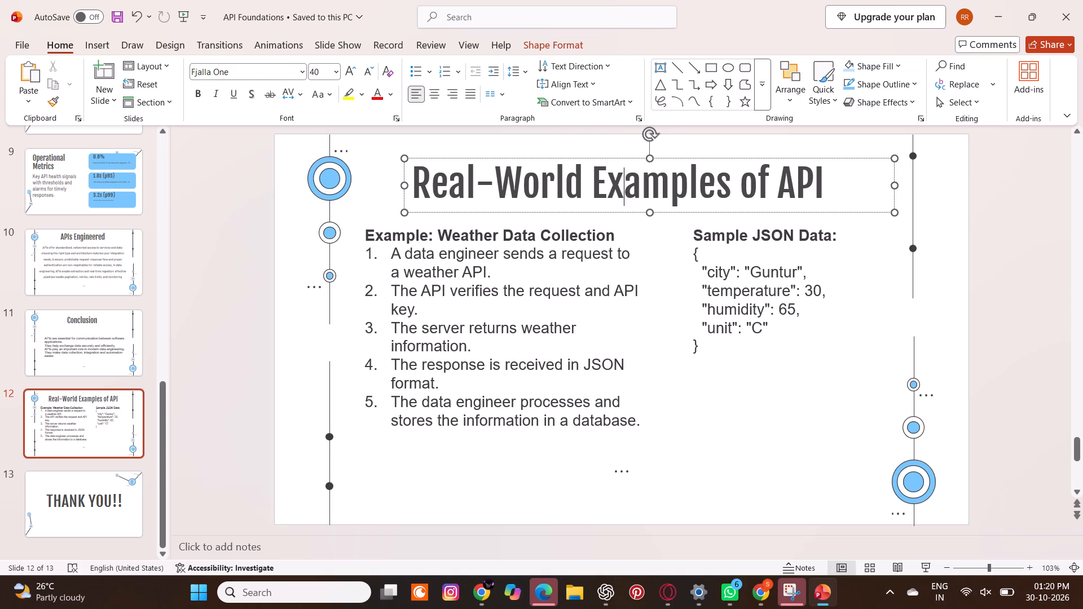
left_click_drag(258, 74, 182, 59)
left_click_drag(230, 70, 162, 61)
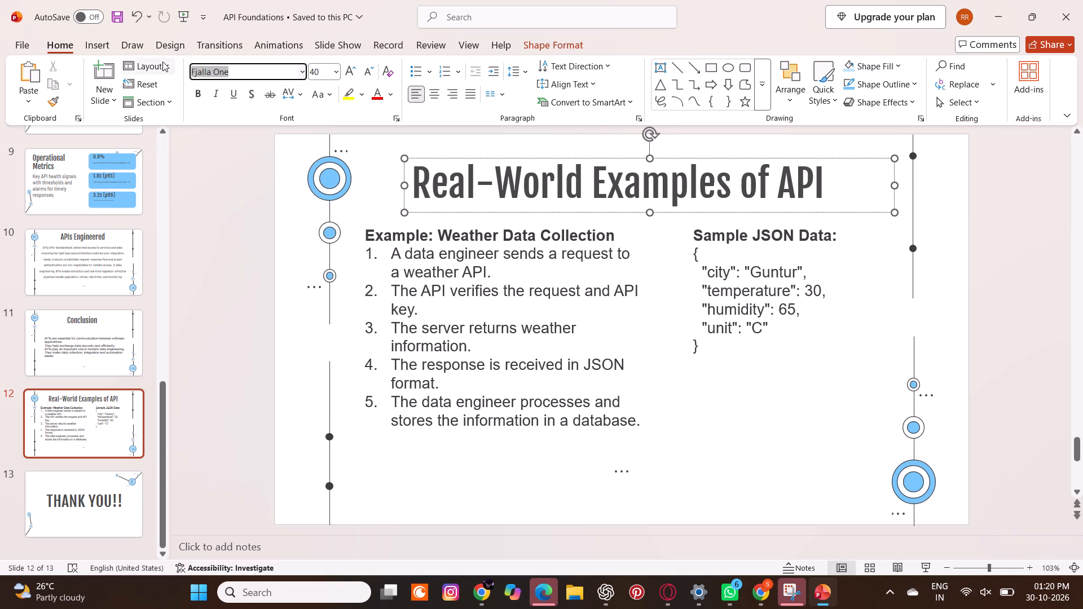
key("ctrl+c")
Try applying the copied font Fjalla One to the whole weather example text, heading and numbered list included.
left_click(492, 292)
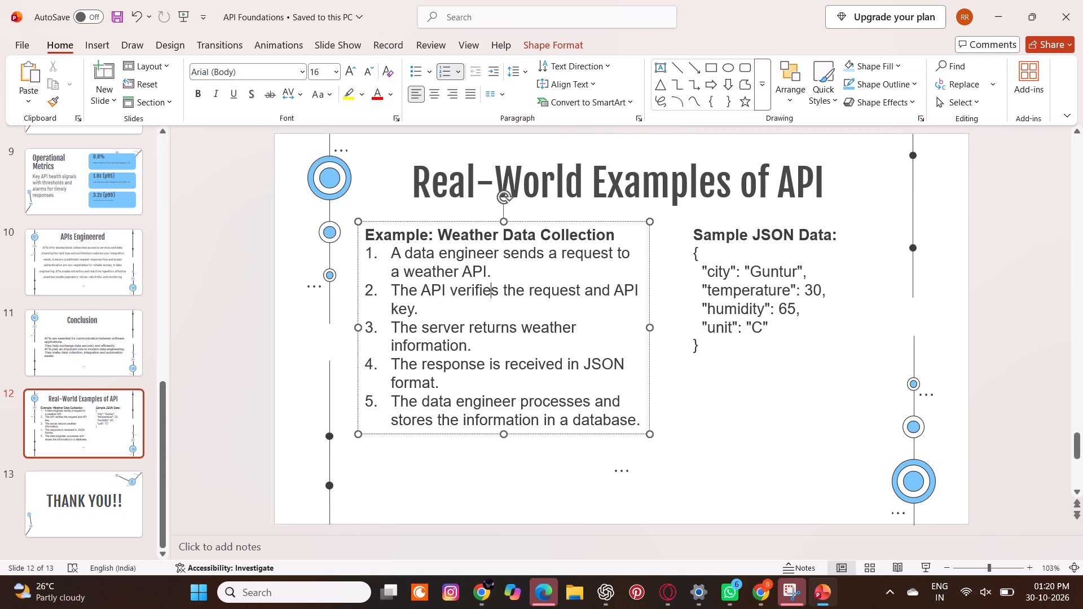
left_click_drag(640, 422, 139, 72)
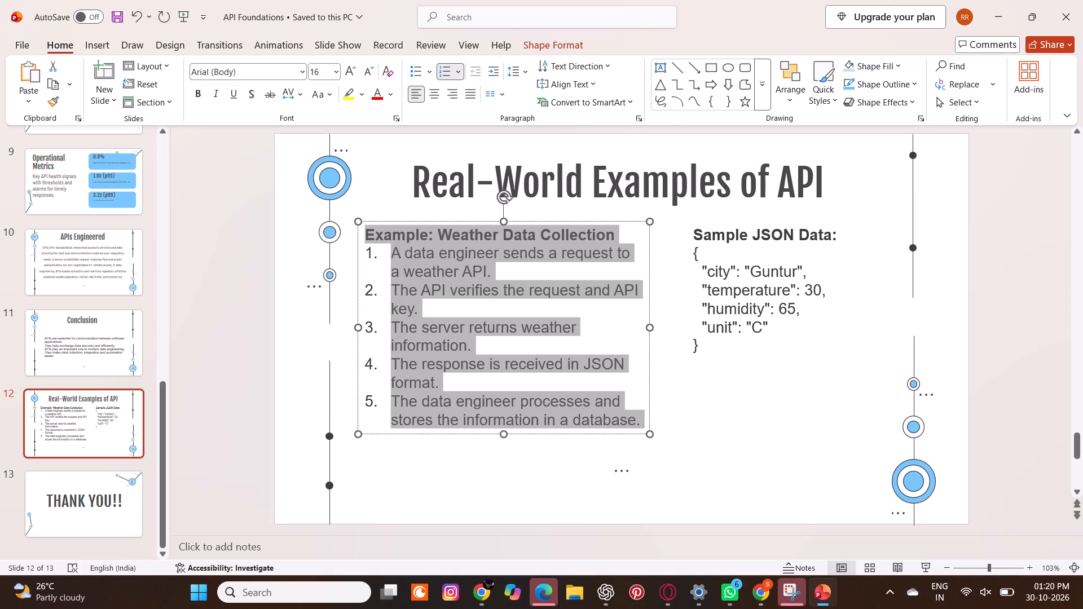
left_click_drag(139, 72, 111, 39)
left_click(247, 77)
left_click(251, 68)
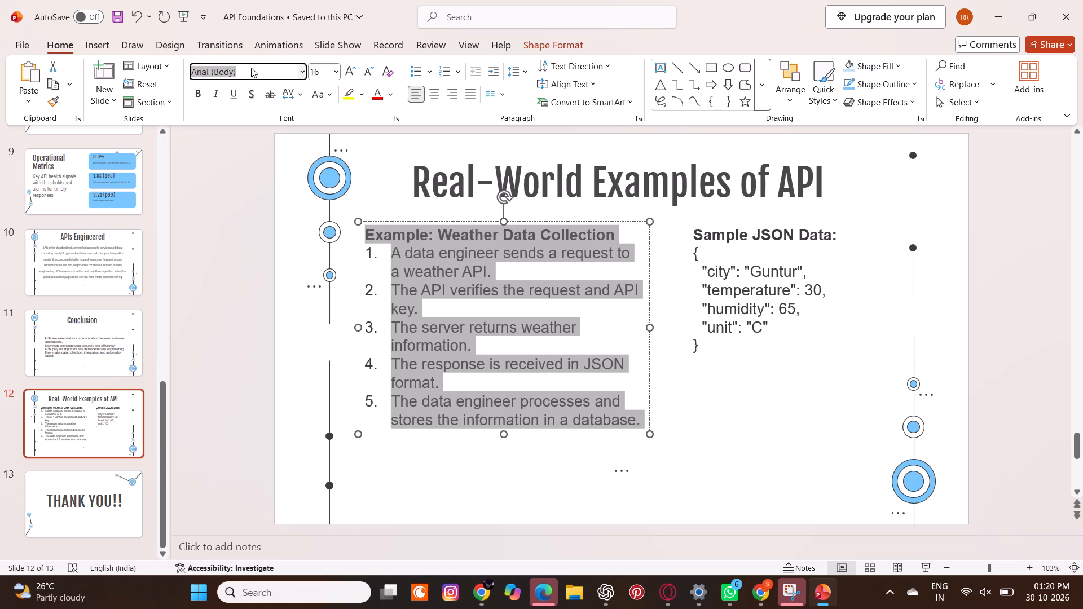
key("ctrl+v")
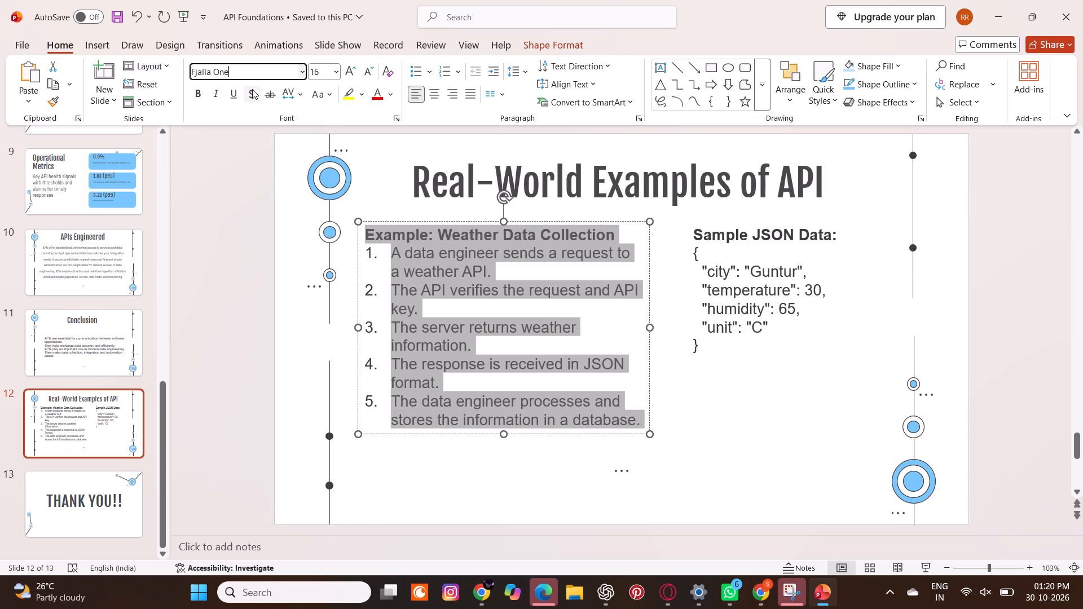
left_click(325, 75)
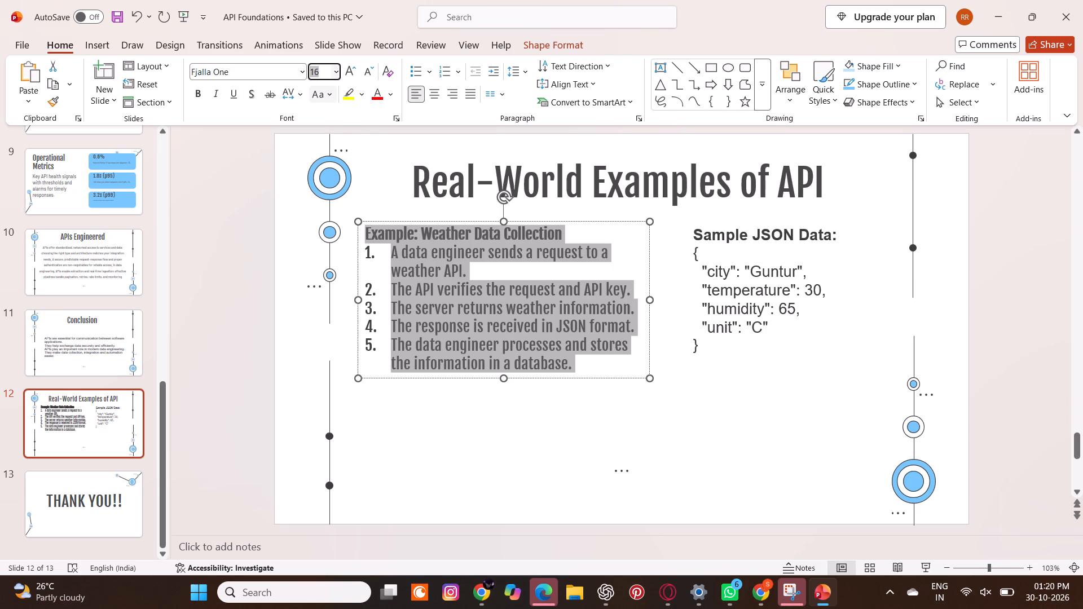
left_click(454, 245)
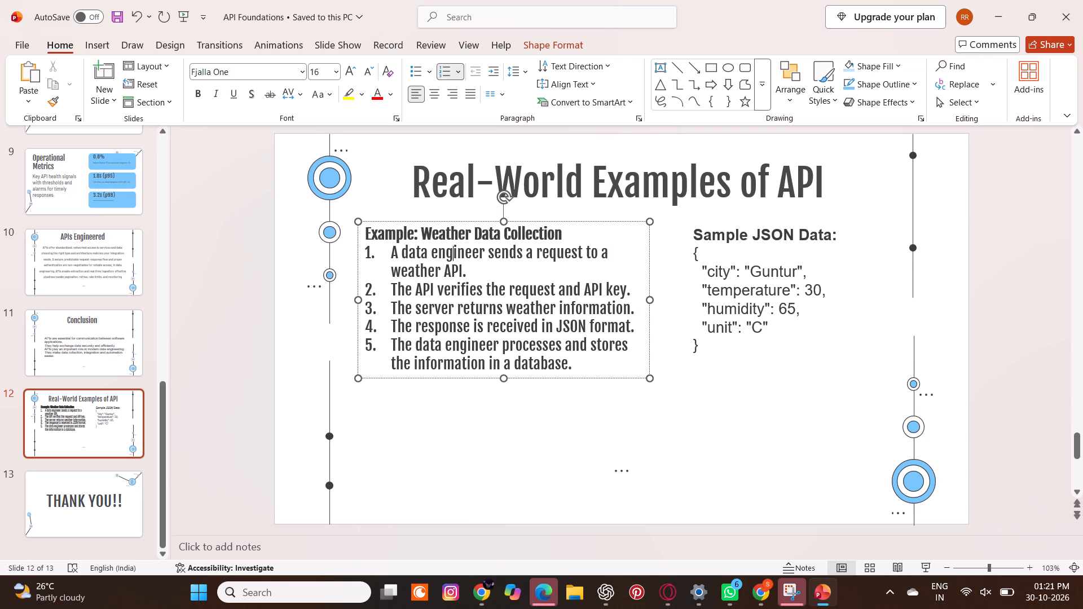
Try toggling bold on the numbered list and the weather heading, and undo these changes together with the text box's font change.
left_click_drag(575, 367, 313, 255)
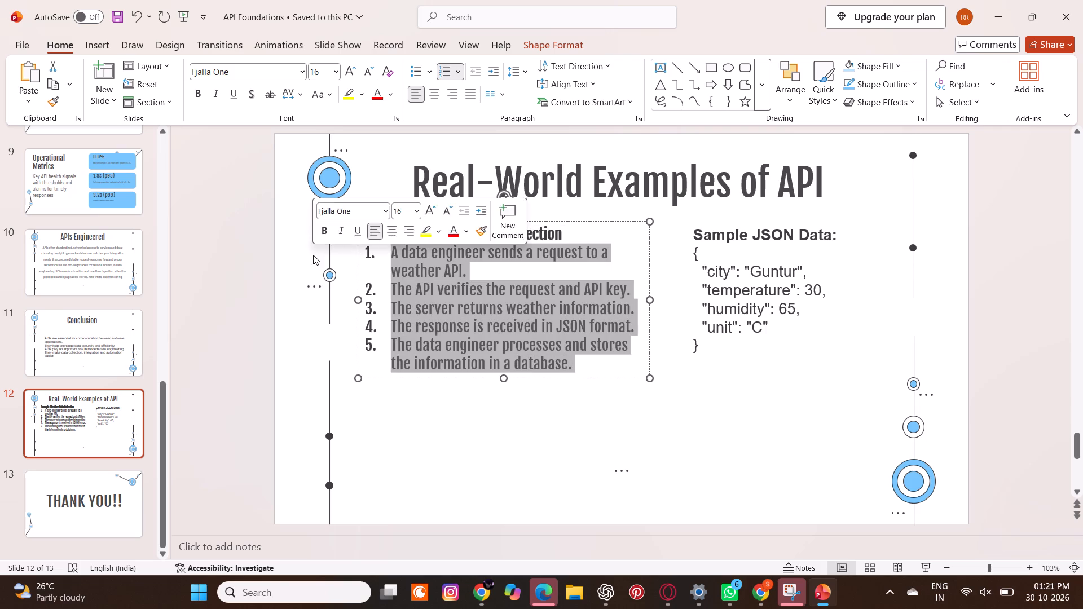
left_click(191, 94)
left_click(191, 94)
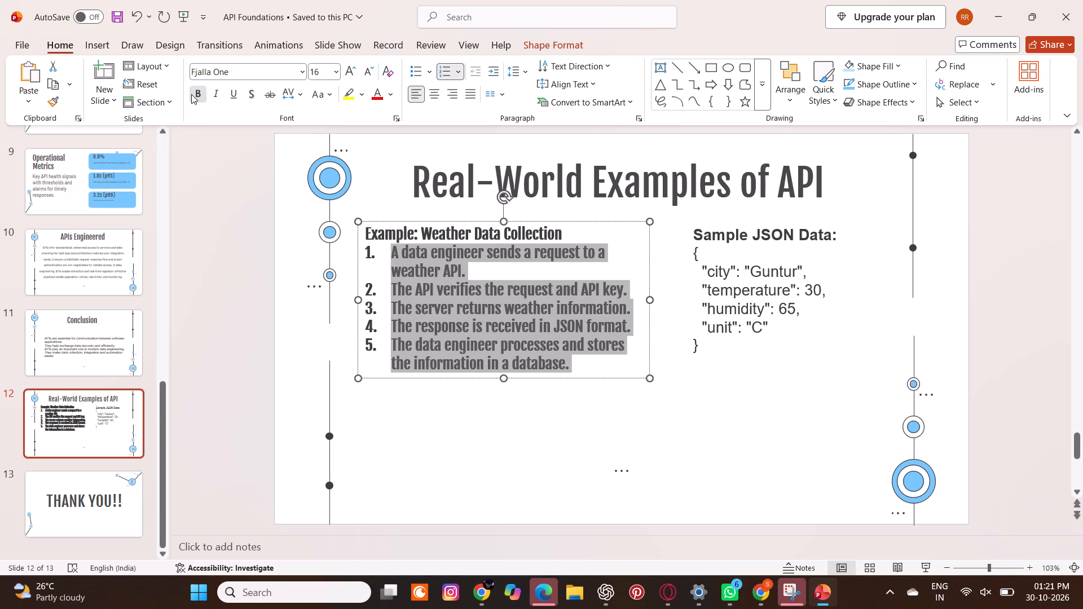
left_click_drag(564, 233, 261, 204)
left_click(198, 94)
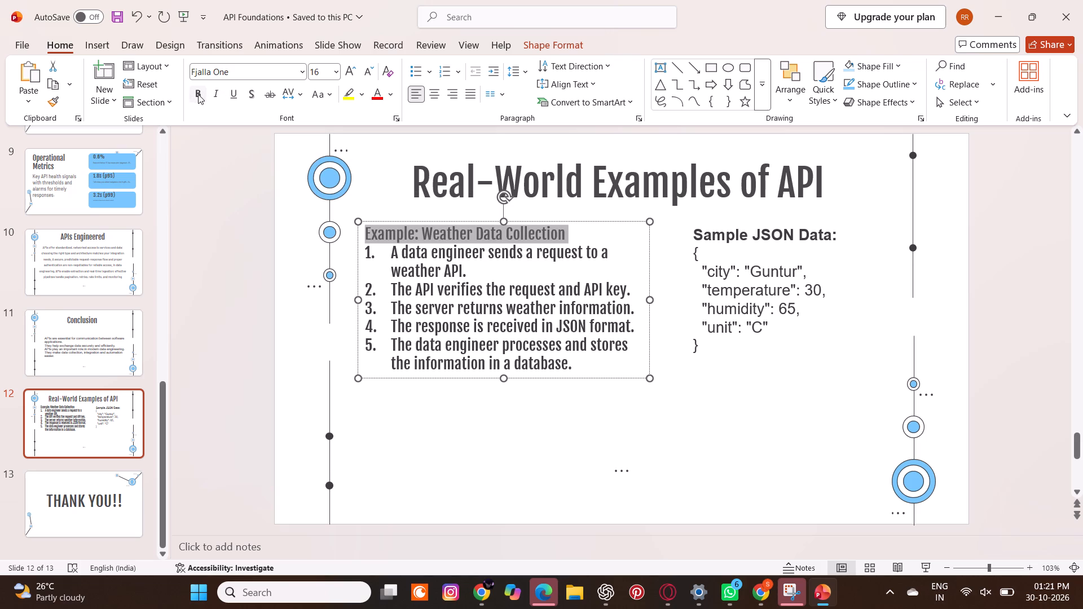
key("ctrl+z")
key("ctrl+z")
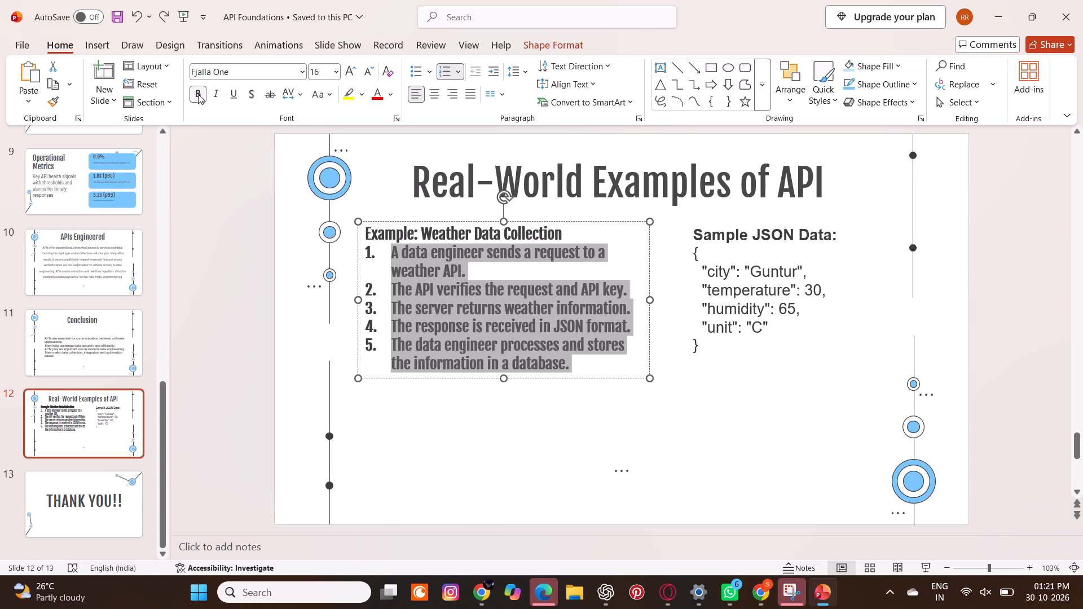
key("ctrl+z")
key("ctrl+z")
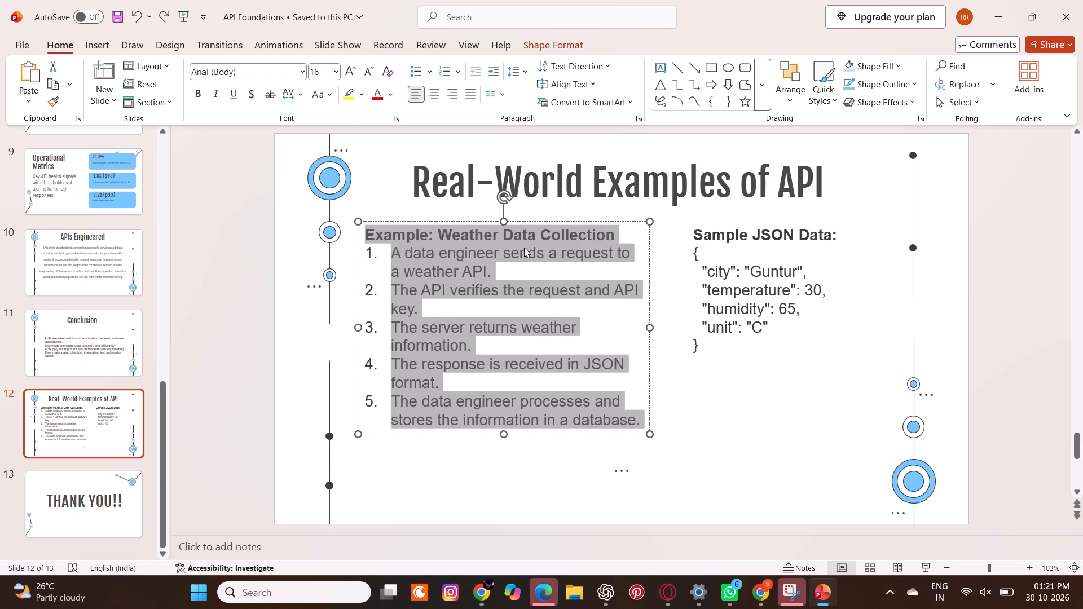
Set the font of only the "Example: Weather Data Collection" heading to Fjalla One.
left_click(612, 238)
left_click_drag(614, 235, 306, 241)
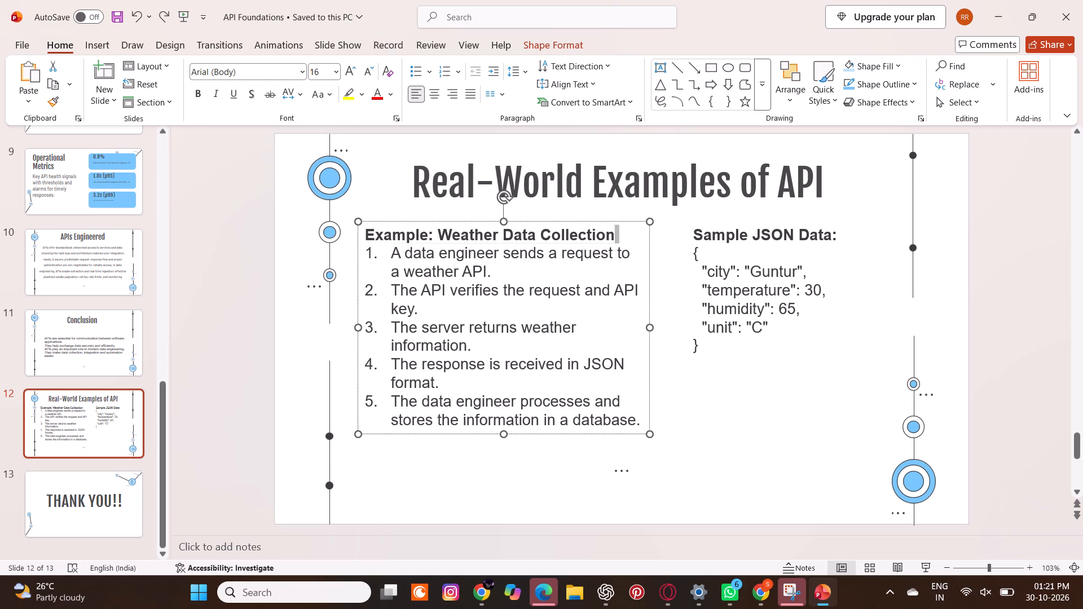
left_click_drag(306, 241, 301, 236)
left_click(282, 70)
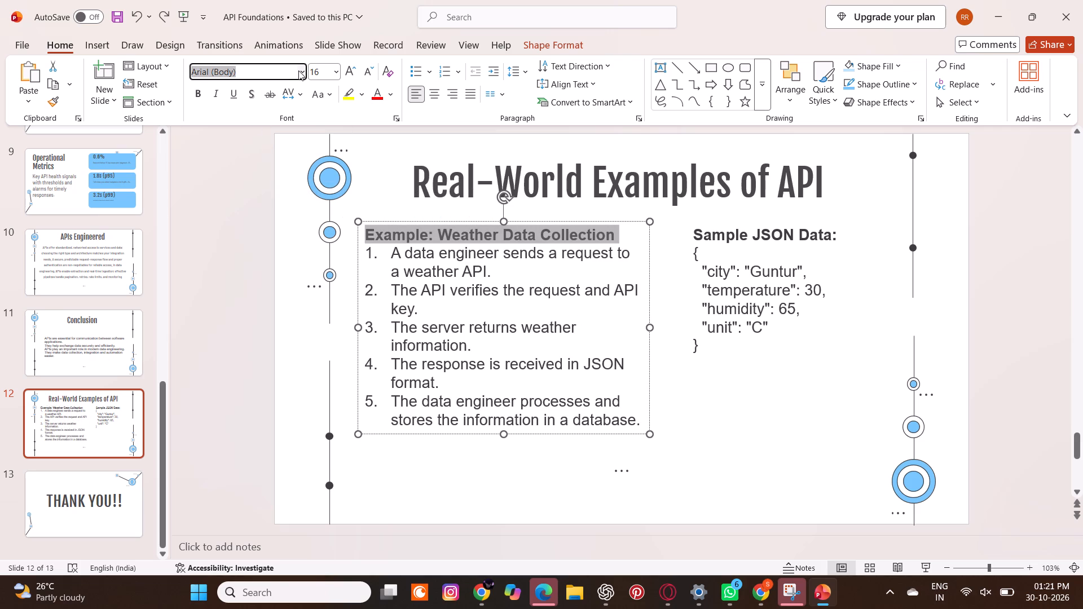
key("ctrl+v")
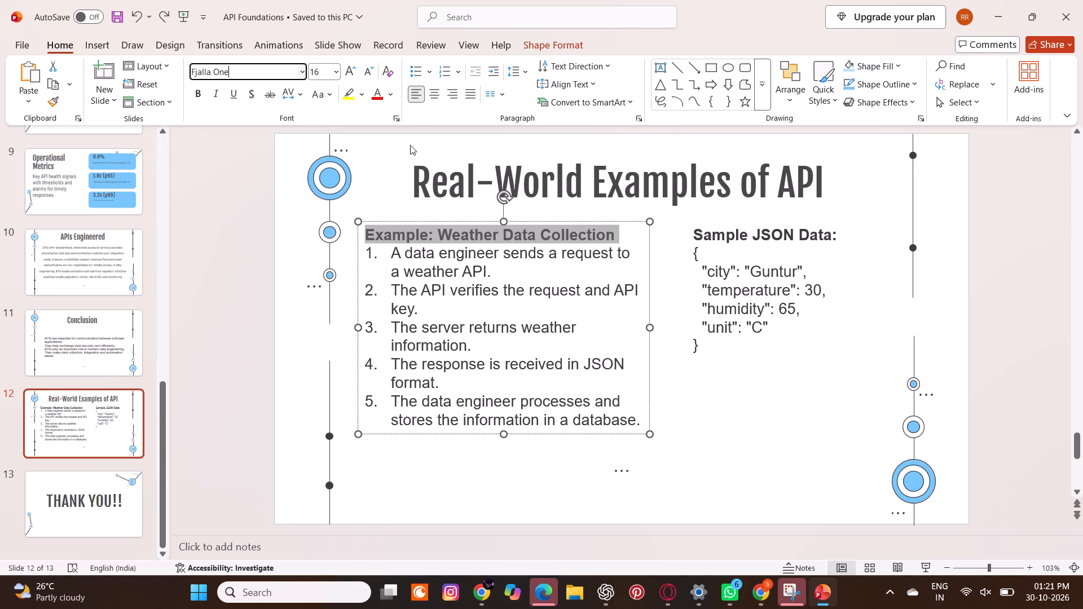
left_click(320, 76)
left_click(443, 213)
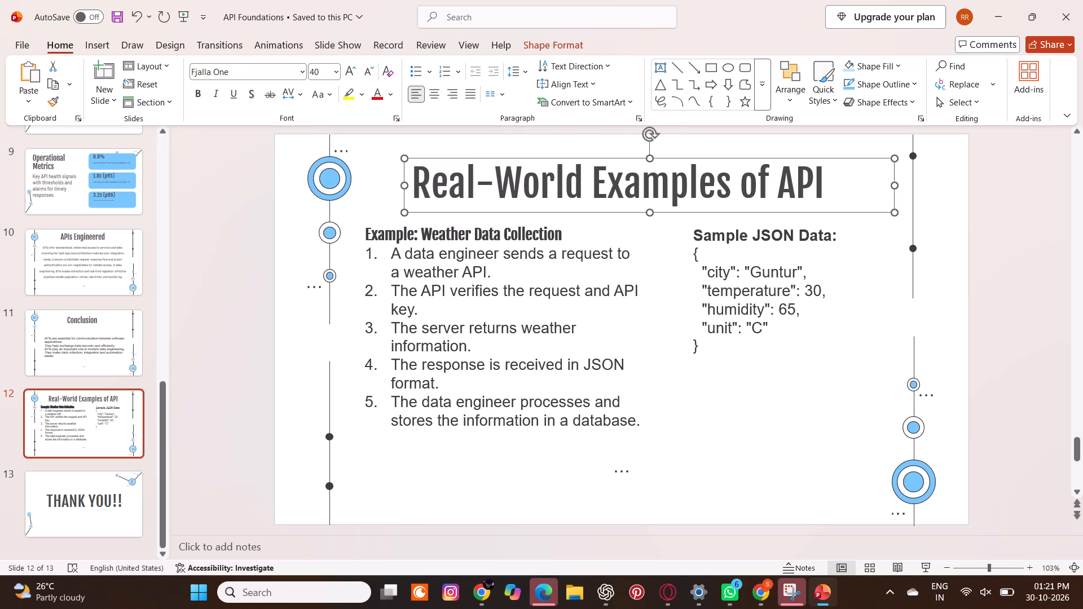
Set the font of the "Sample JSON Data" heading to Fjalla One.
left_click_drag(834, 237, 631, 227)
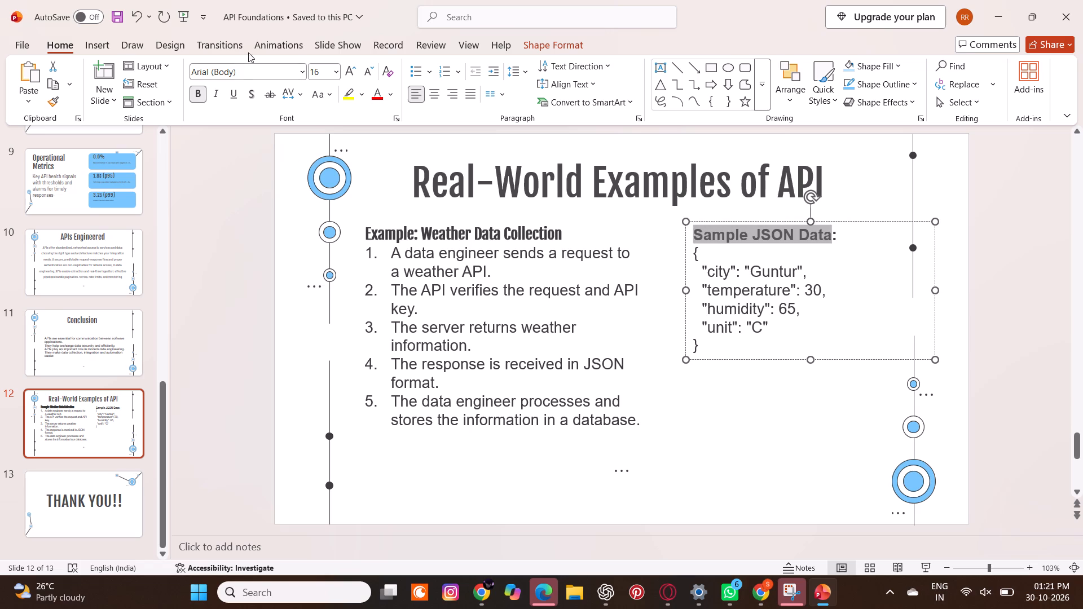
left_click_drag(241, 74, 133, 69)
left_click_drag(246, 67, 223, 68)
left_click_drag(223, 68, 172, 70)
key("ctrl+v")
left_click(315, 79)
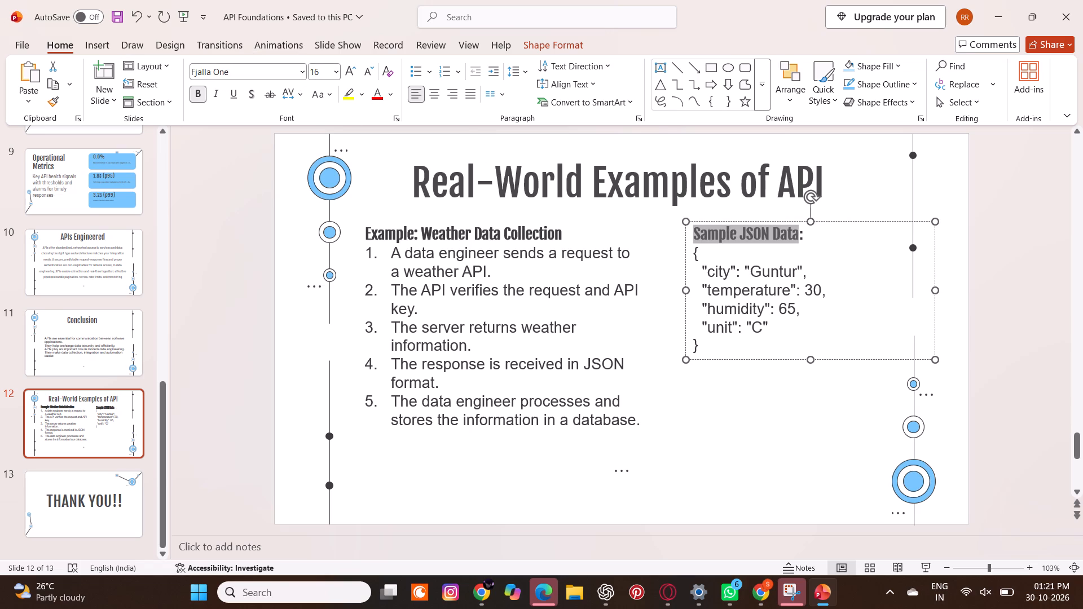
left_click(593, 197)
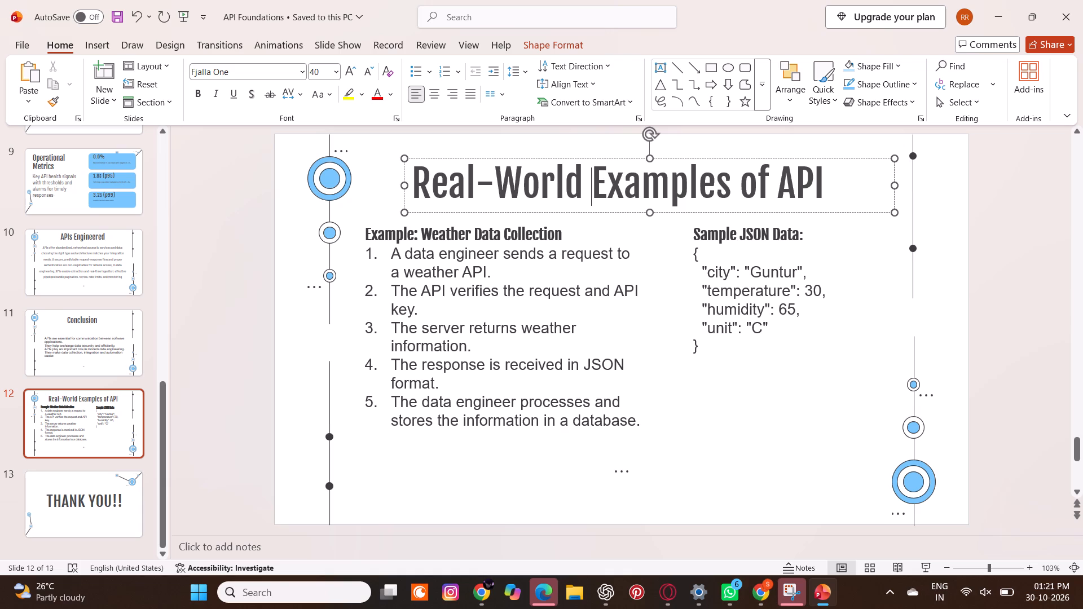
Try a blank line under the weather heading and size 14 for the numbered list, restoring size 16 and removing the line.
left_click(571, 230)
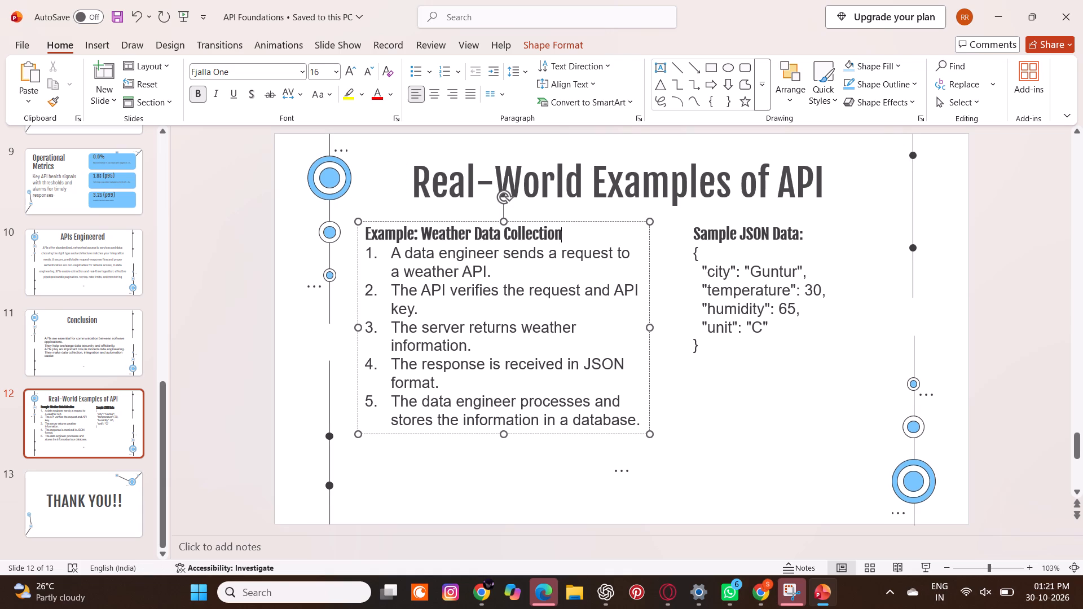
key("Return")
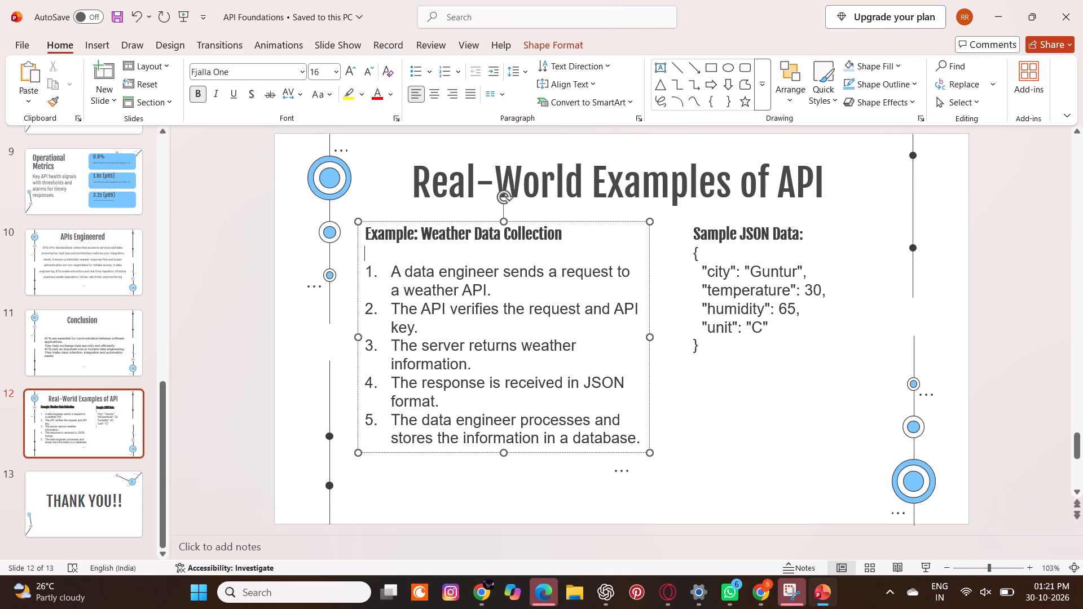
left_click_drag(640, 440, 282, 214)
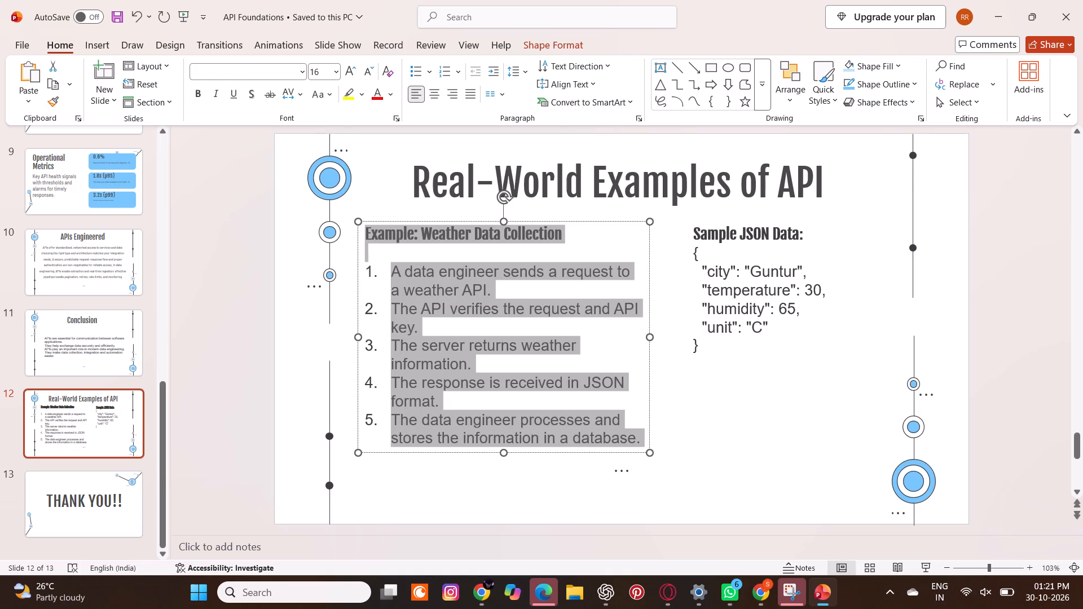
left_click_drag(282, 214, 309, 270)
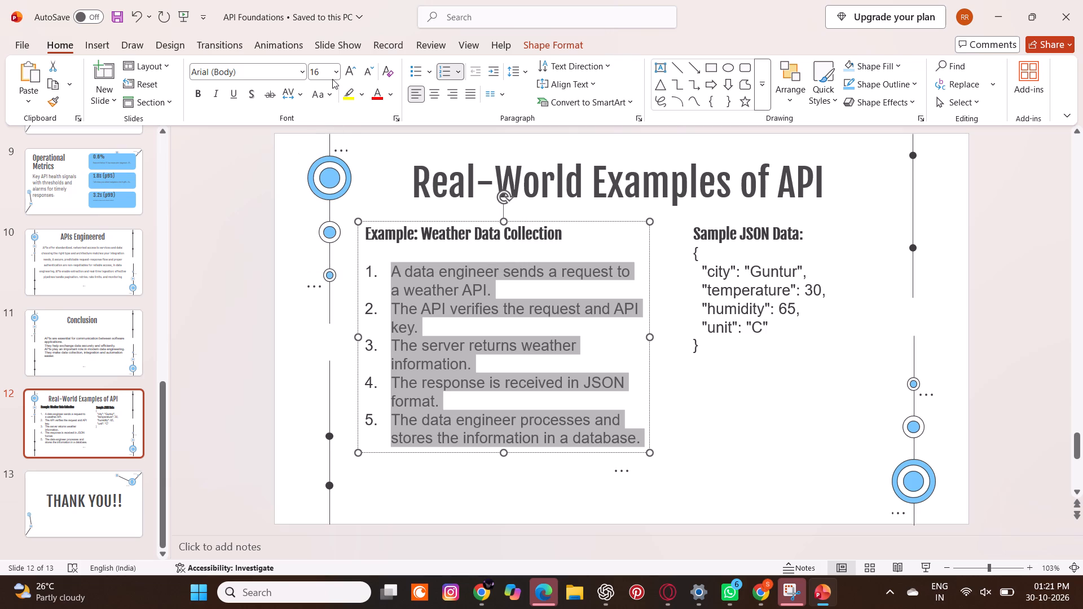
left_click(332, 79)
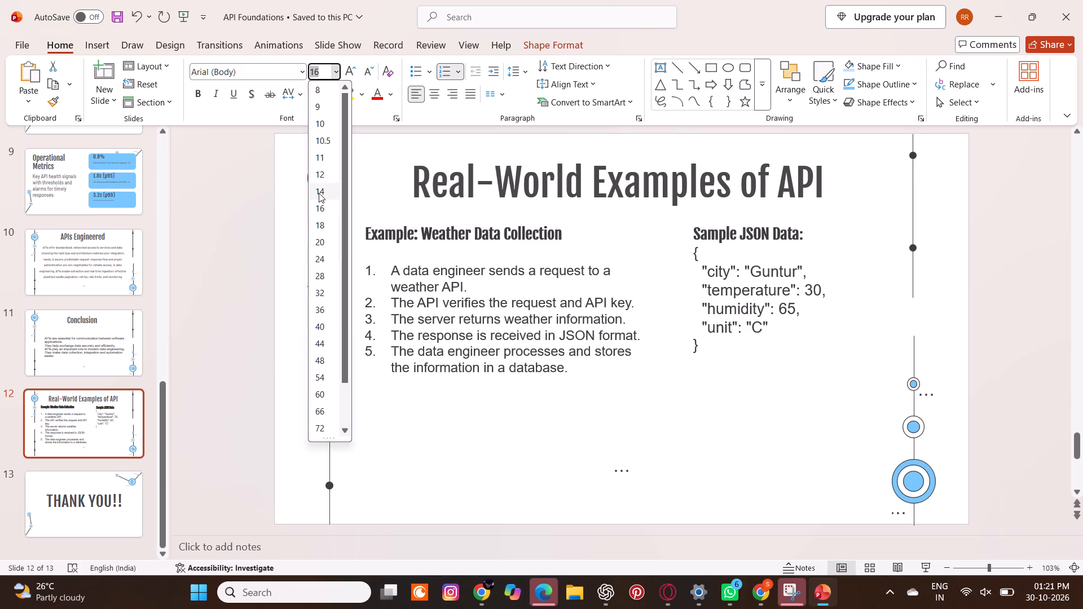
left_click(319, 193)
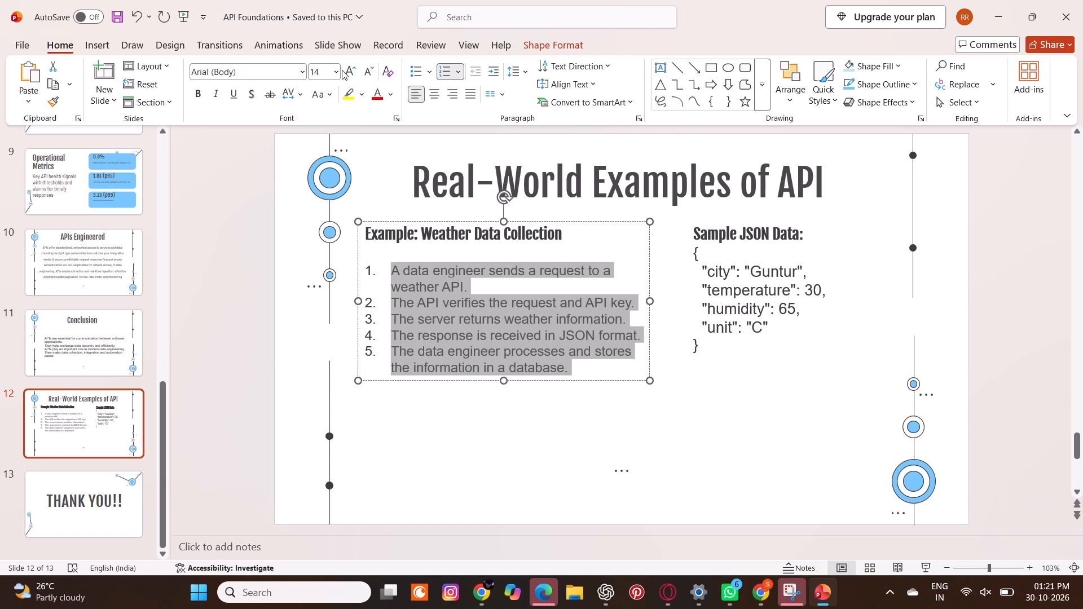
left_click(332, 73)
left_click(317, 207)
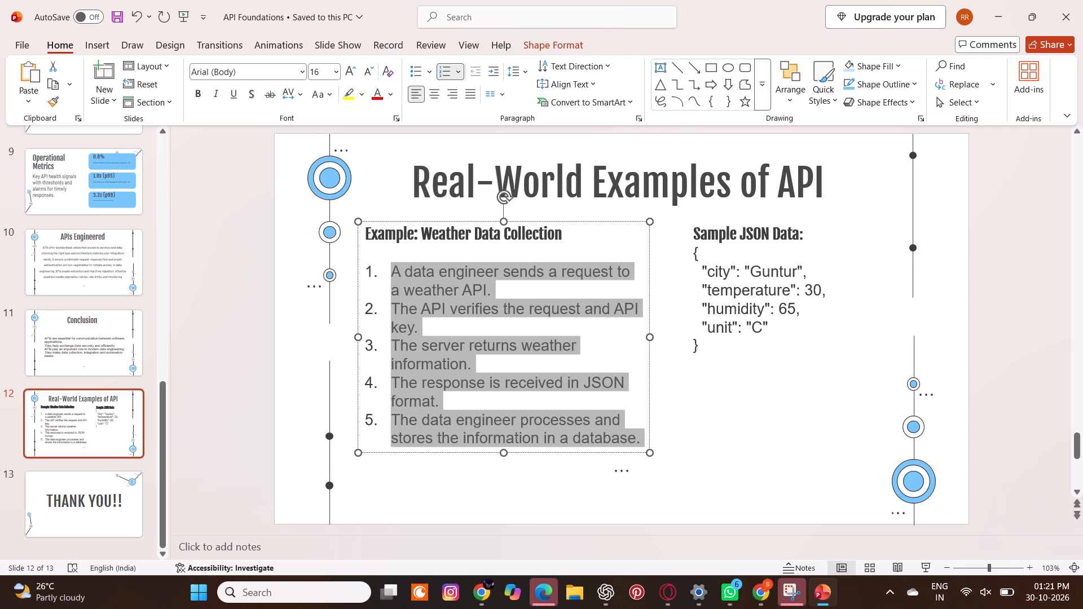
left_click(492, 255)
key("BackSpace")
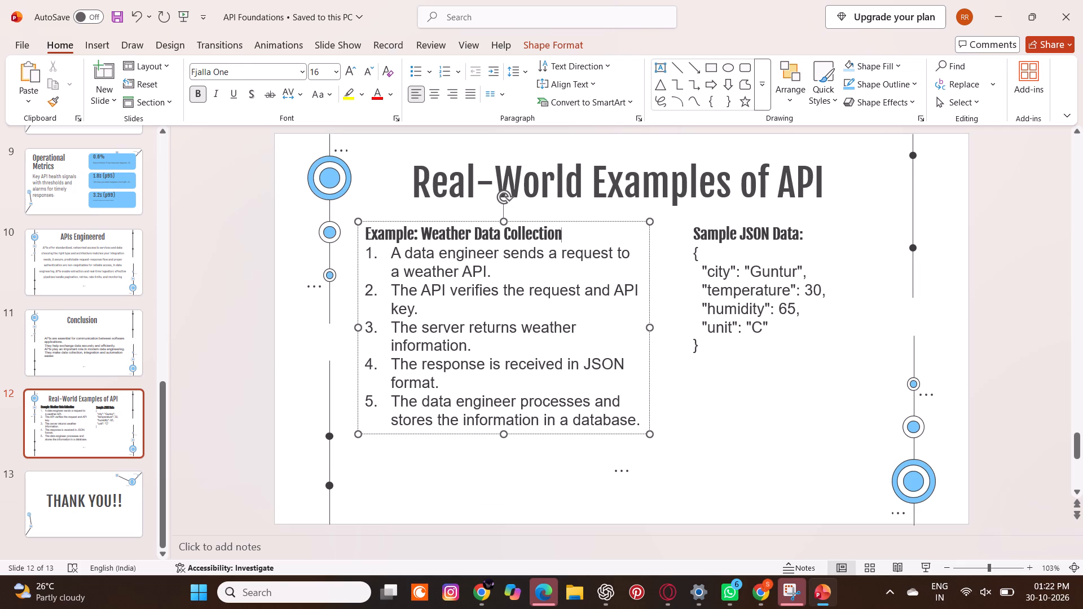
Set the font size of the "Example: Weather Data Collection" heading to 20.
left_click_drag(559, 232, 344, 191)
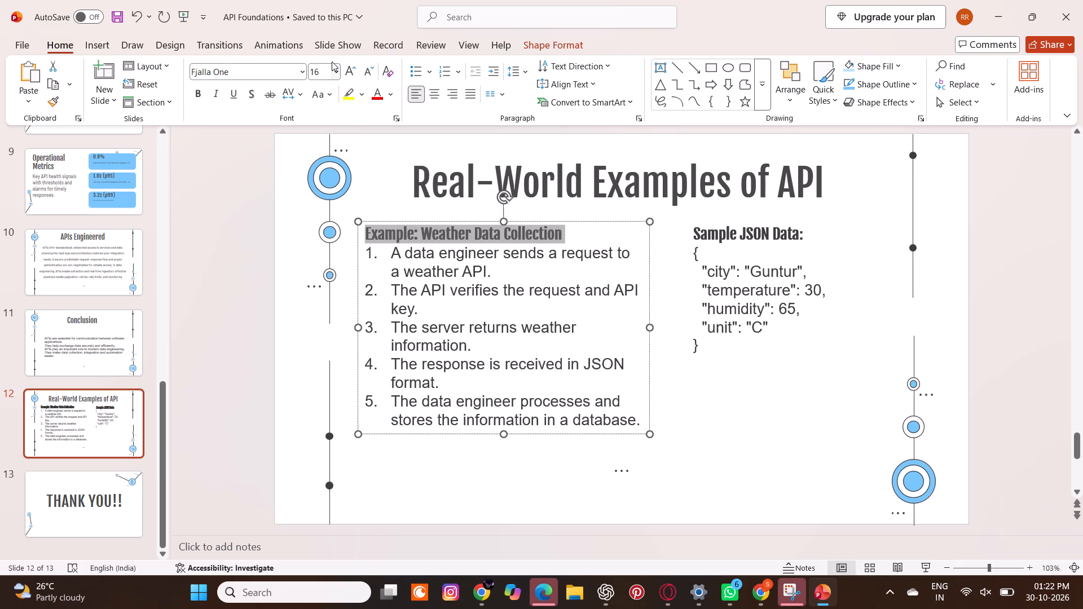
left_click(332, 61)
left_click(344, 81)
left_click(331, 73)
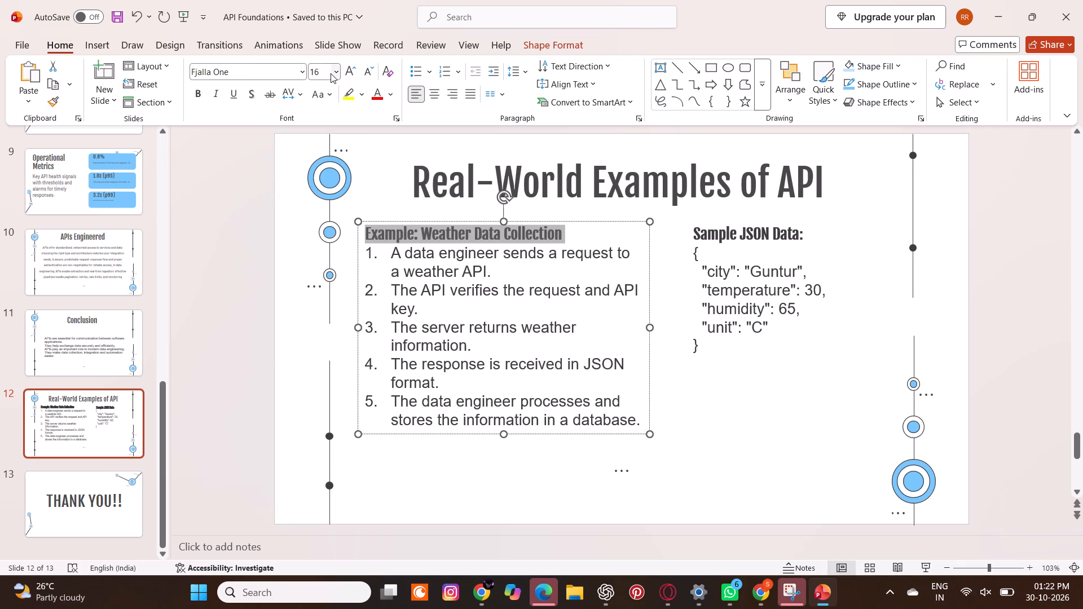
left_click(340, 74)
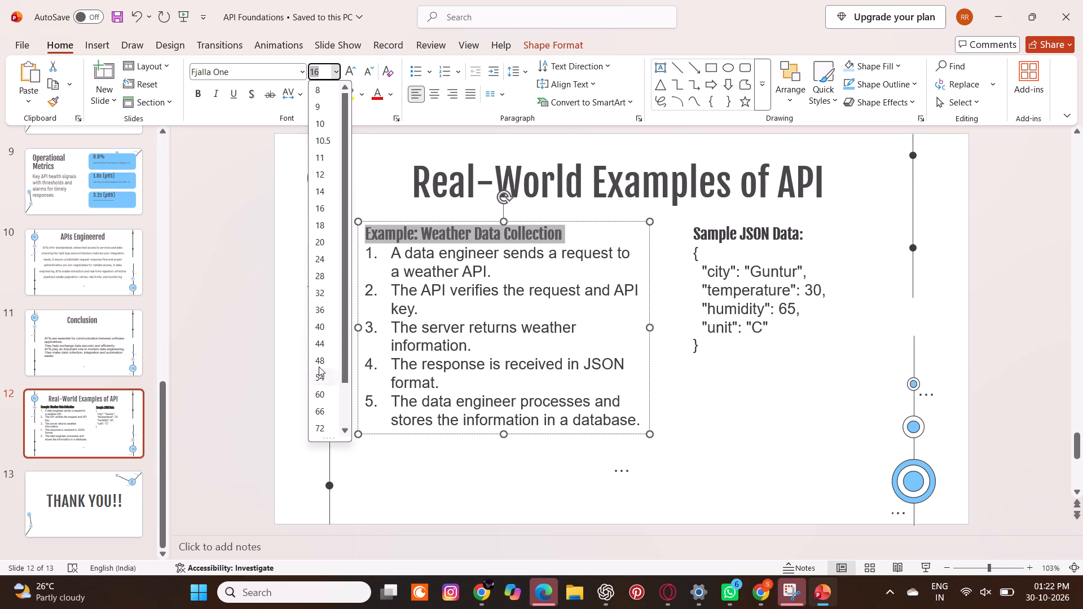
left_click(326, 239)
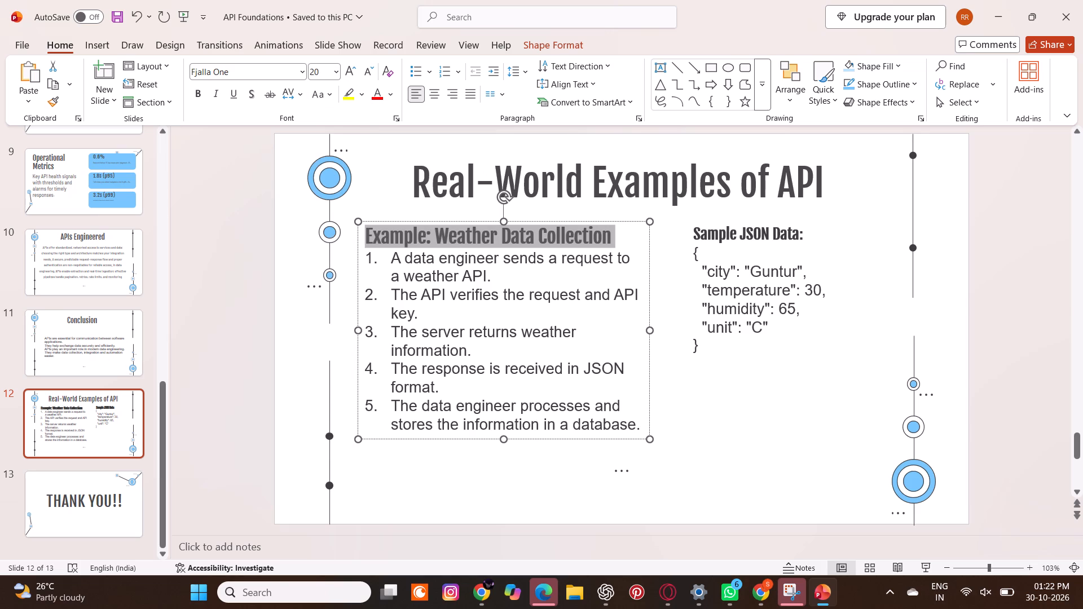
Set the font size of the "Sample JSON Data" heading on slide 12 to 20.
left_click(776, 240)
left_click_drag(802, 236, 676, 243)
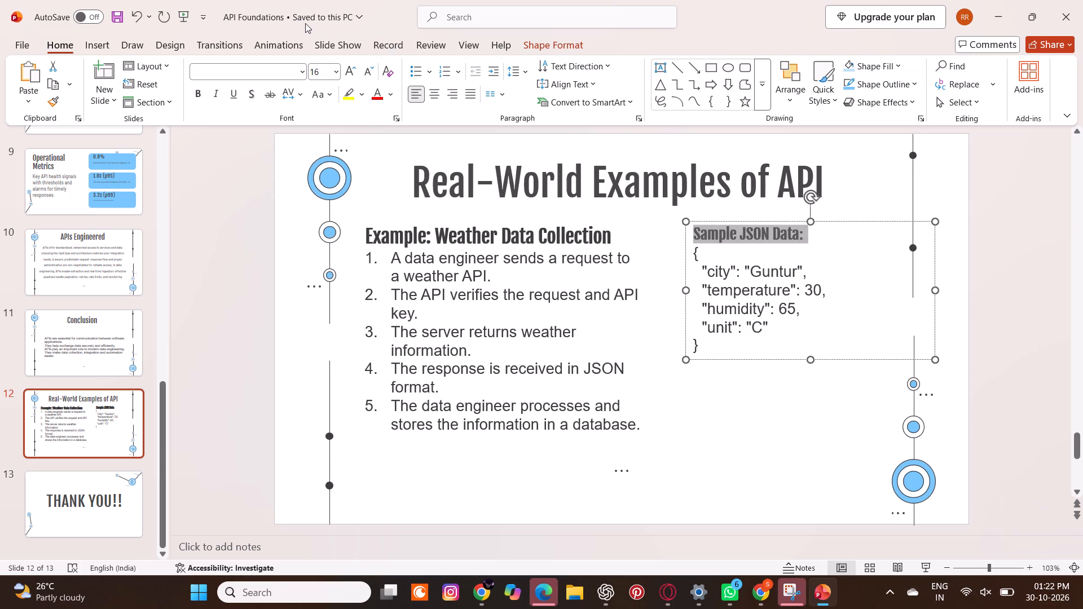
left_click(335, 65)
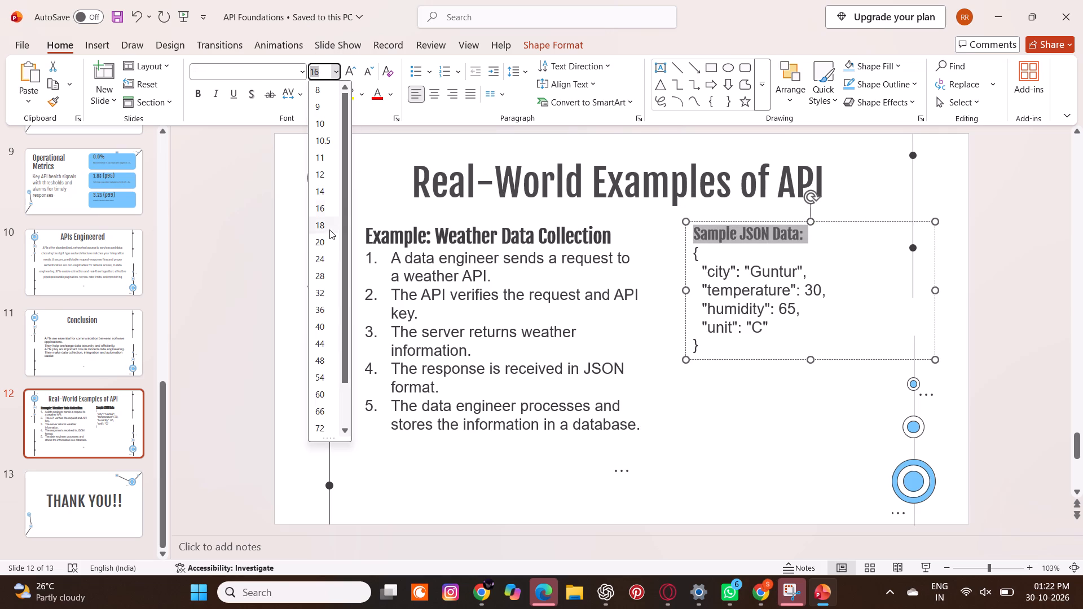
left_click(323, 240)
left_click(673, 207)
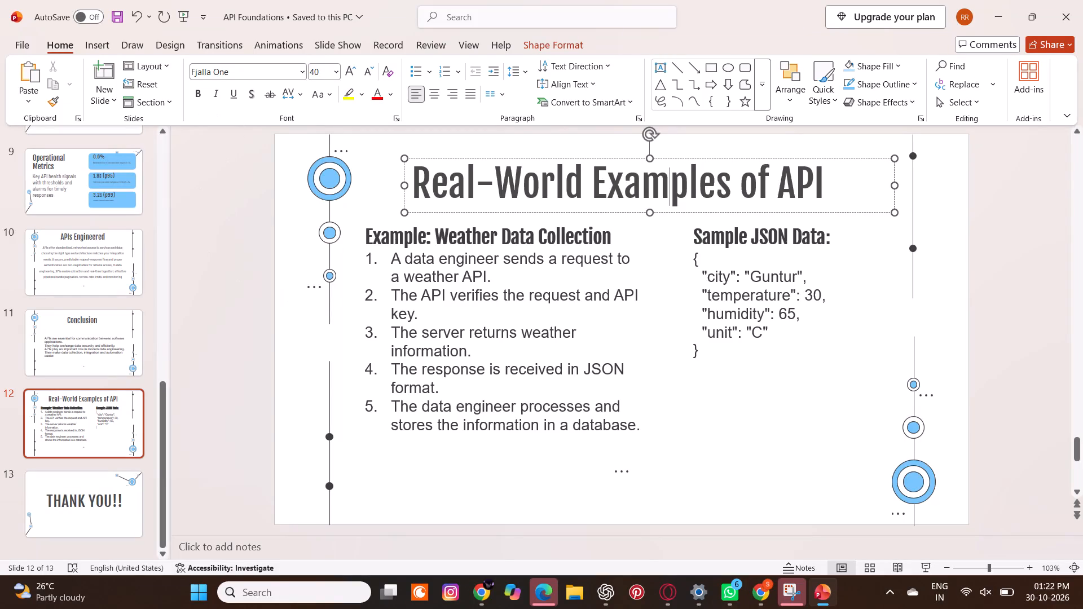
Move the sample JSON text box slightly down so it starts lower than the weather example text.
left_click(739, 352)
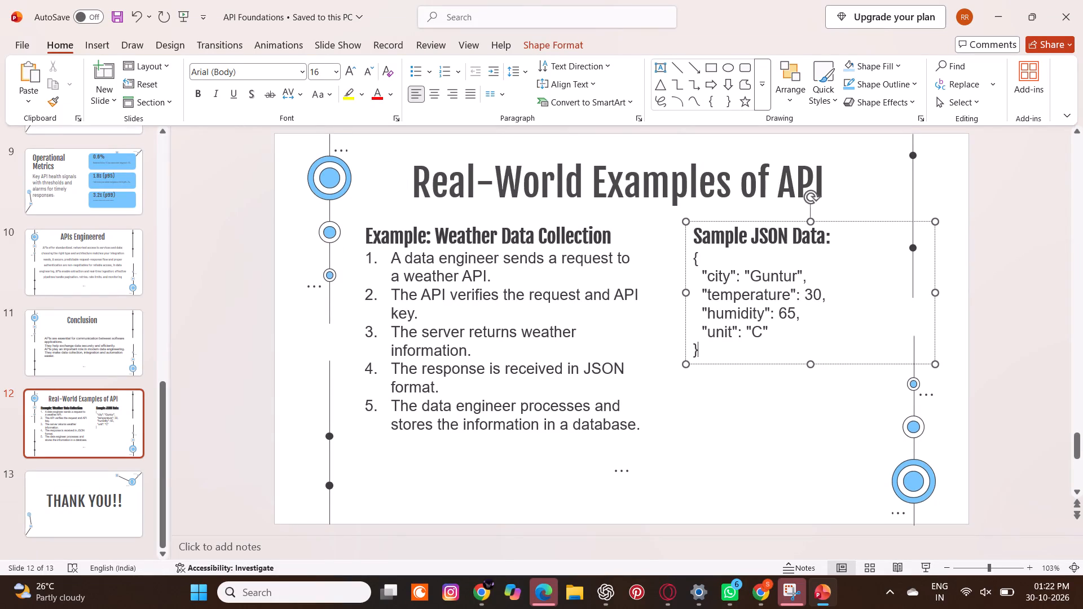
left_click_drag(781, 223, 783, 249)
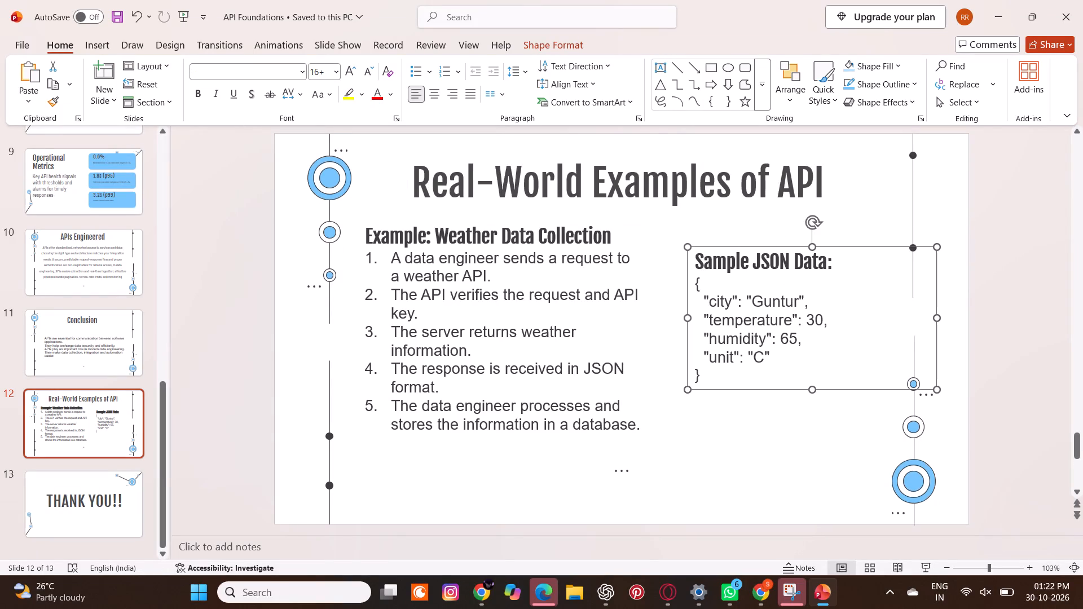
Nudge the "Real-World Examples of API" title slightly up and to the left on the slide.
left_click(706, 200)
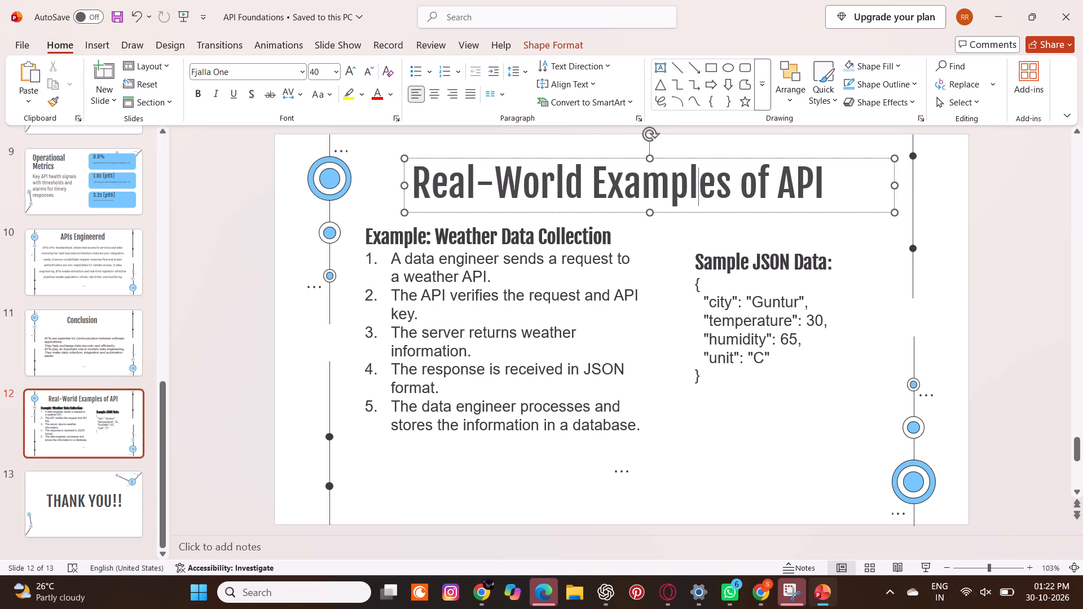
left_click_drag(708, 158, 701, 154)
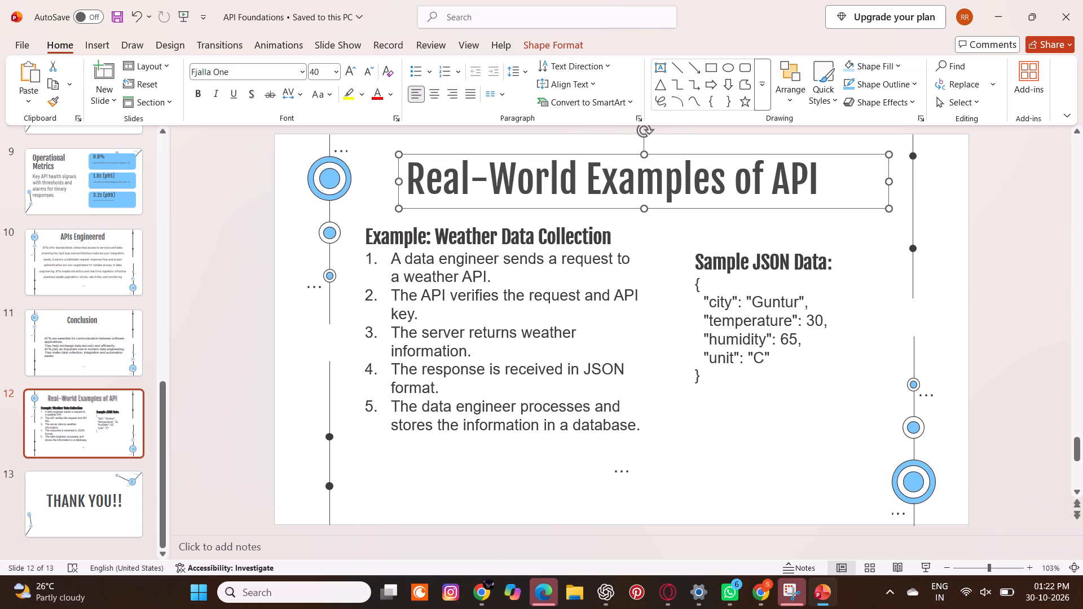
Remove the bold formatting from the "Example: Weather Data Collection" heading.
left_click_drag(614, 233, 395, 206)
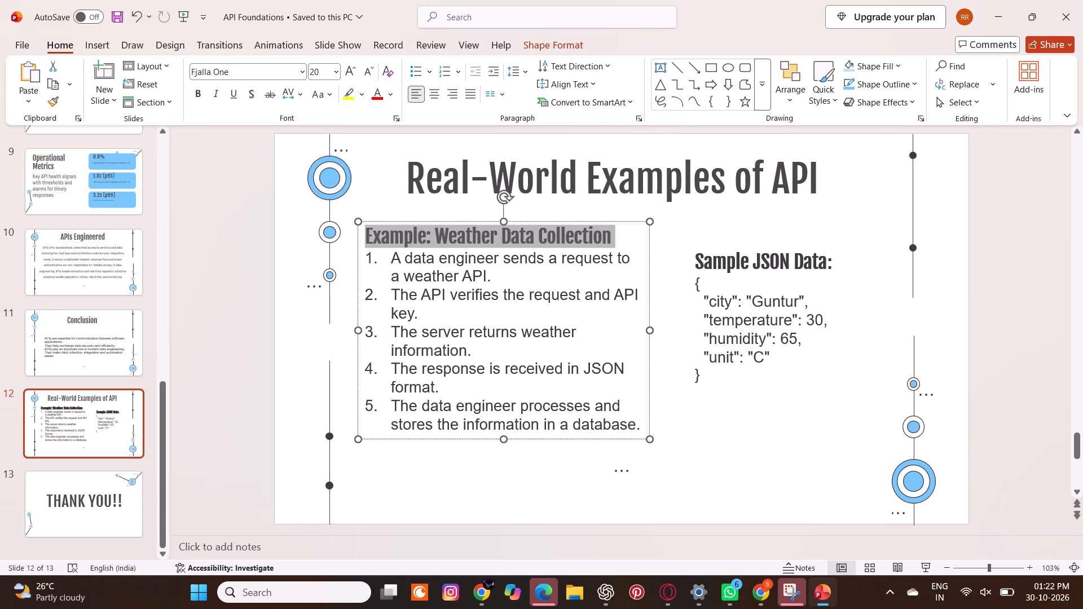
left_click_drag(395, 206, 381, 204)
left_click(192, 86)
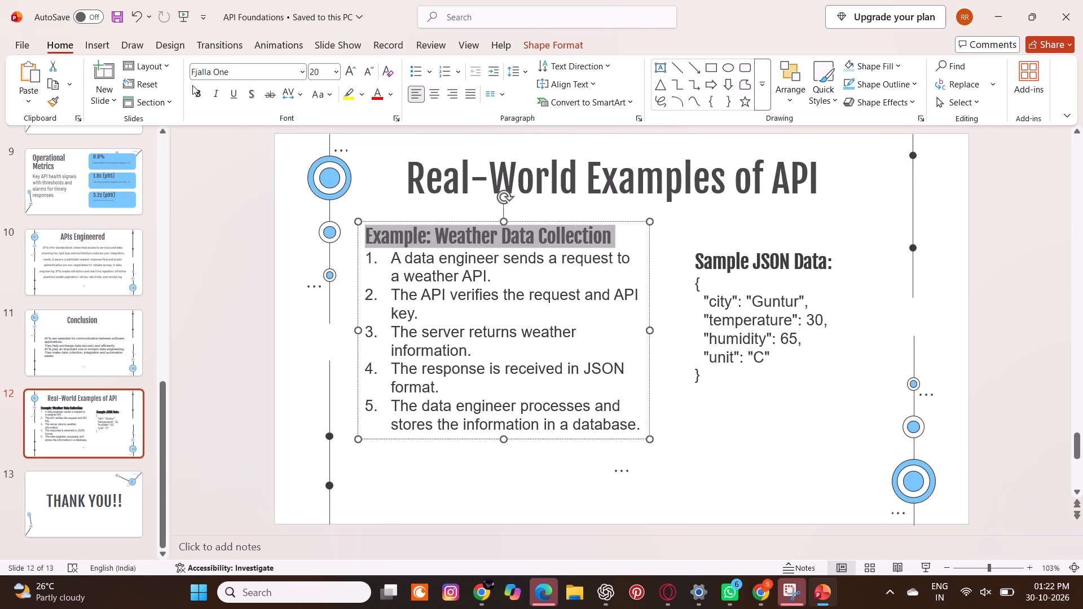
left_click(194, 87)
left_click(194, 87)
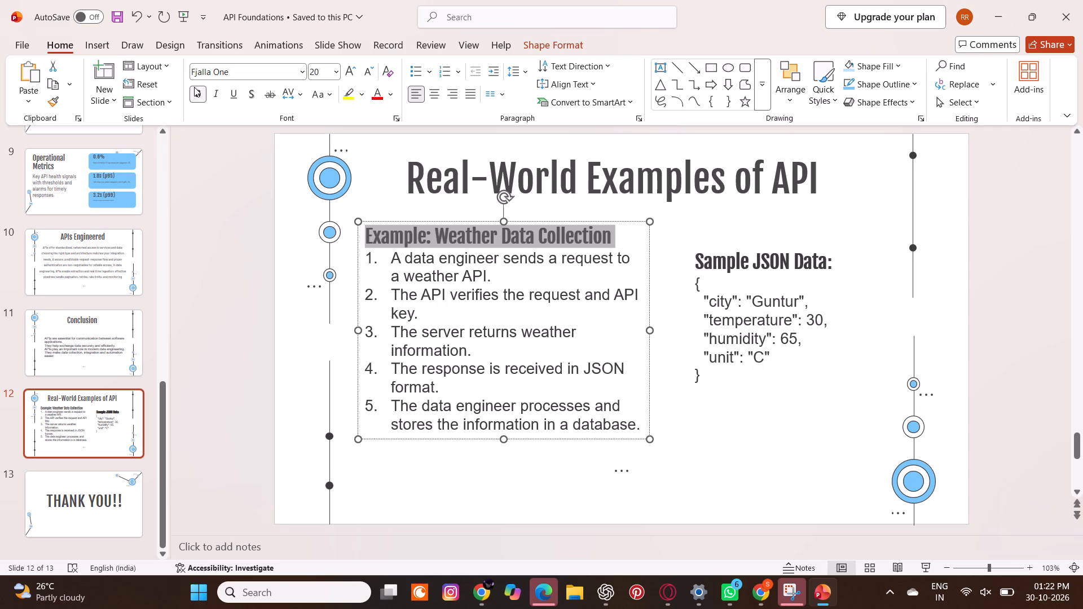
left_click(194, 87)
Remove the bold formatting from the "Sample JSON Data" heading.
left_click(721, 291)
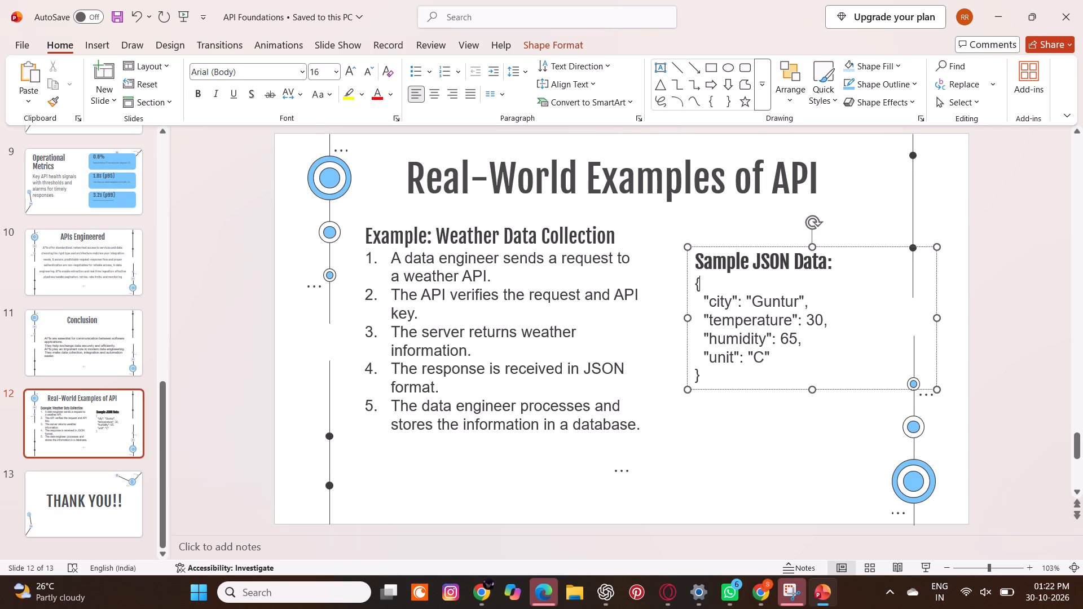
left_click_drag(837, 266, 831, 264)
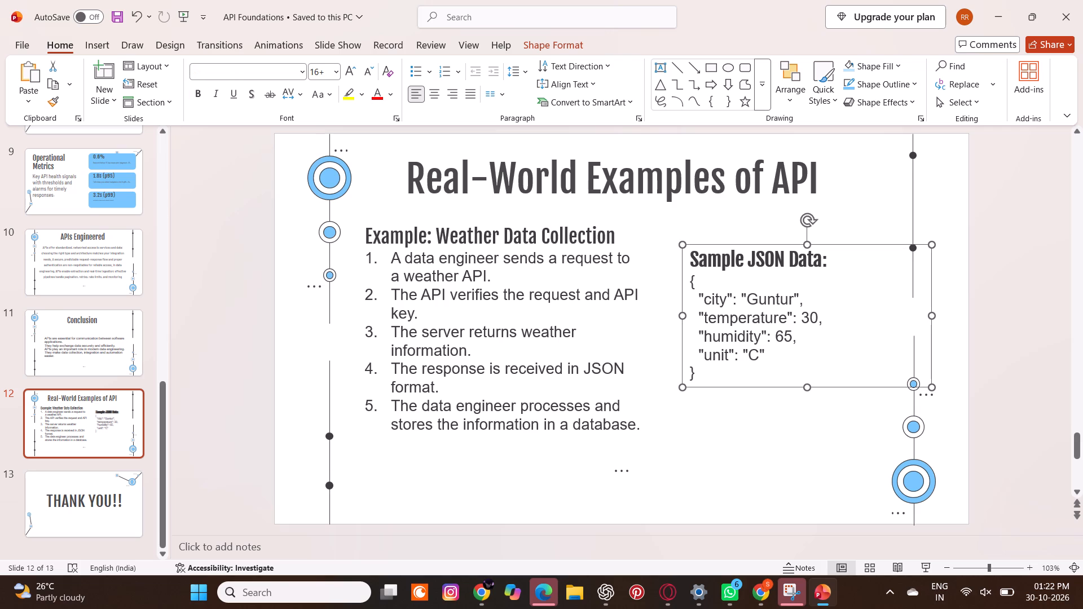
left_click_drag(826, 265, 715, 267)
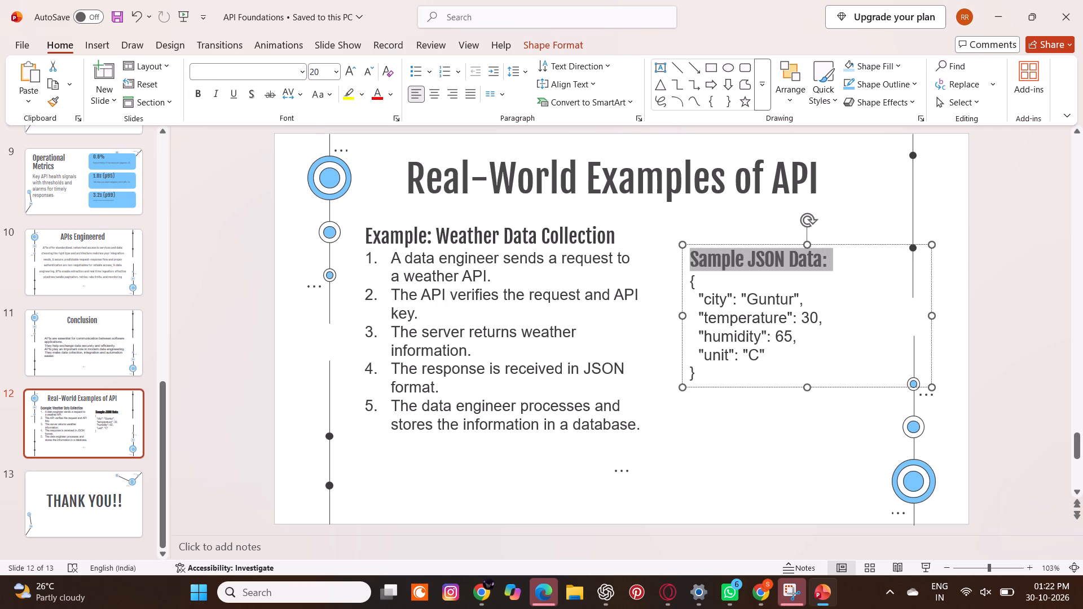
left_click_drag(715, 267, 711, 267)
left_click(194, 94)
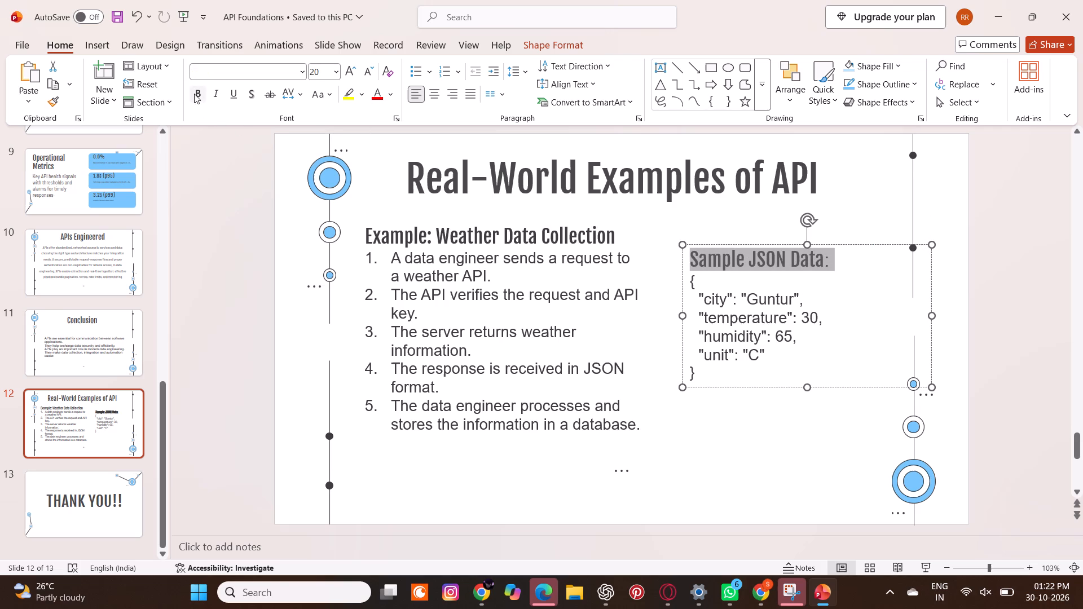
left_click(777, 225)
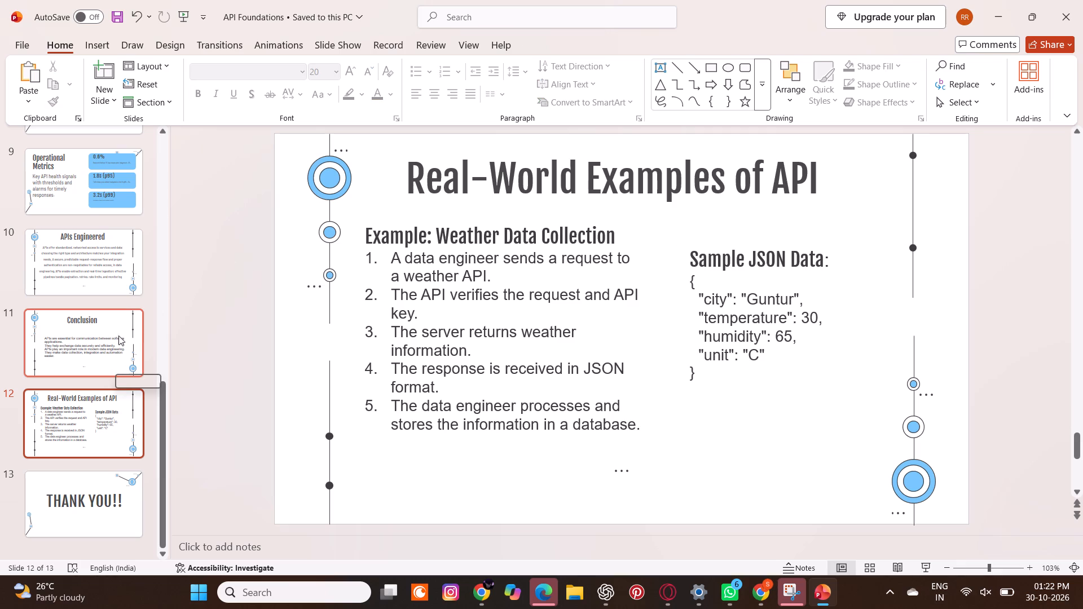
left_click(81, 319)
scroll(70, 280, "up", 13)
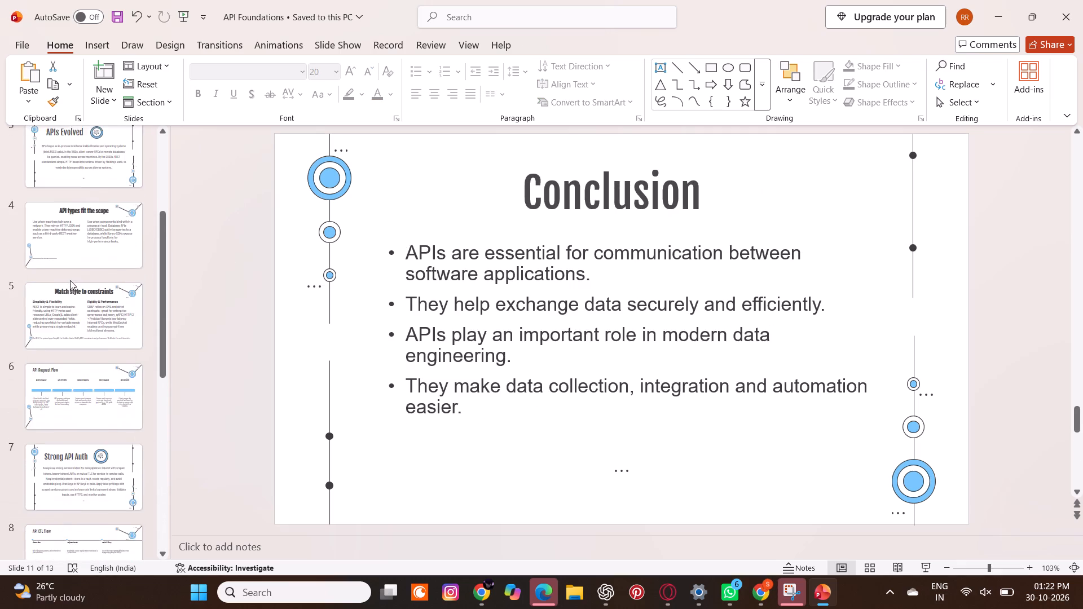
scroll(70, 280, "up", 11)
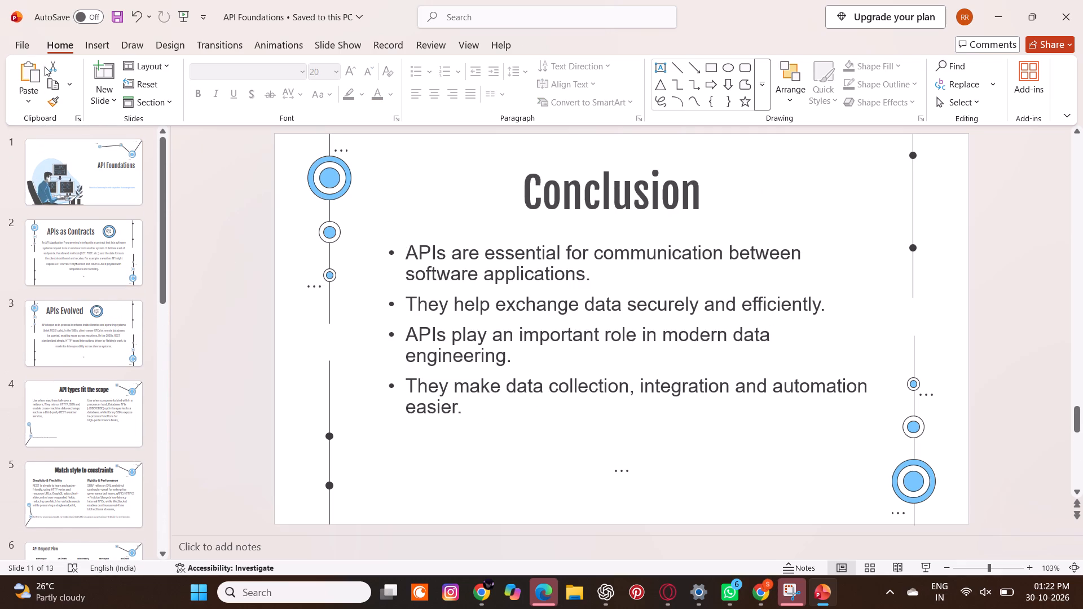
Start saving a copy of the presentation, choosing the Desktop folder as its location.
left_click(34, 48)
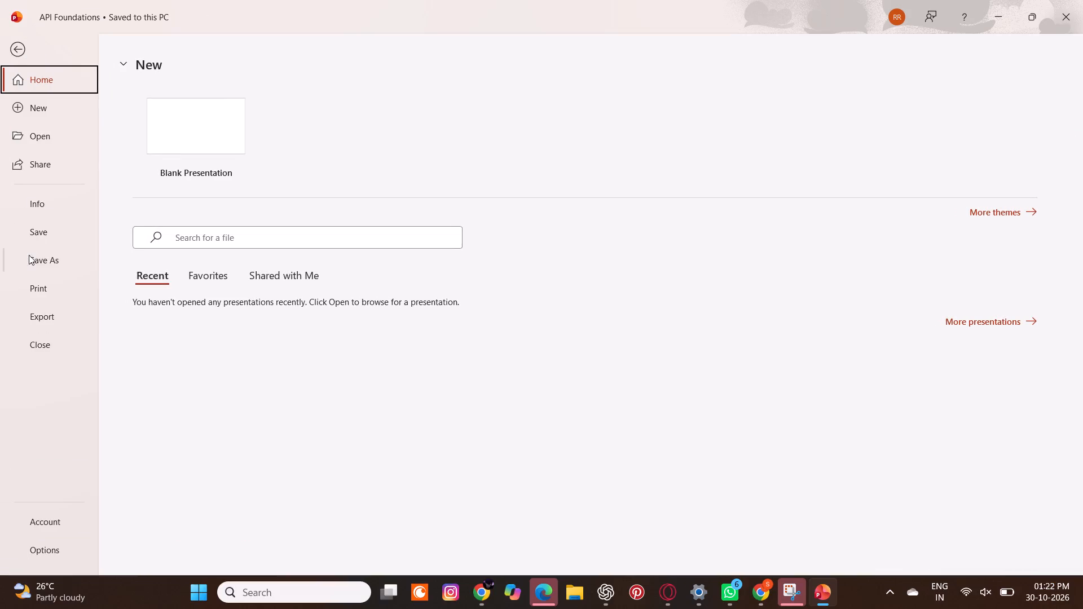
left_click(29, 255)
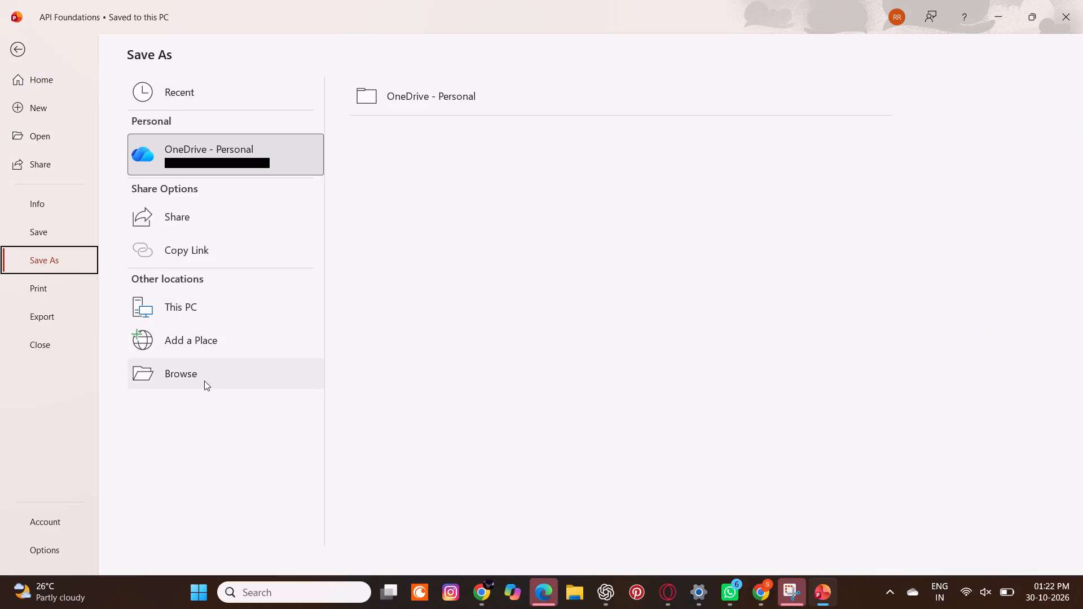
left_click(208, 374)
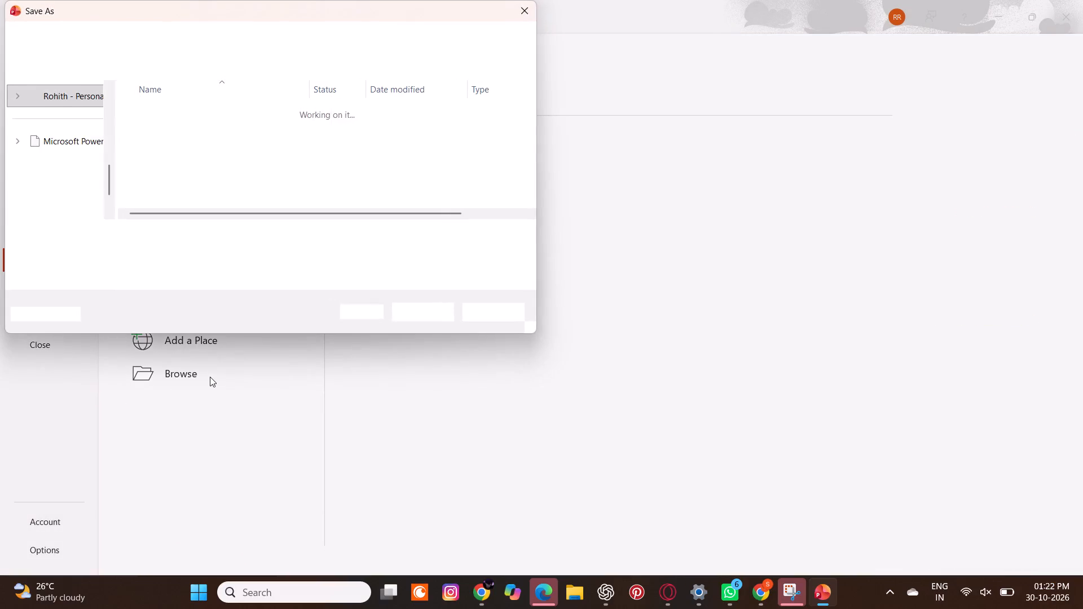
left_click(50, 146)
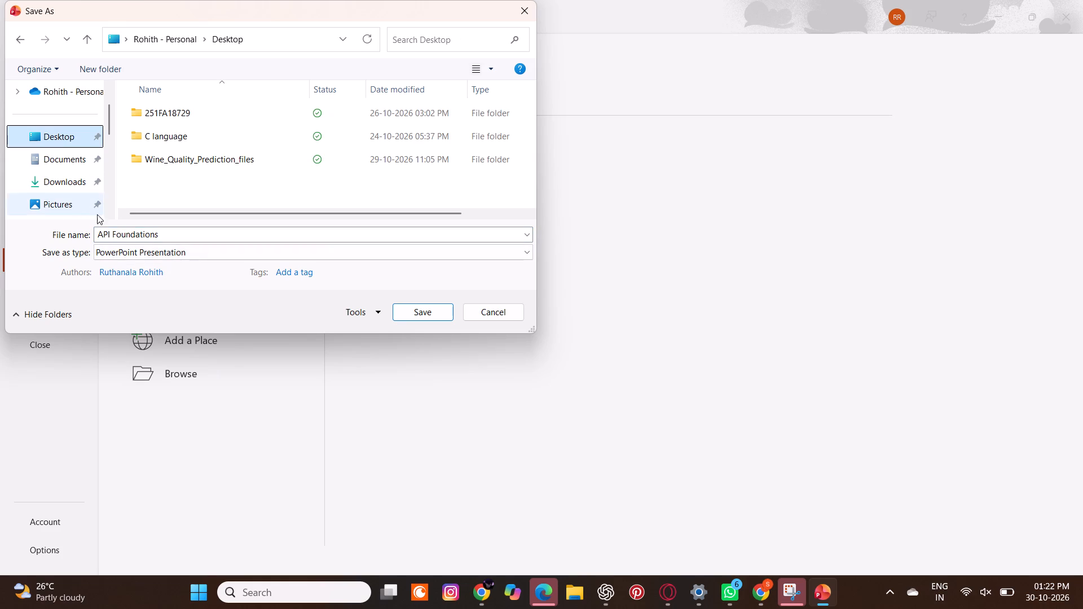
Name the presentation copy API Keys.pptx.
left_click(162, 236)
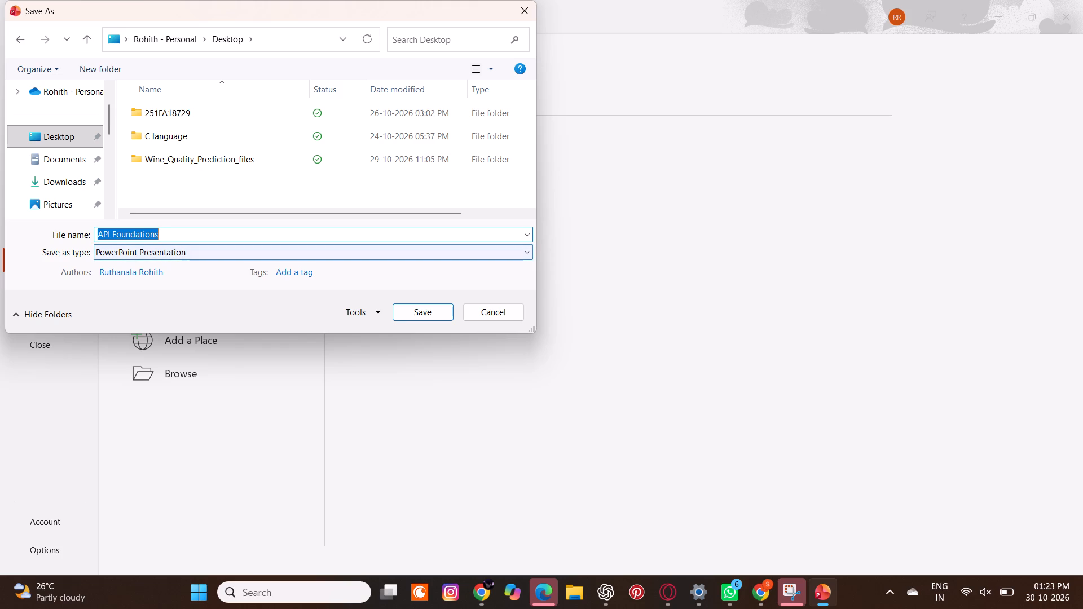
left_click(169, 239)
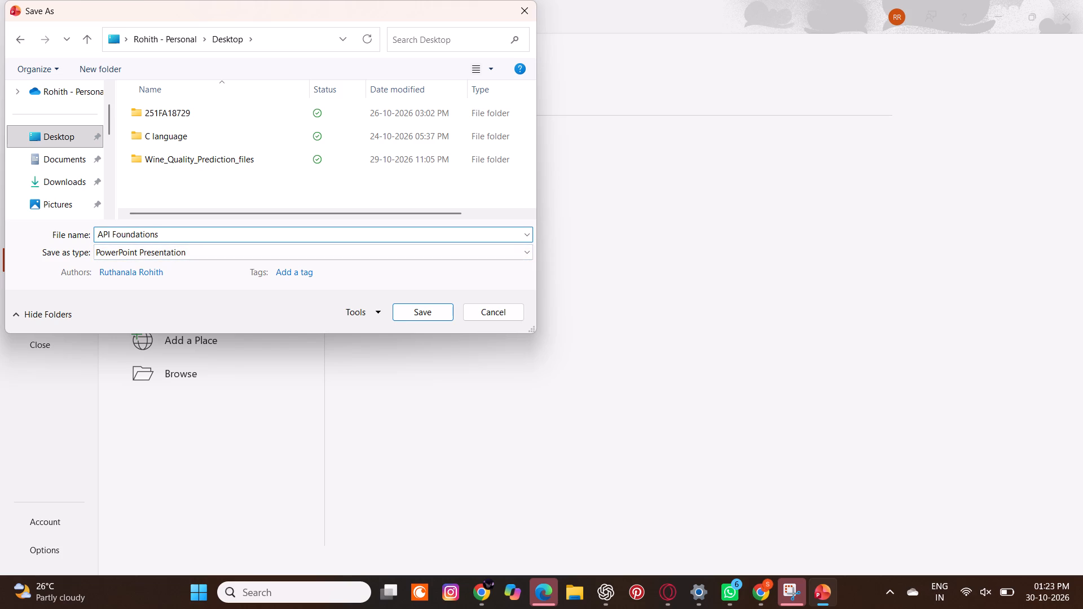
key("BackSpace")
key("BackSpace")
key("BackSpace")
key("BackSpace")
key("BackSpace")
key("BackSpace")
key("BackSpace")
key("BackSpace")
key("BackSpace")
key("BackSpace")
key("BackSpace")
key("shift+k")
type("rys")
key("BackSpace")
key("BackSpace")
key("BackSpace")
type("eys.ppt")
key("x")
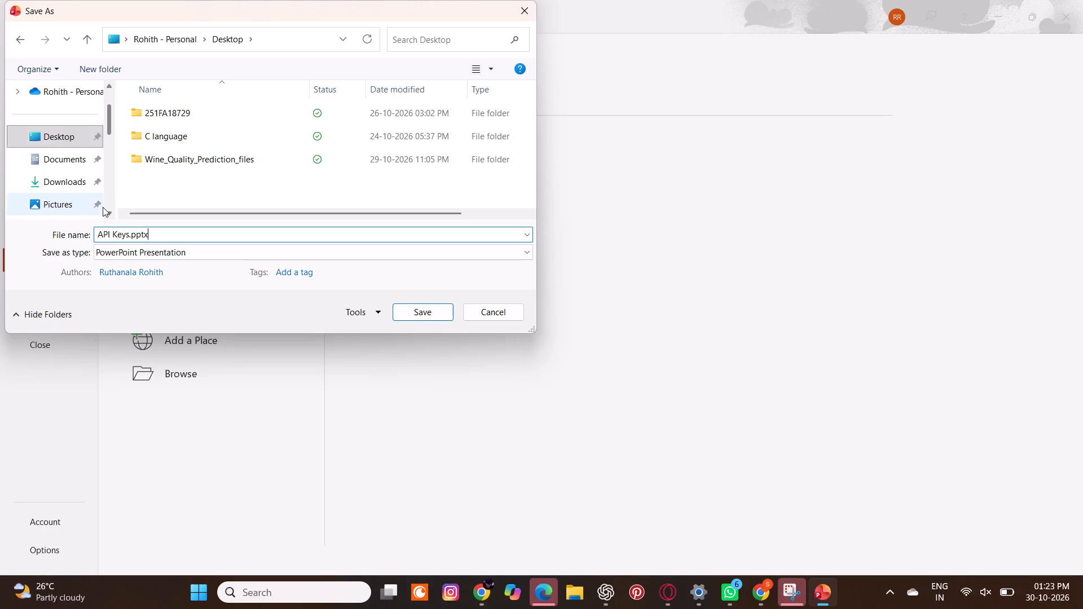
Save the copy as a PowerPoint Presentation and dismiss the AutoSave notice.
left_click(137, 248)
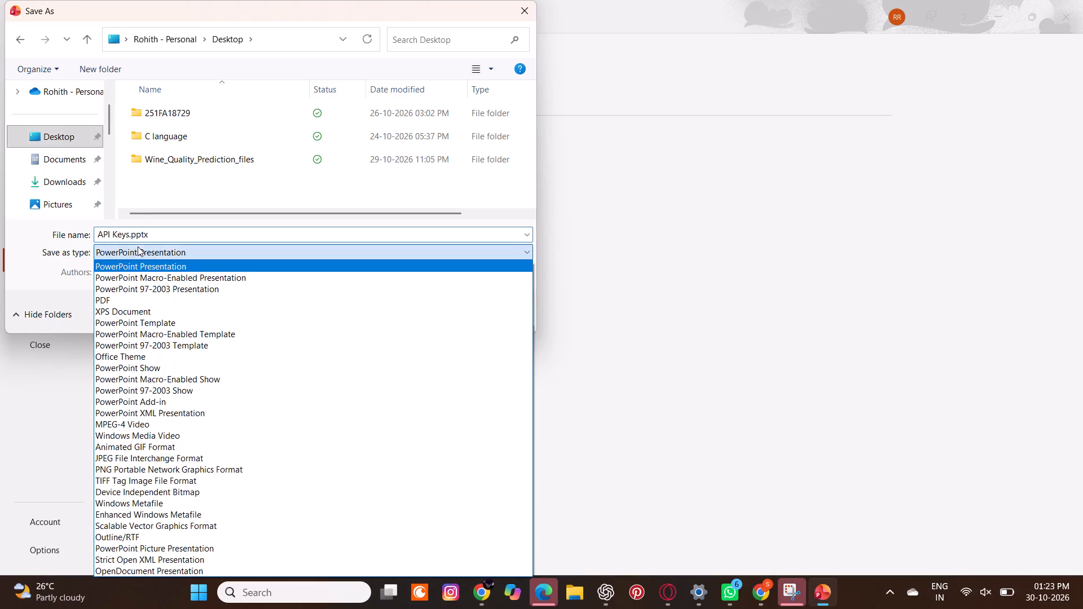
left_click(146, 263)
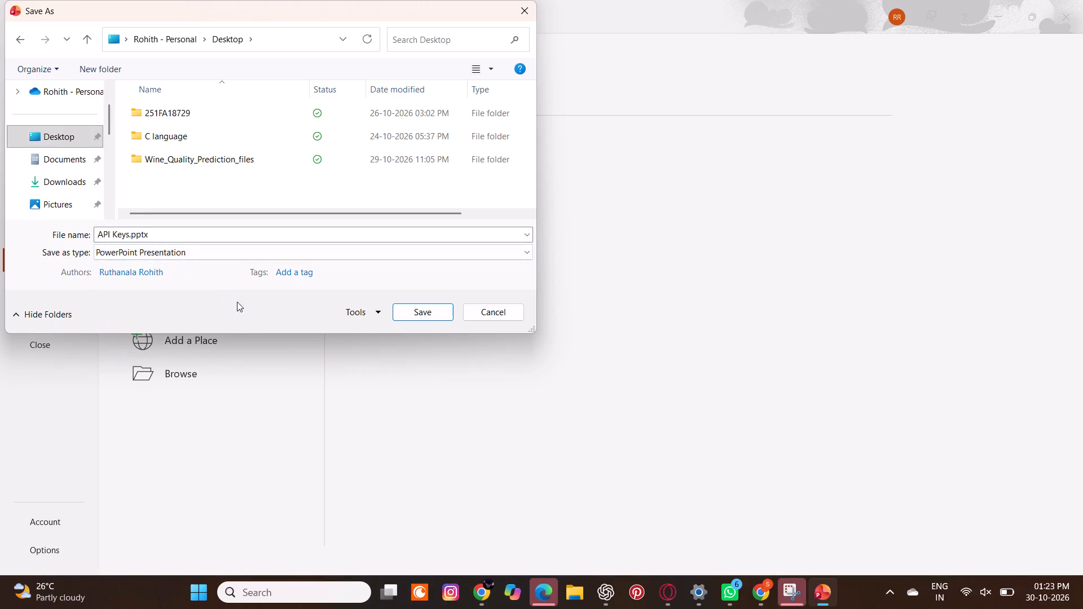
left_click(411, 323)
left_click(435, 315)
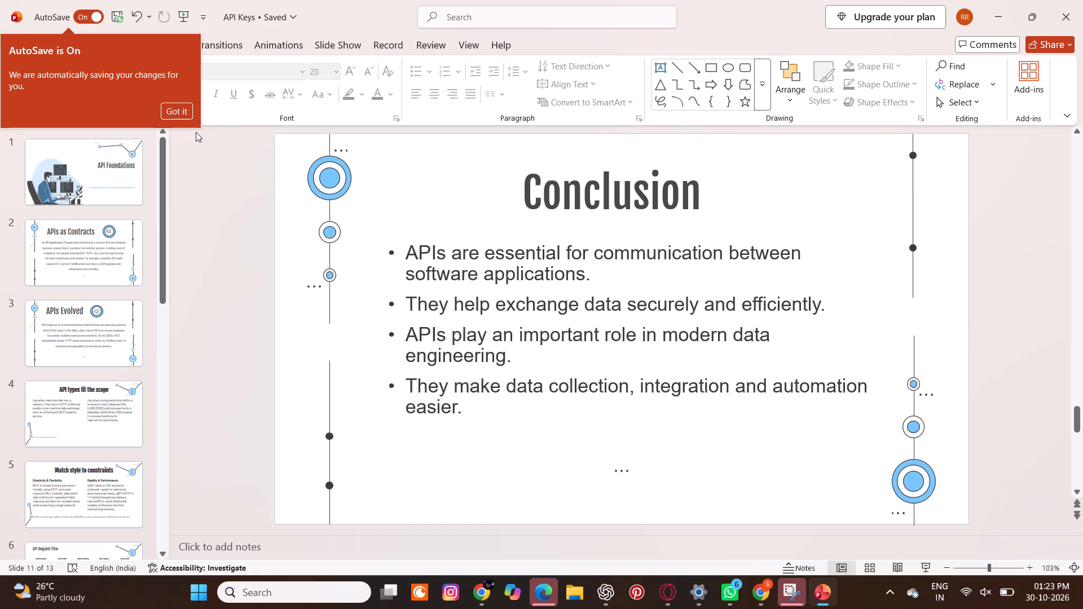
left_click(183, 113)
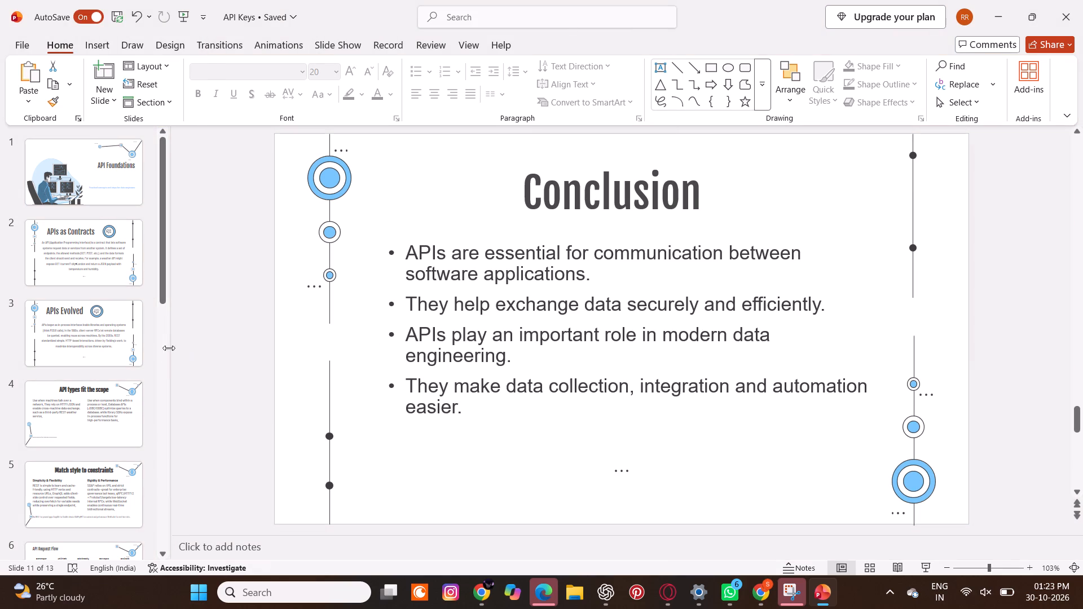
Go back to slide 1, the "API Foundations" title slide.
scroll(119, 354, "up", 5)
left_click(81, 203)
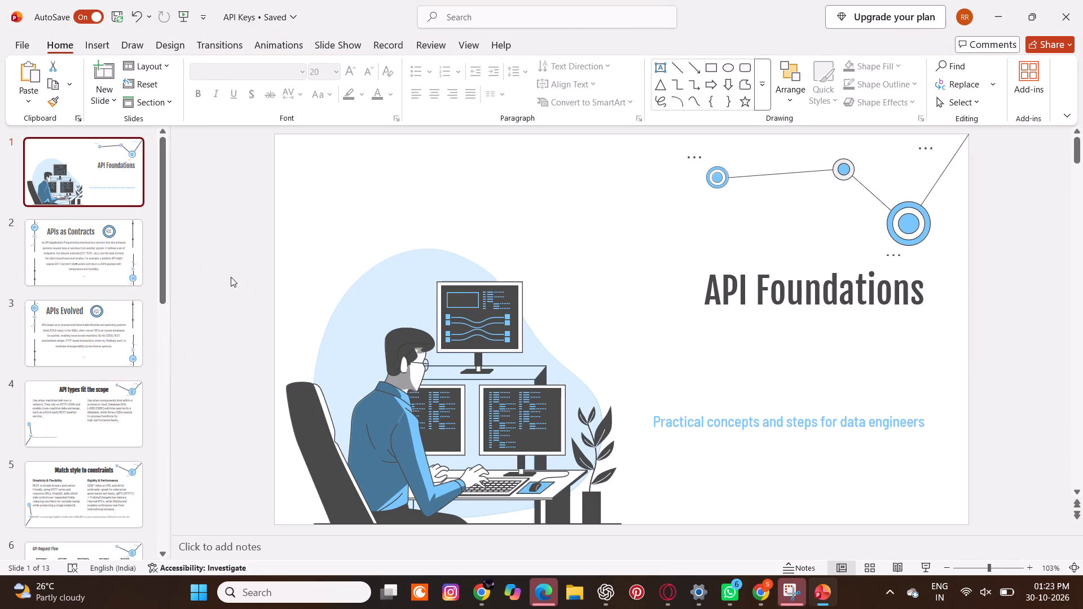
left_click(774, 385)
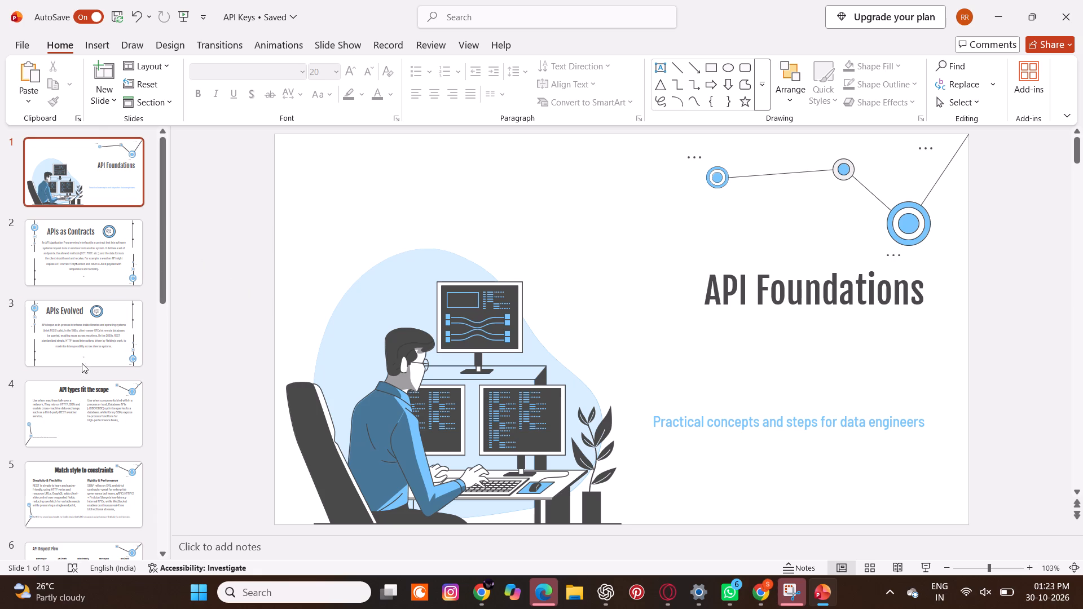
Place a copy of slide 2's "APIs as Contracts" heading text box on slide 1, the title slide.
left_click(67, 250)
left_click(649, 217)
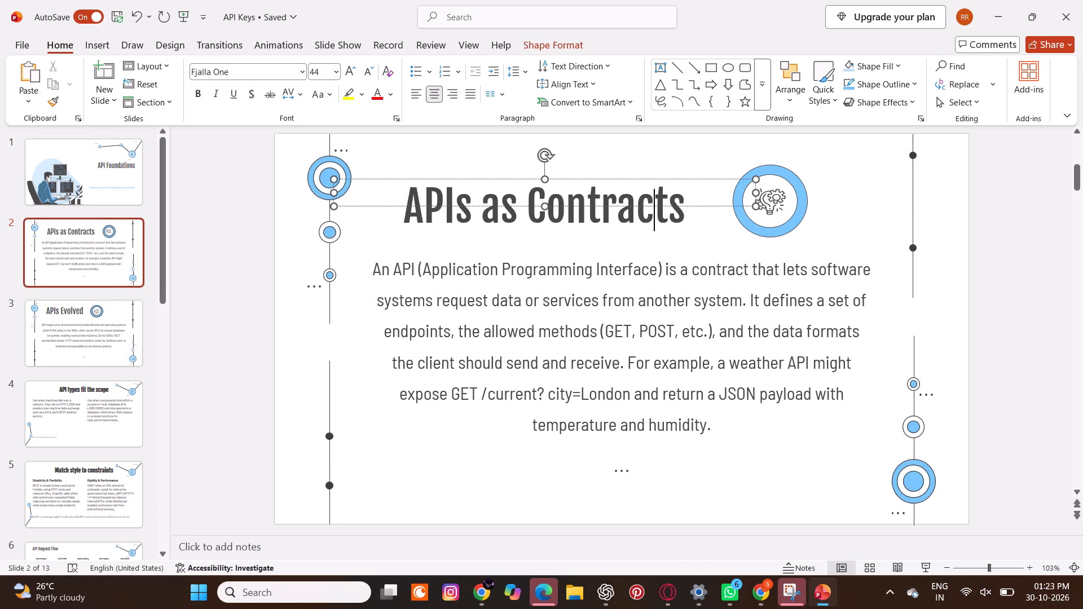
right_click(649, 217)
right_click(543, 222)
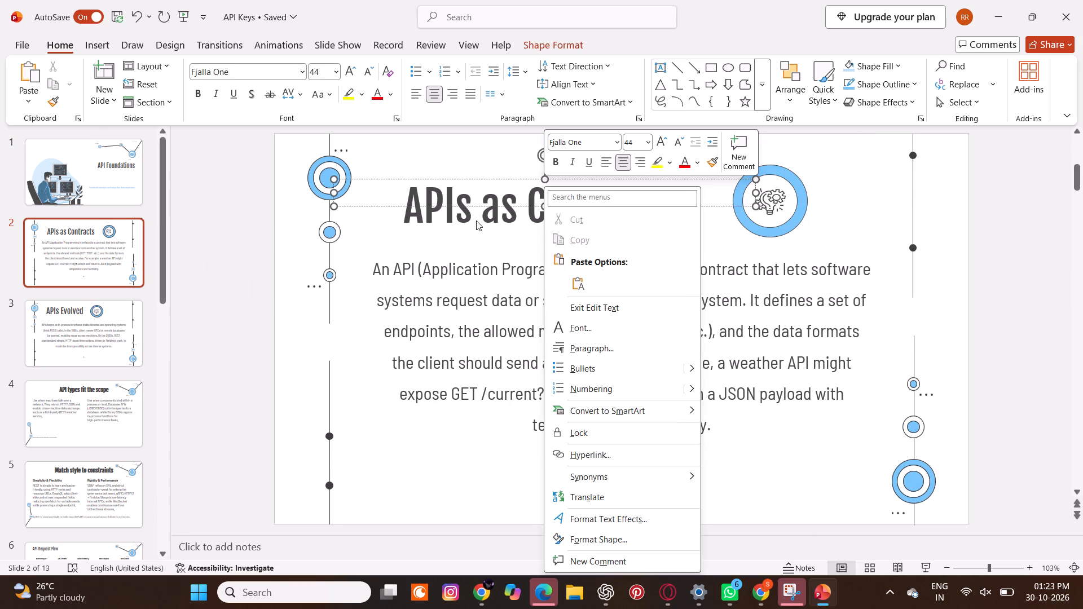
right_click(507, 204)
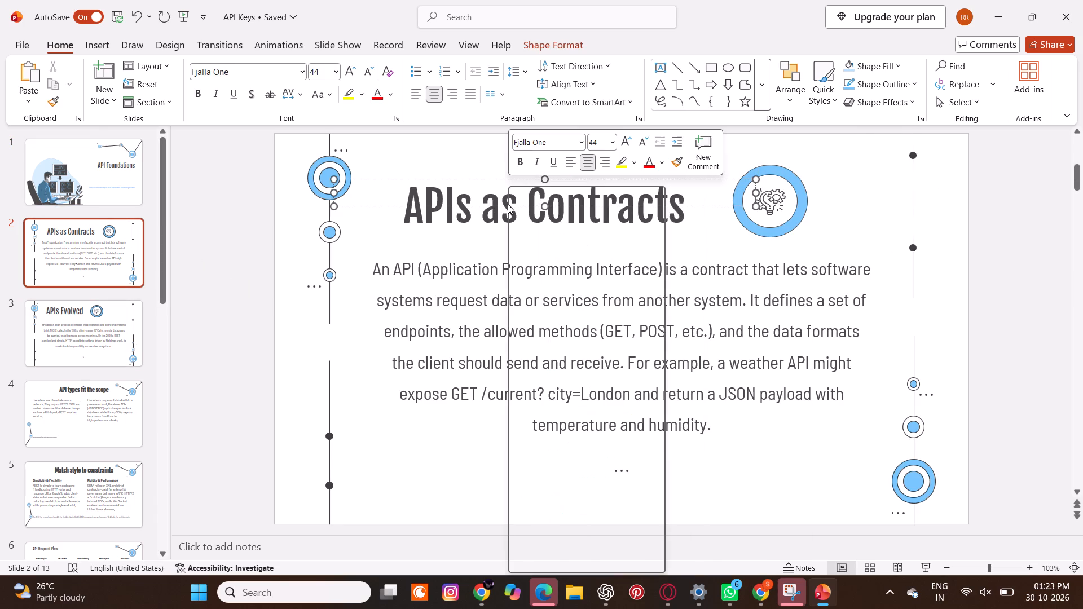
right_click(397, 198)
right_click(371, 210)
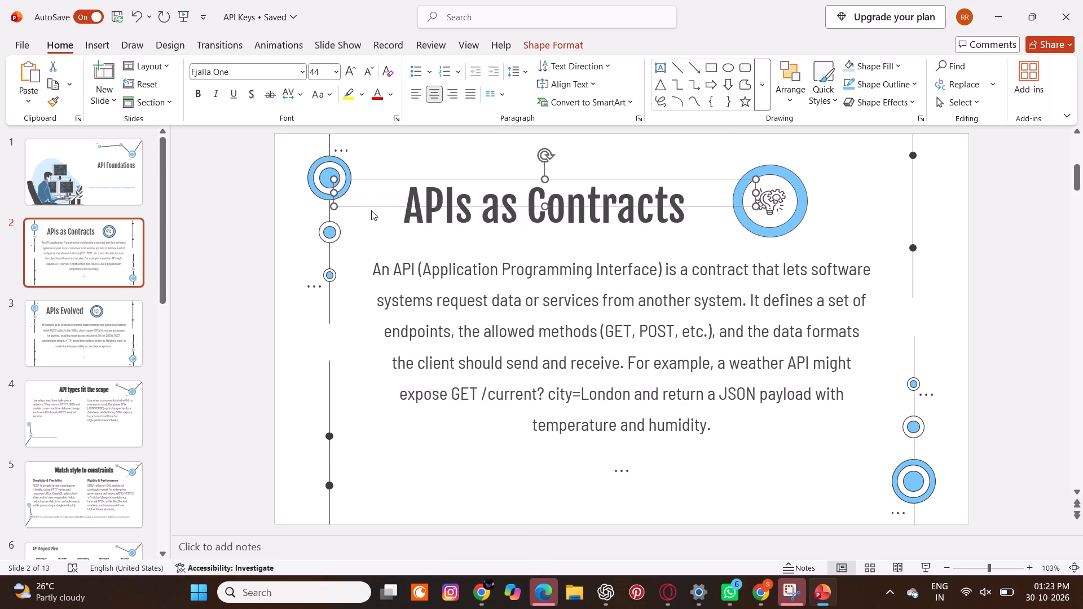
left_click(395, 220)
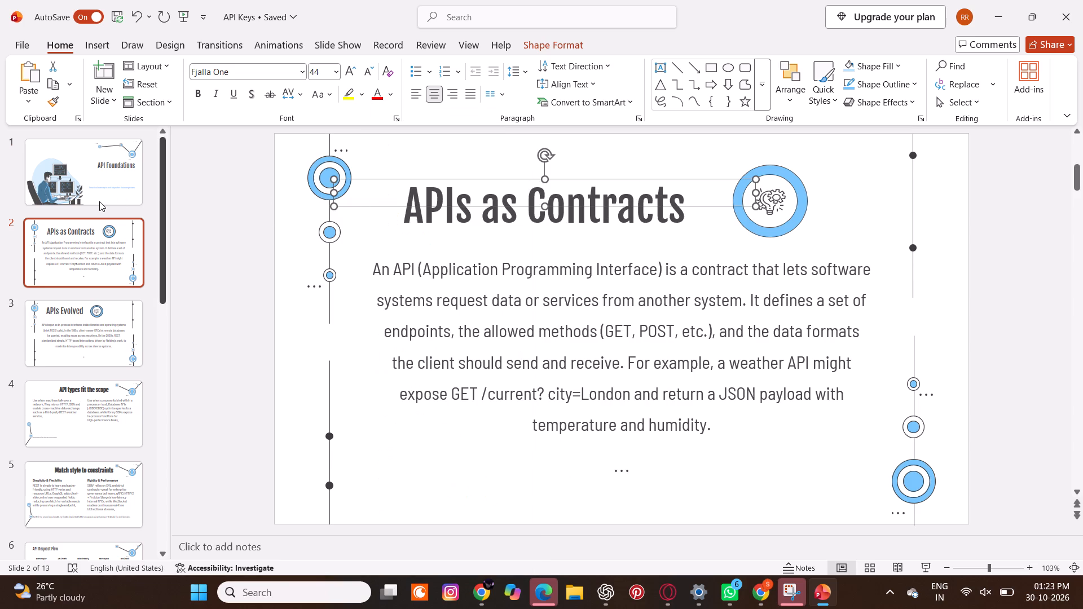
left_click(99, 201)
key("ctrl+v")
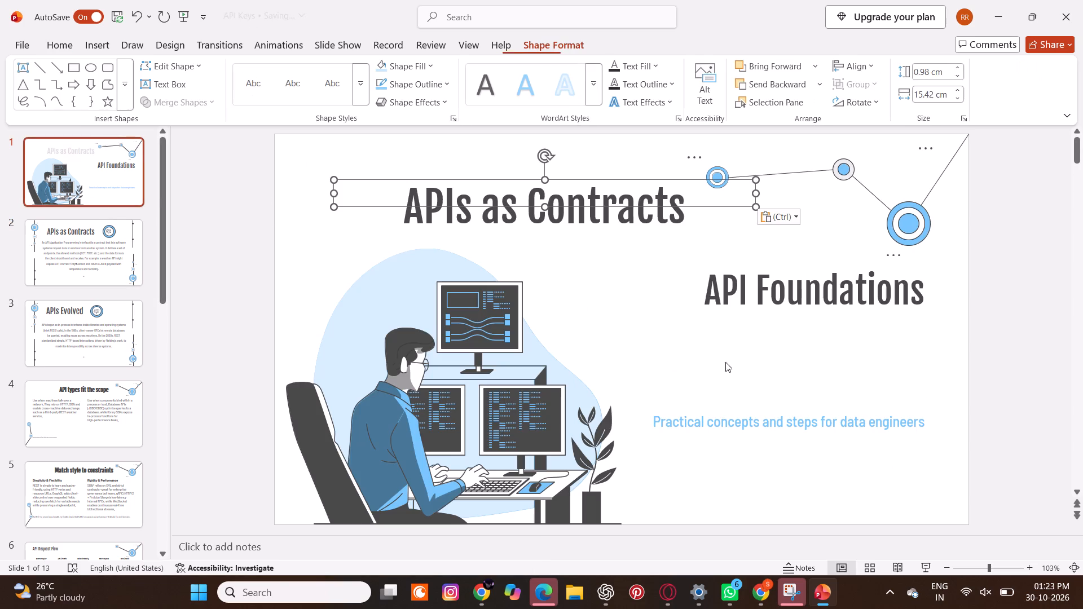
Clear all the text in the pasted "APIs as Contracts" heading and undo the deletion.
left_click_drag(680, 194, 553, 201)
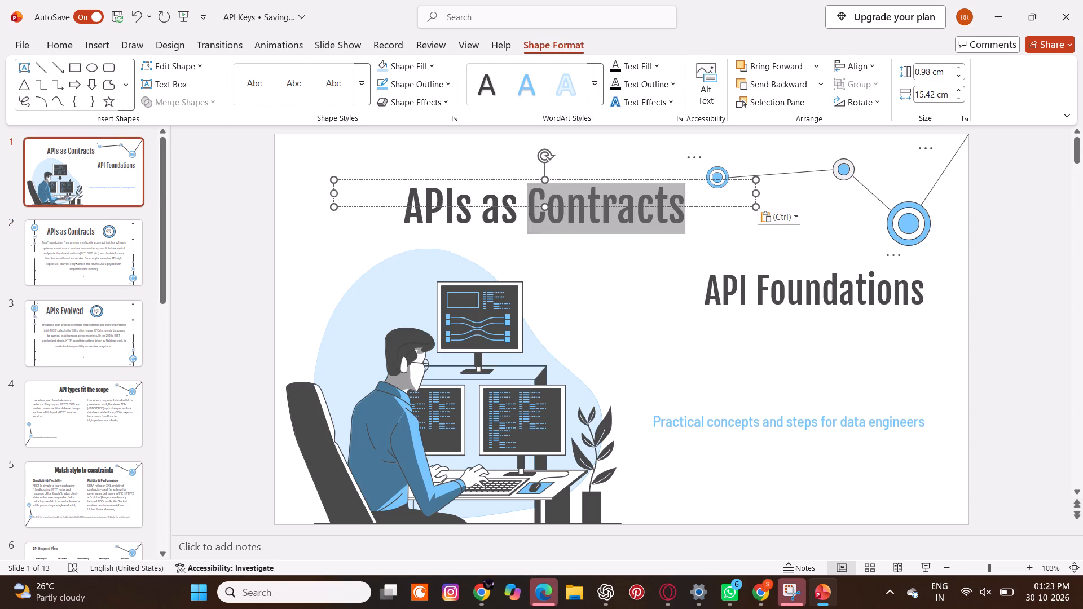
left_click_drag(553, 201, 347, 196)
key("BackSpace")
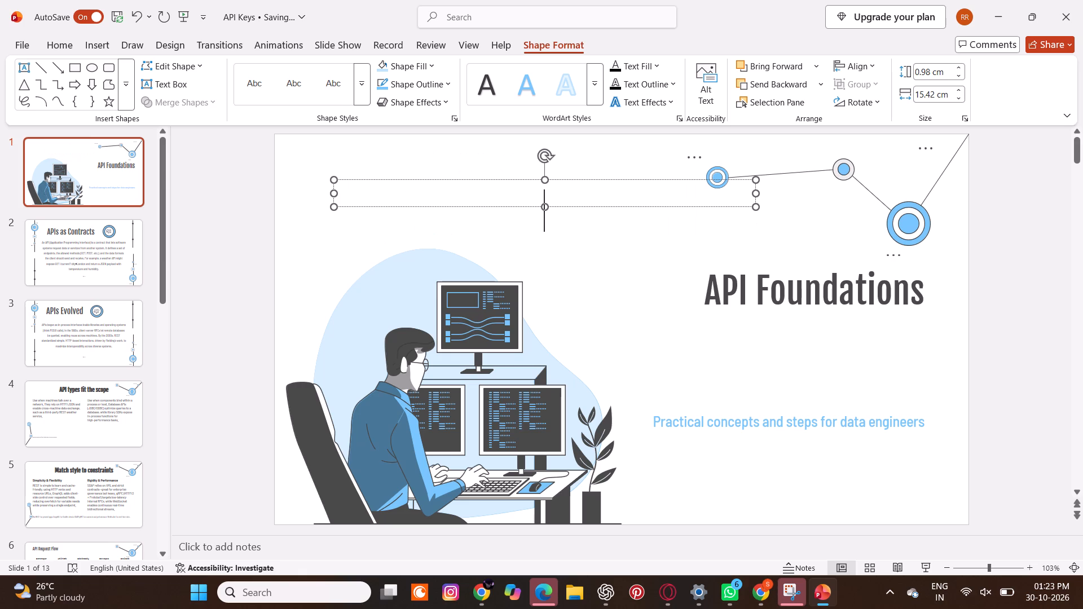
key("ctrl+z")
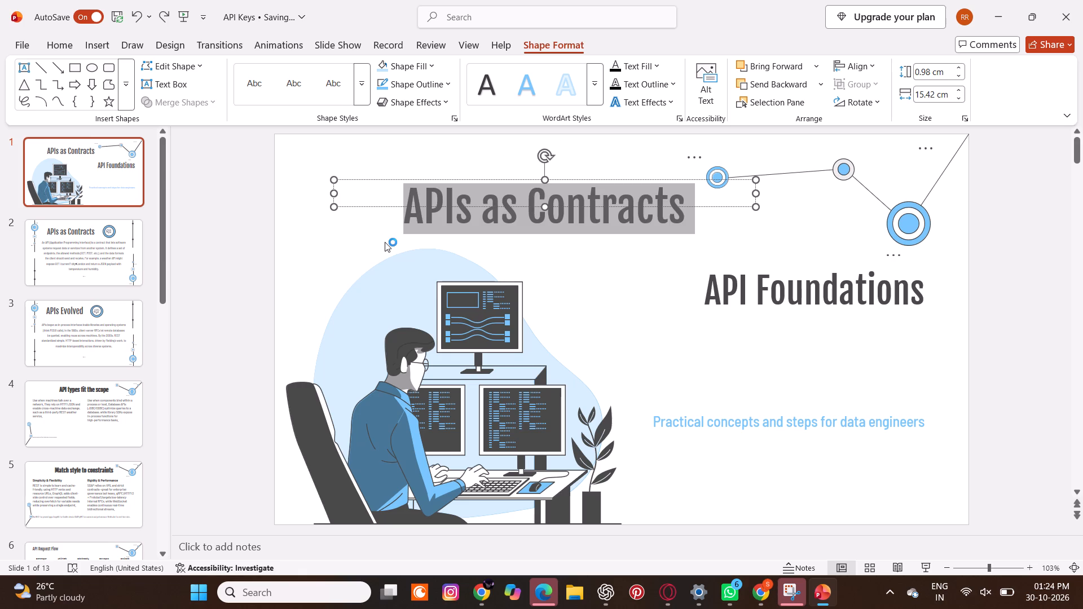
Delete the first part of the pasted heading's text and enter the registration number in its place.
left_click_drag(588, 195, 602, 199)
key("BackSpace")
key("BackSpace")
key("BackSpace")
key("BackSpace")
key("BackSpace")
key("BackSpace")
key("BackSpace")
key("BackSpace")
key("BackSpace")
key("BackSpace")
key("BackSpace")
key("BackSpace")
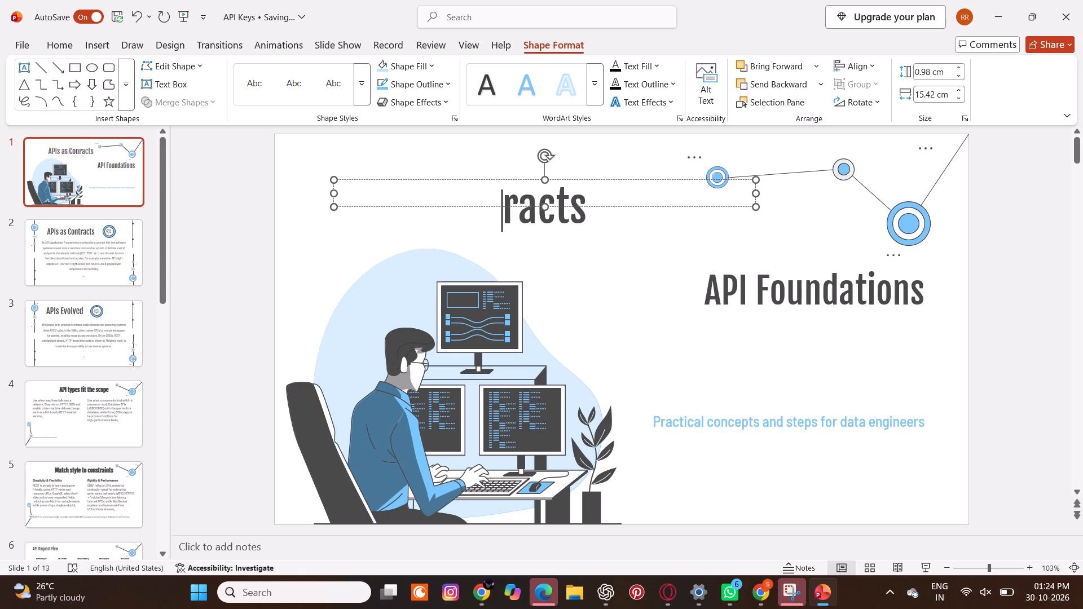
key("Up")
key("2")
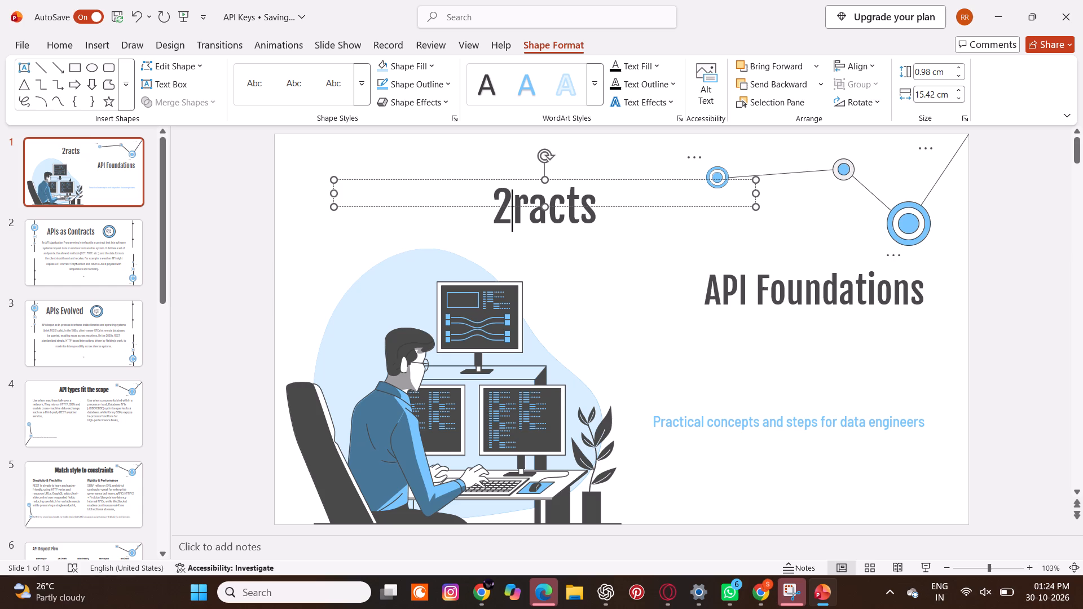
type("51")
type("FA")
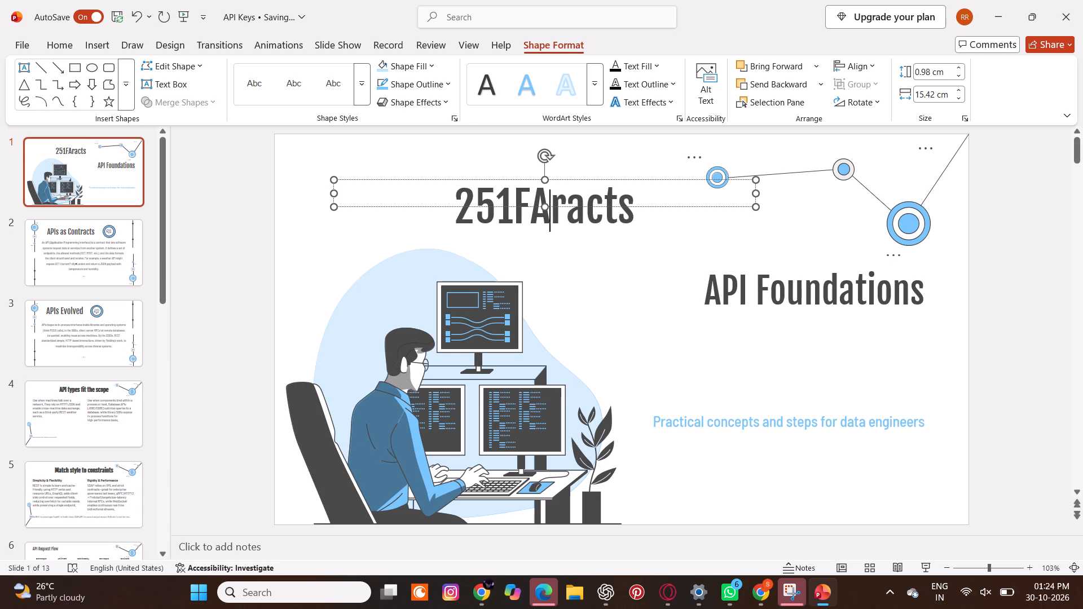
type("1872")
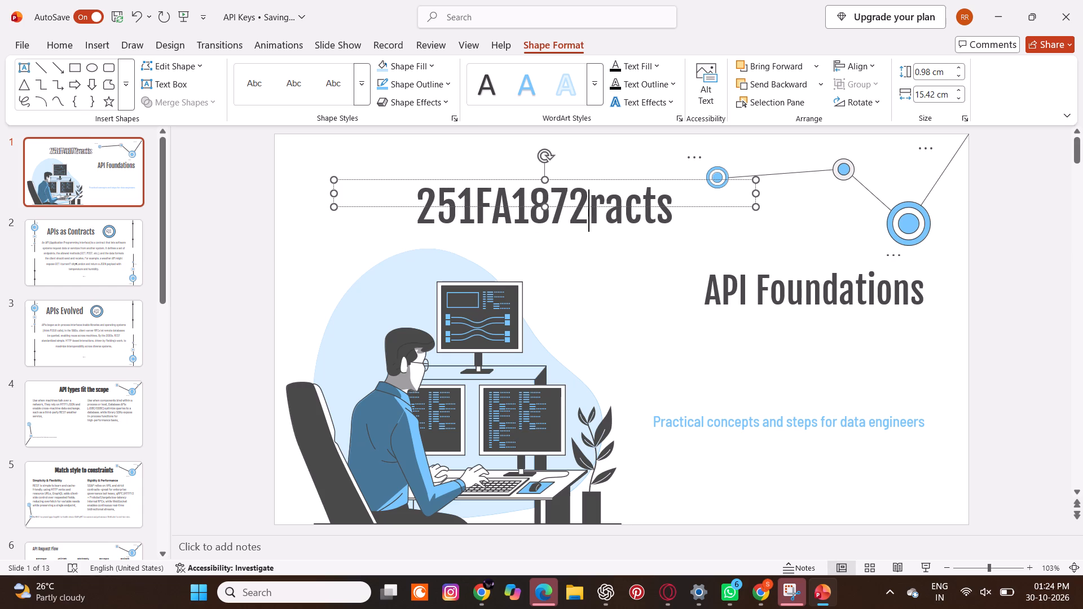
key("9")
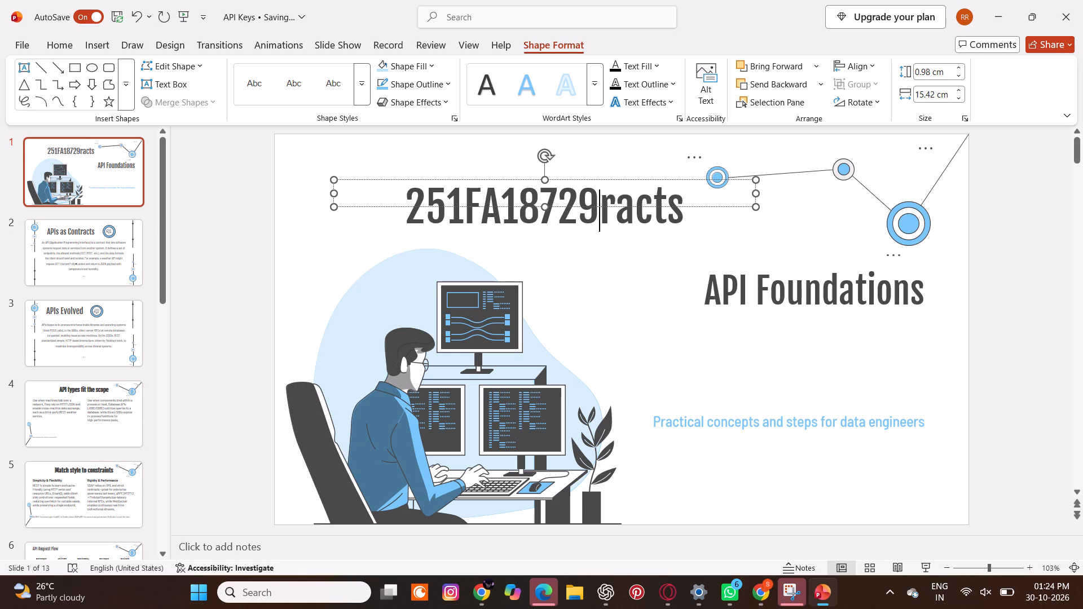
Remove the leftover letters "racts" after the registration number in the pasted heading.
left_click(698, 195)
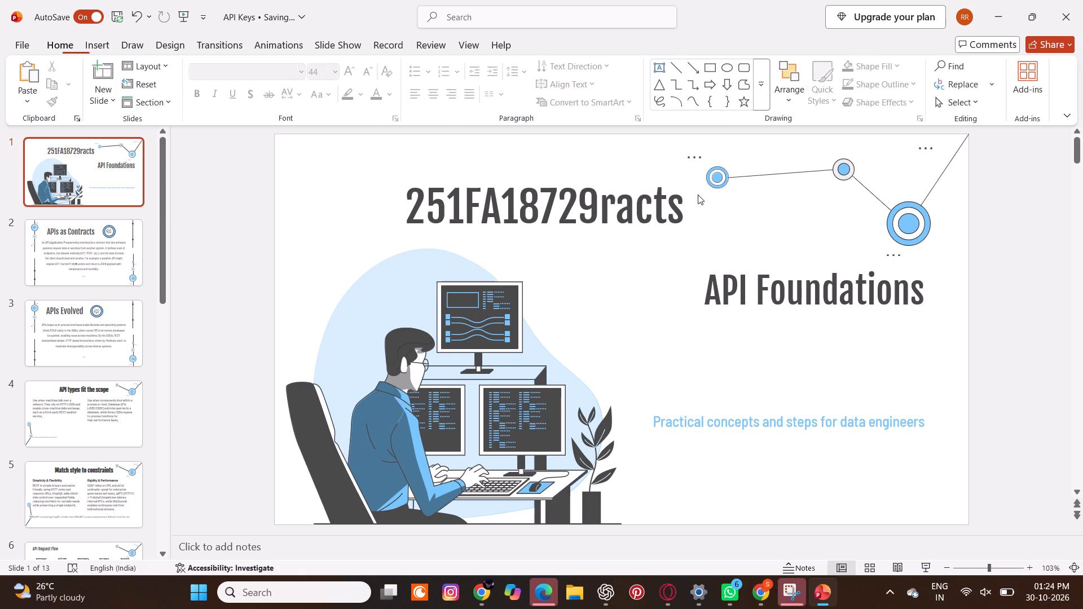
left_click(686, 206)
left_click(643, 214)
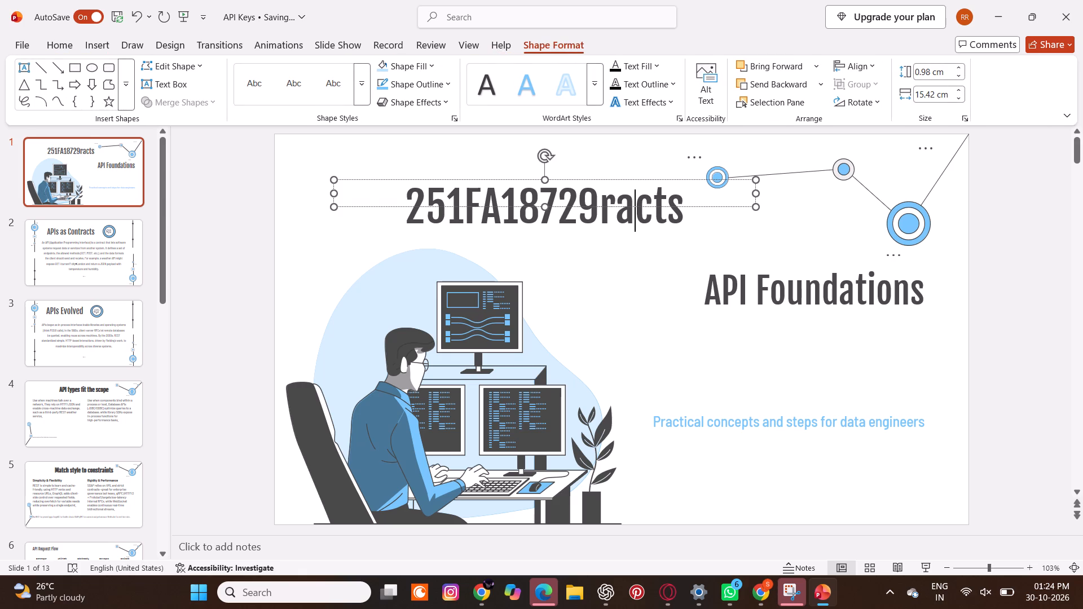
key("Right")
key("Right")
key("End")
key("BackSpace")
key("BackSpace")
key("BackSpace")
key("BackSpace")
key("BackSpace")
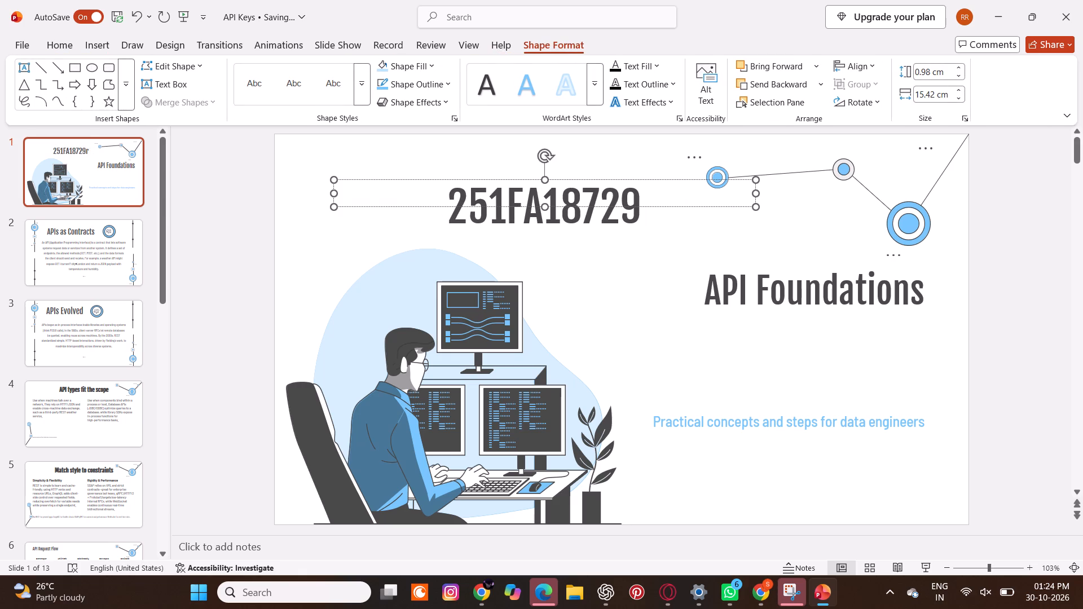
Insert the label "Reg.no: " in front of the registration number.
key("Home")
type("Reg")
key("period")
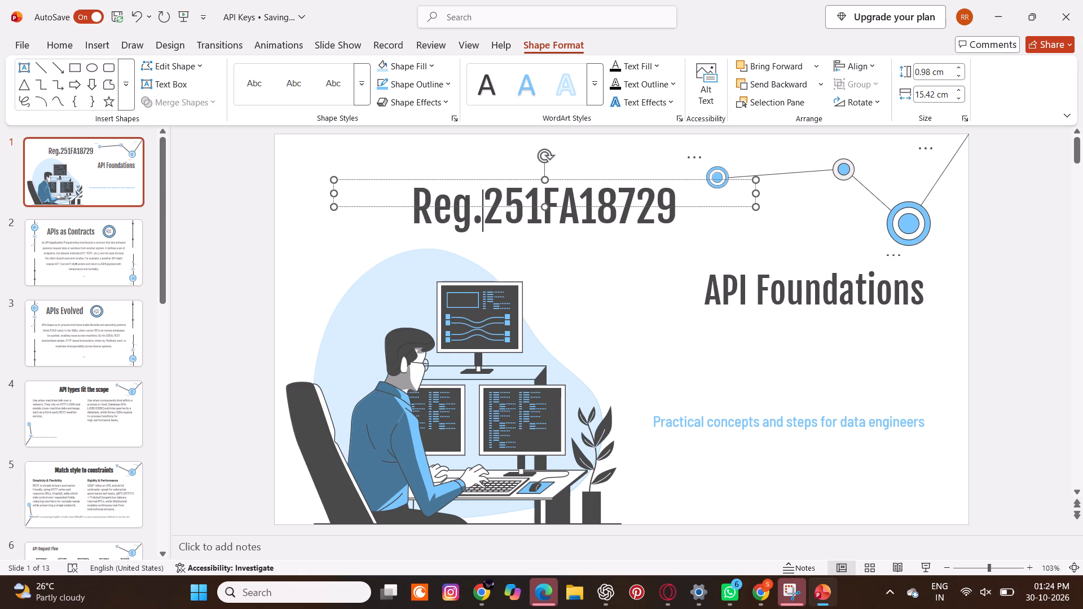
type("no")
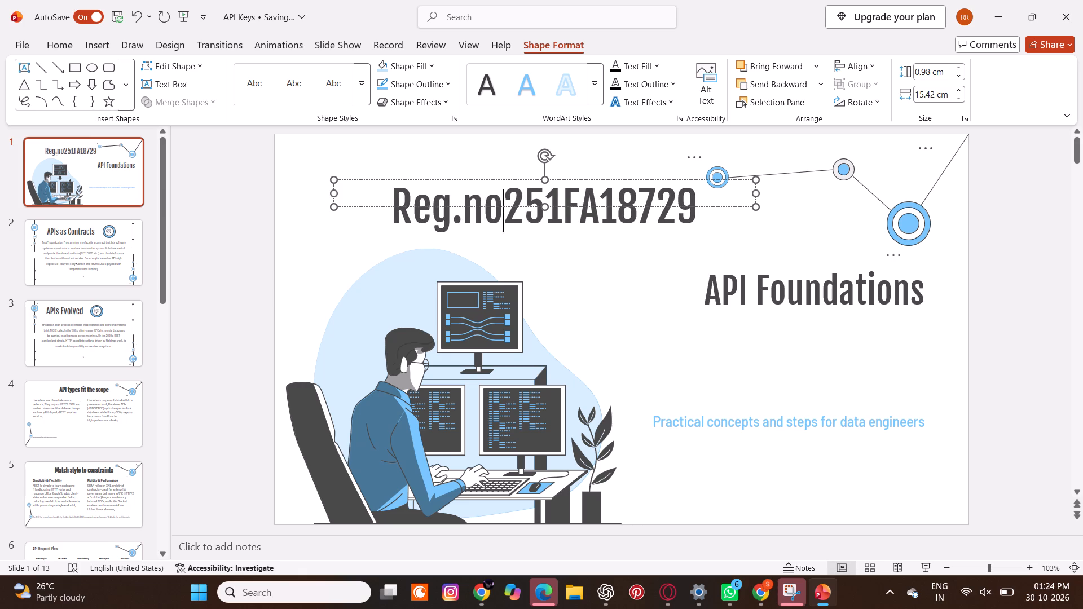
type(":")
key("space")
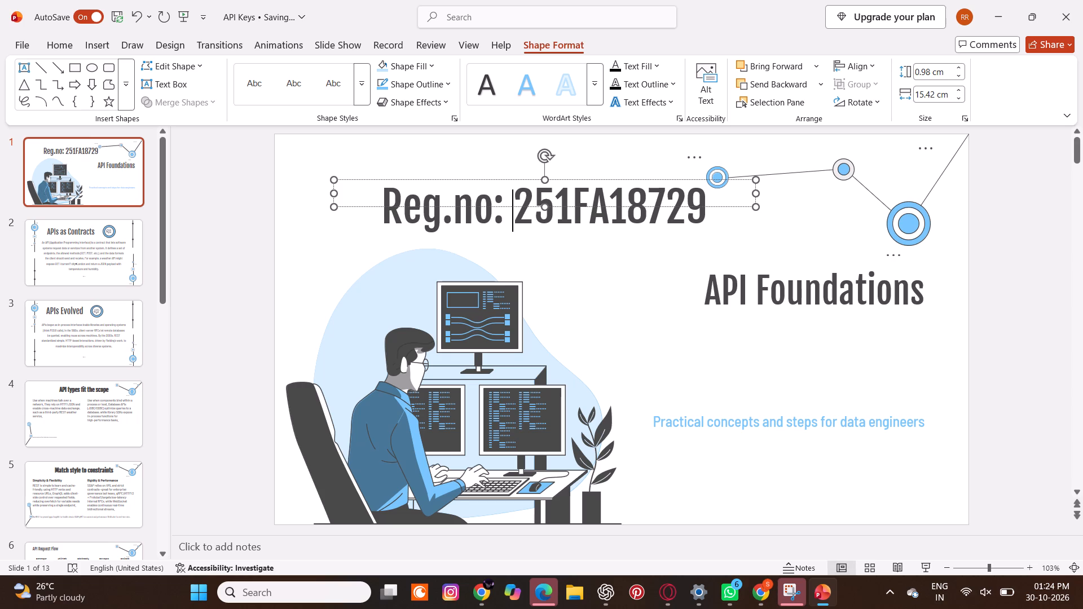
Move the registration number text box into the space between the "API Foundations" title and the blue subtitle.
left_click_drag(683, 179, 909, 332)
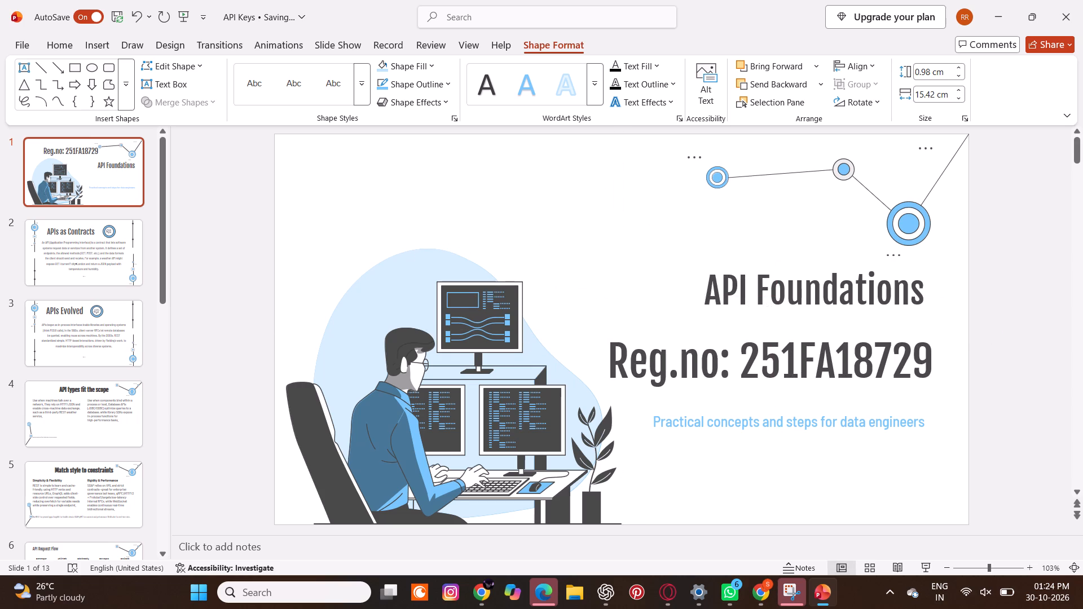
left_click_drag(909, 332, 909, 332)
Set the font size of the whole registration number line to 16.
left_click_drag(929, 351, 584, 329)
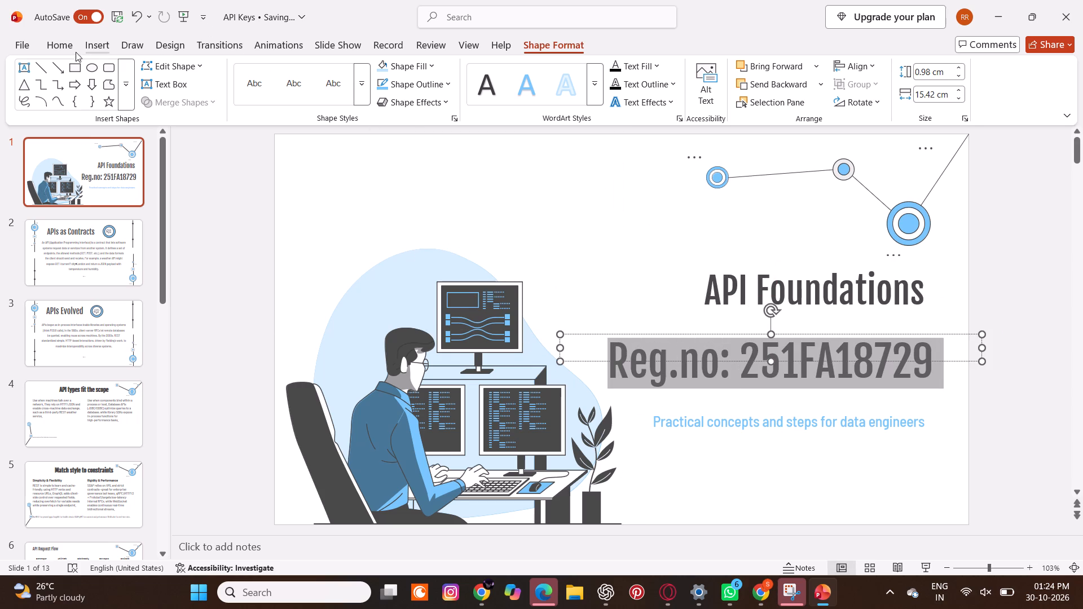
left_click(71, 48)
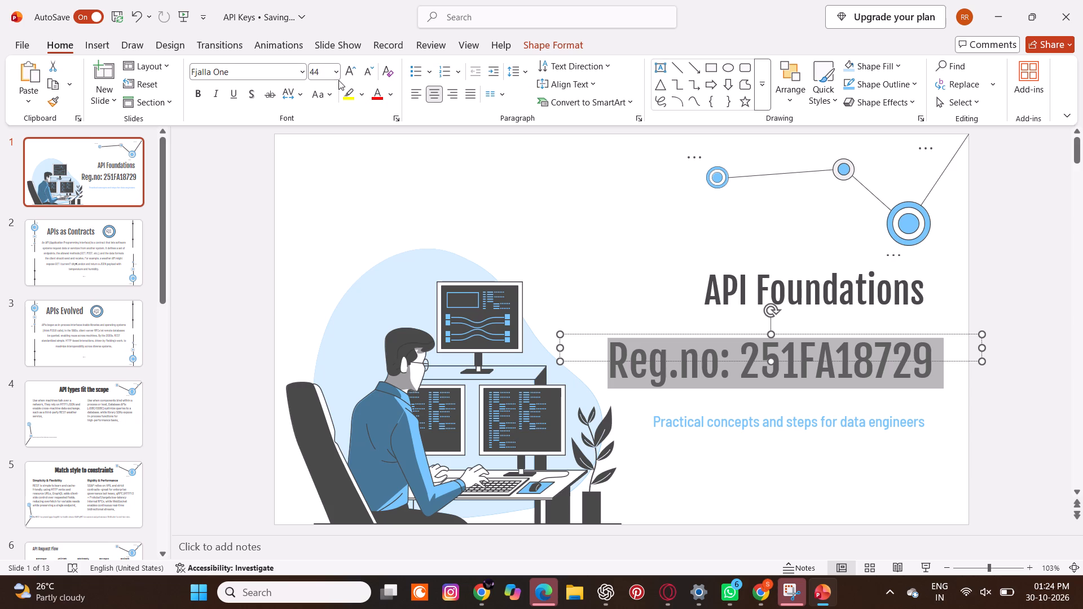
left_click(338, 80)
left_click(336, 75)
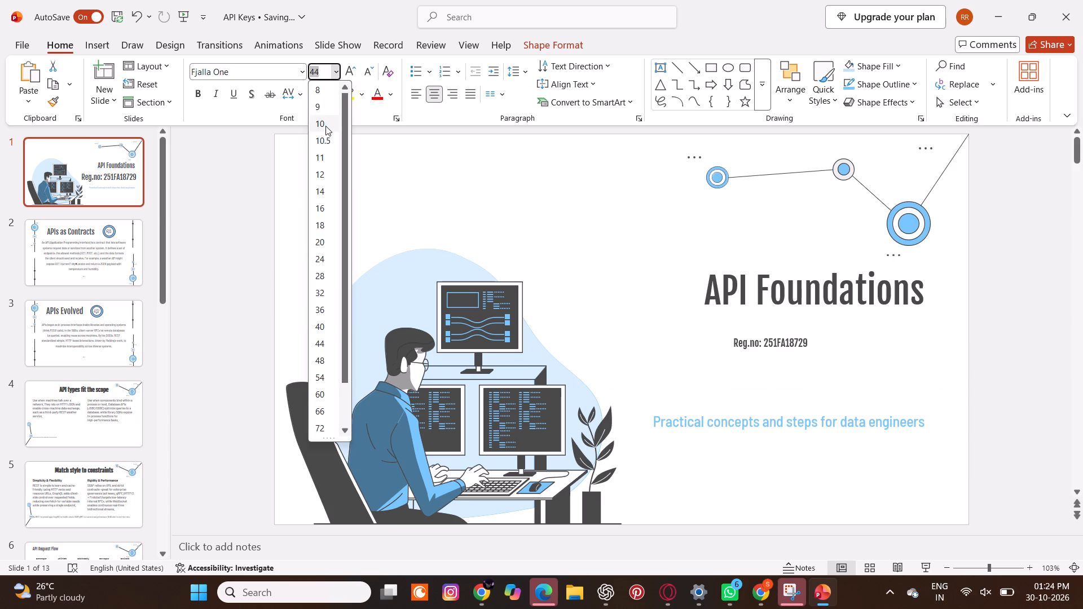
left_click(326, 213)
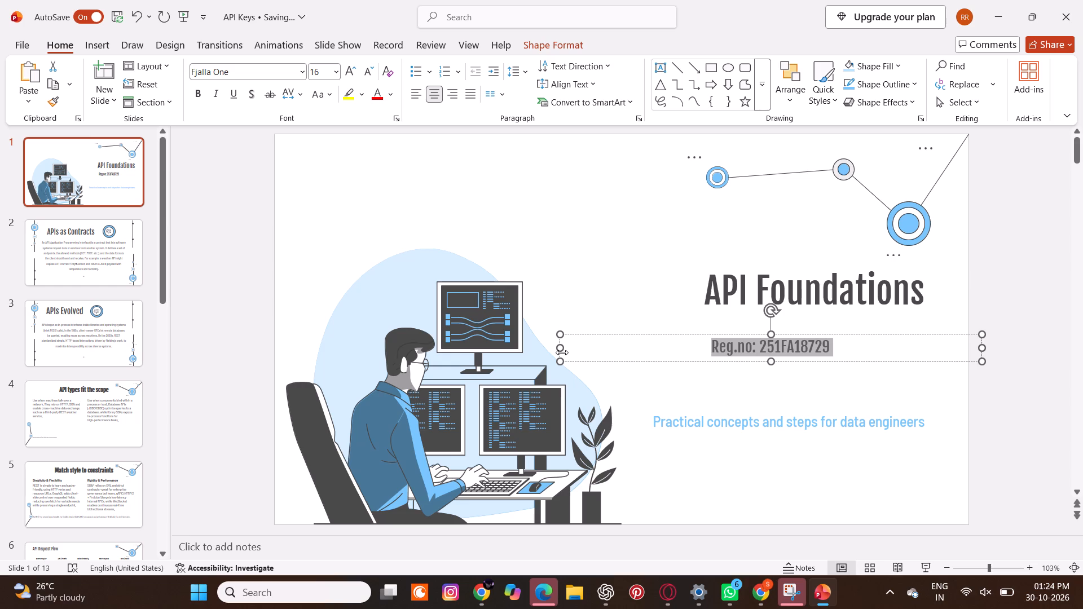
Narrow the registration number text box and place it directly under "API Foundations", with its text starting at the title's left edge.
left_click_drag(561, 350, 768, 372)
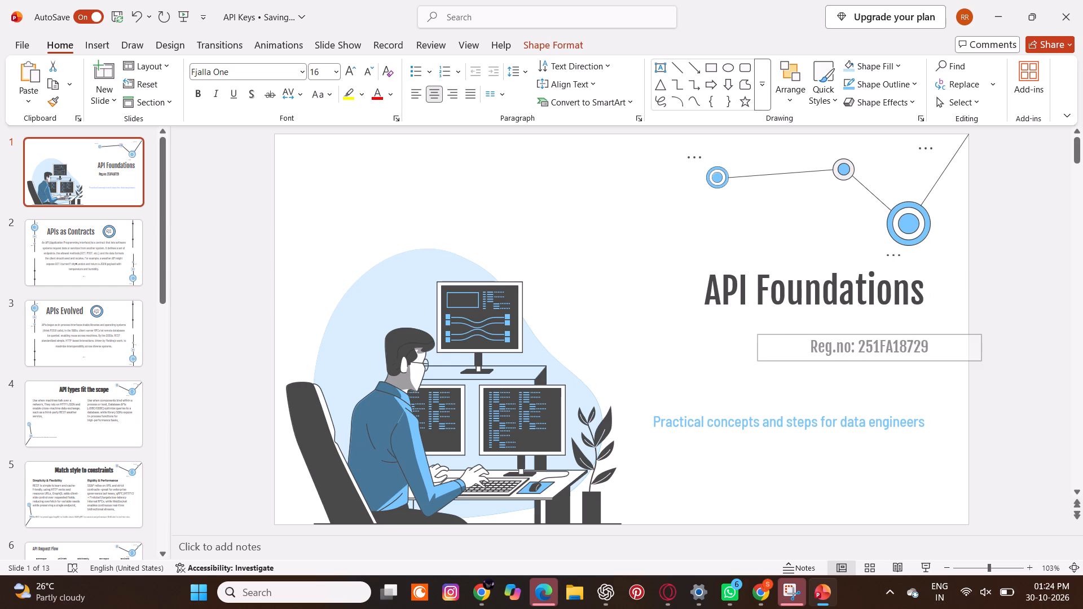
left_click_drag(768, 372, 793, 372)
left_click_drag(864, 335, 825, 338)
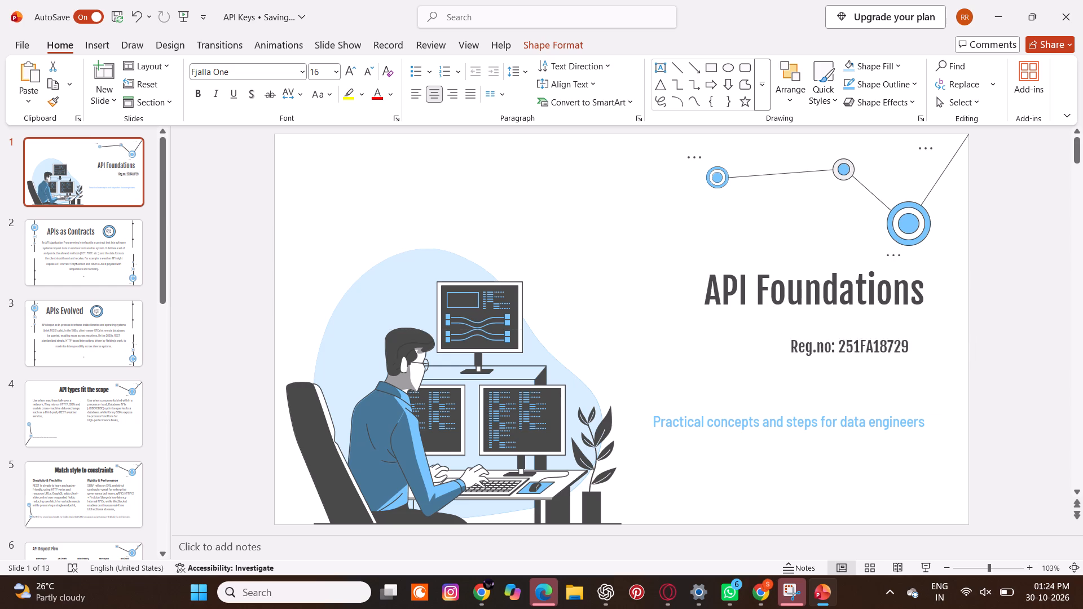
left_click_drag(825, 338, 741, 324)
left_click(764, 372)
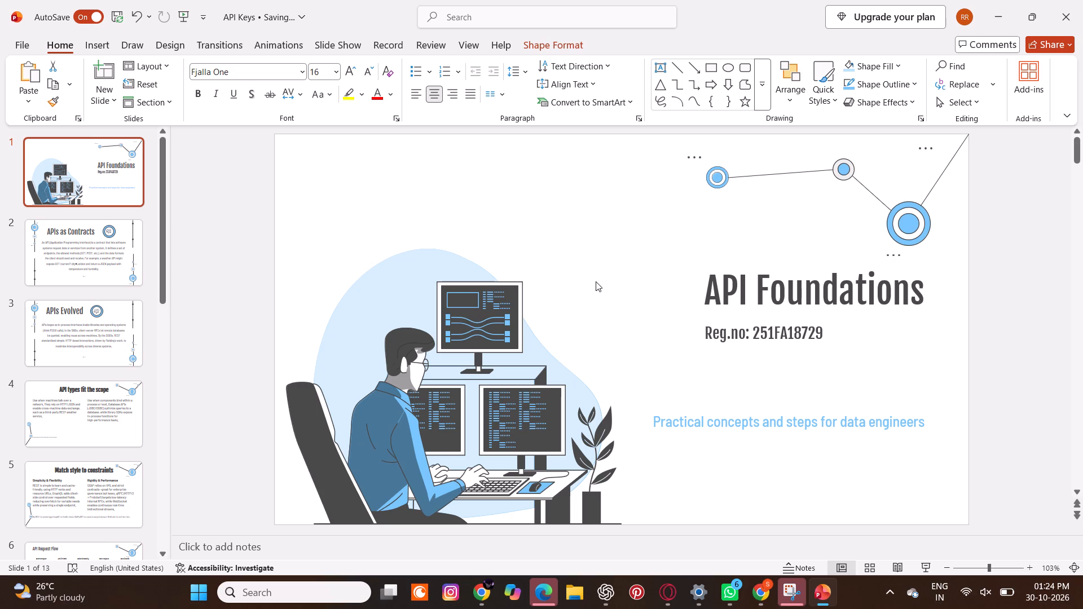
Paste the copied "APIs as Contracts" heading onto the title slide as another text box.
left_click(820, 329)
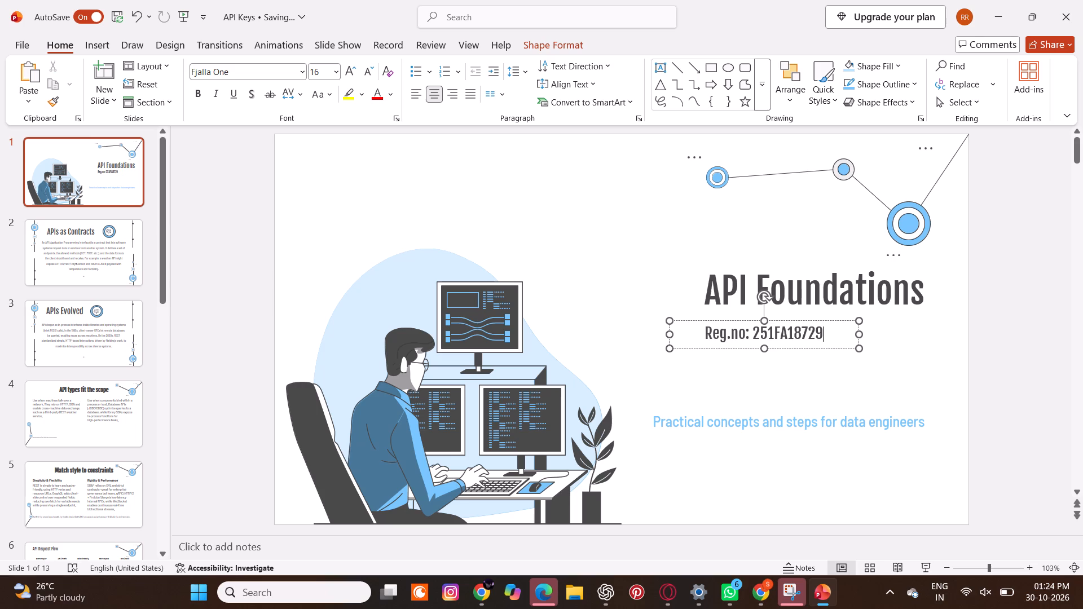
key("ctrl+c")
left_click(809, 359)
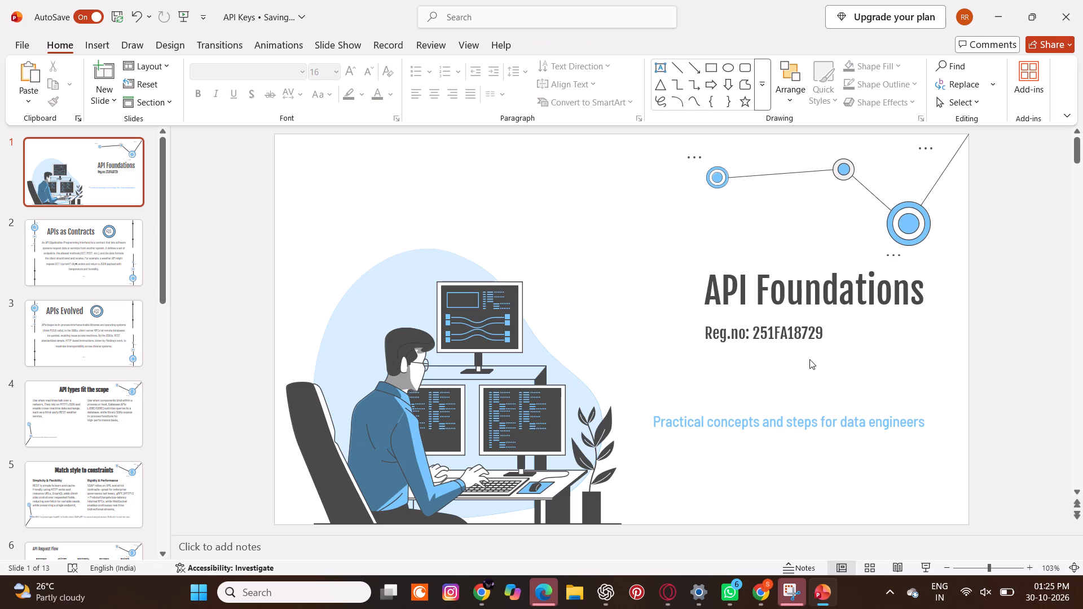
key("ctrl+v")
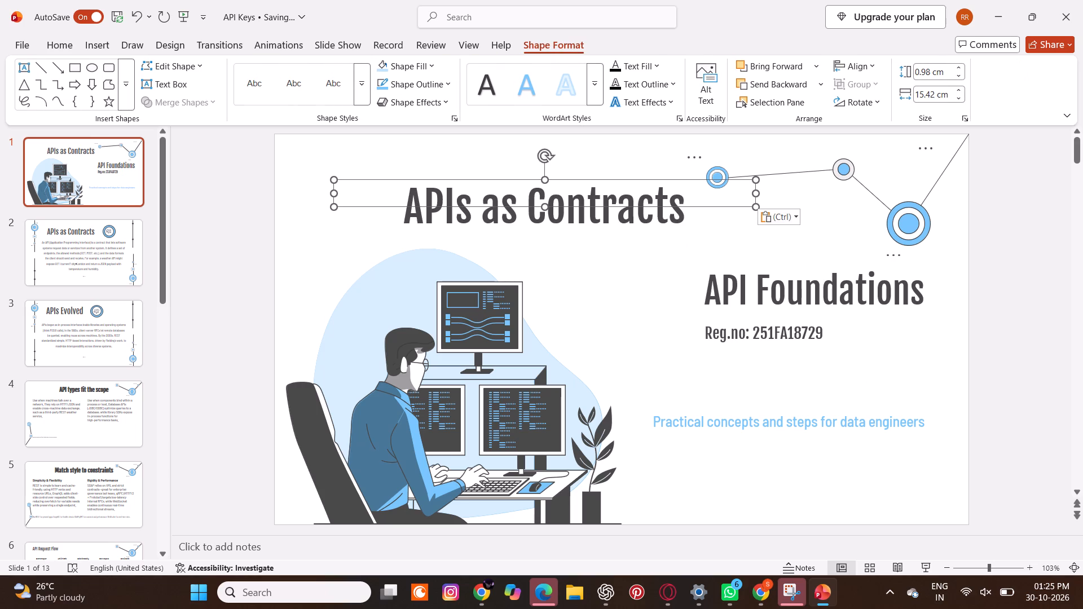
Replace the pasted heading's text with "SECTION: E".
left_click(686, 204)
left_click_drag(679, 193, 457, 175)
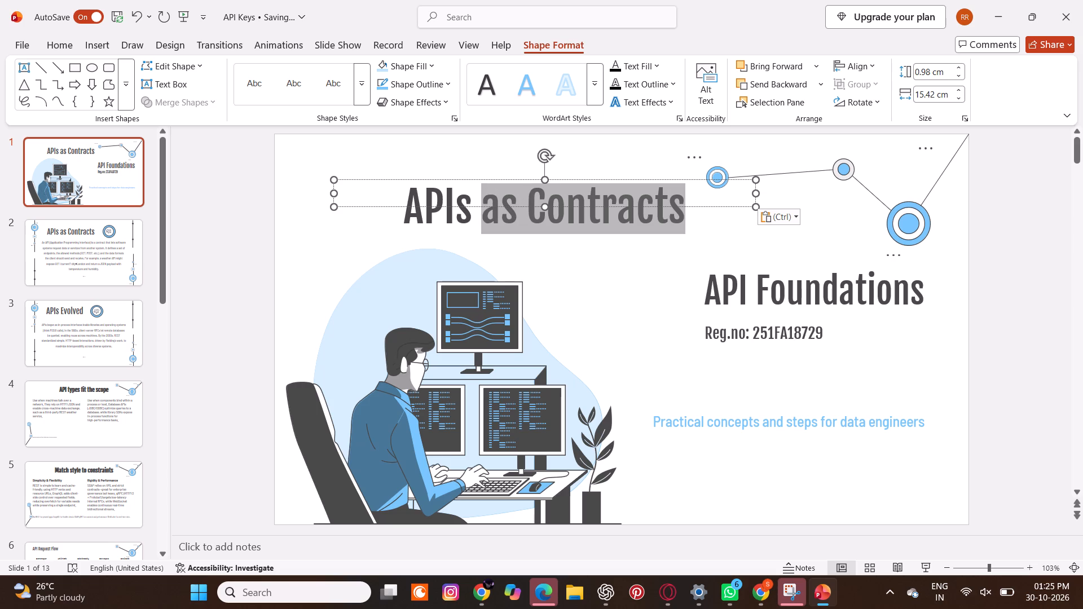
left_click_drag(457, 175, 470, 177)
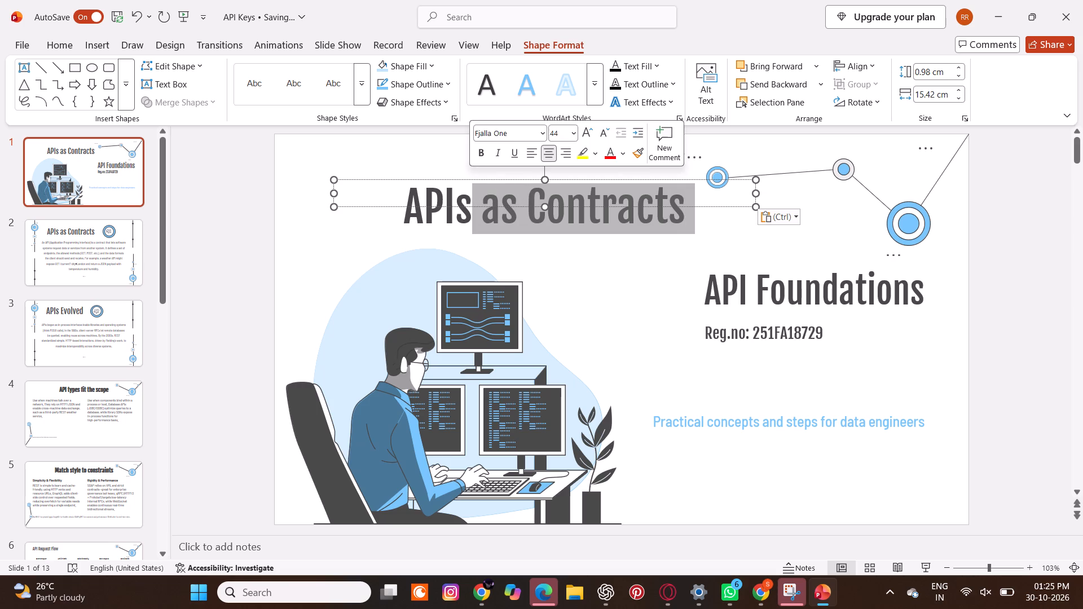
key("BackSpace")
key("BackSpace")
key("BackSpace")
key("BackSpace")
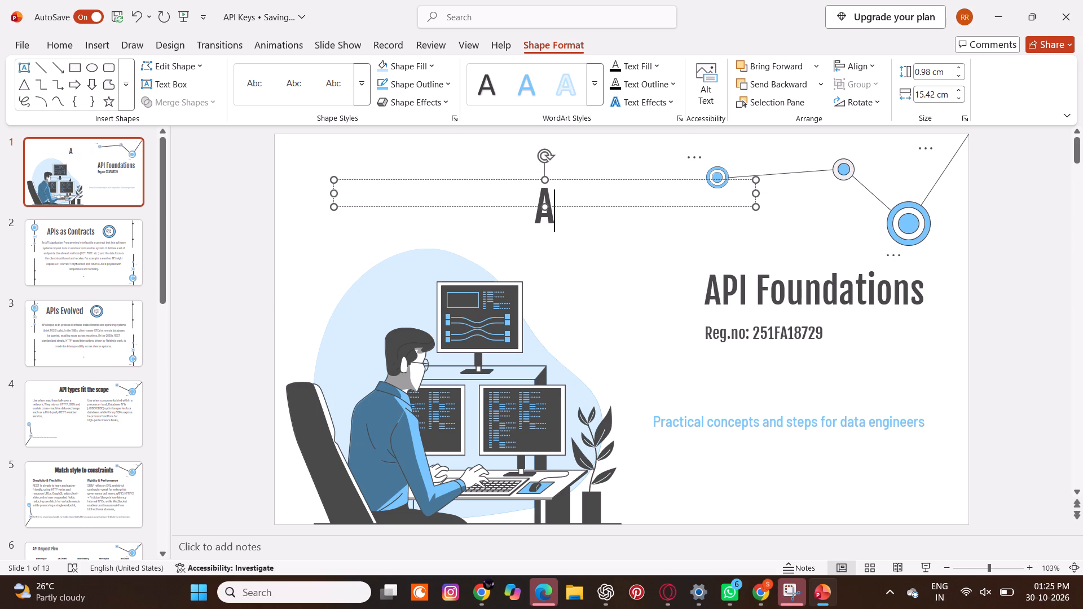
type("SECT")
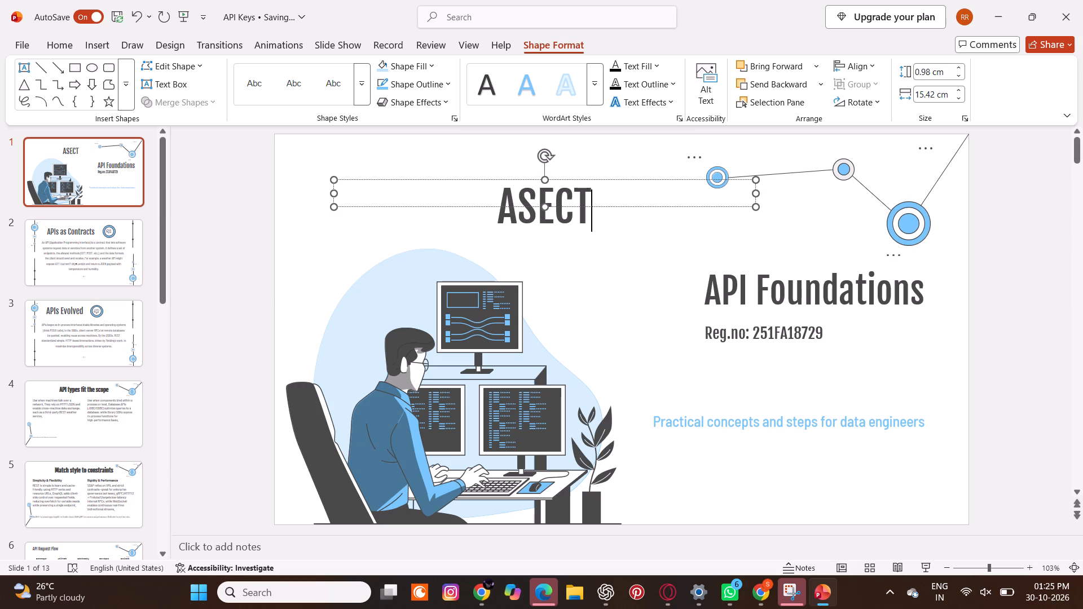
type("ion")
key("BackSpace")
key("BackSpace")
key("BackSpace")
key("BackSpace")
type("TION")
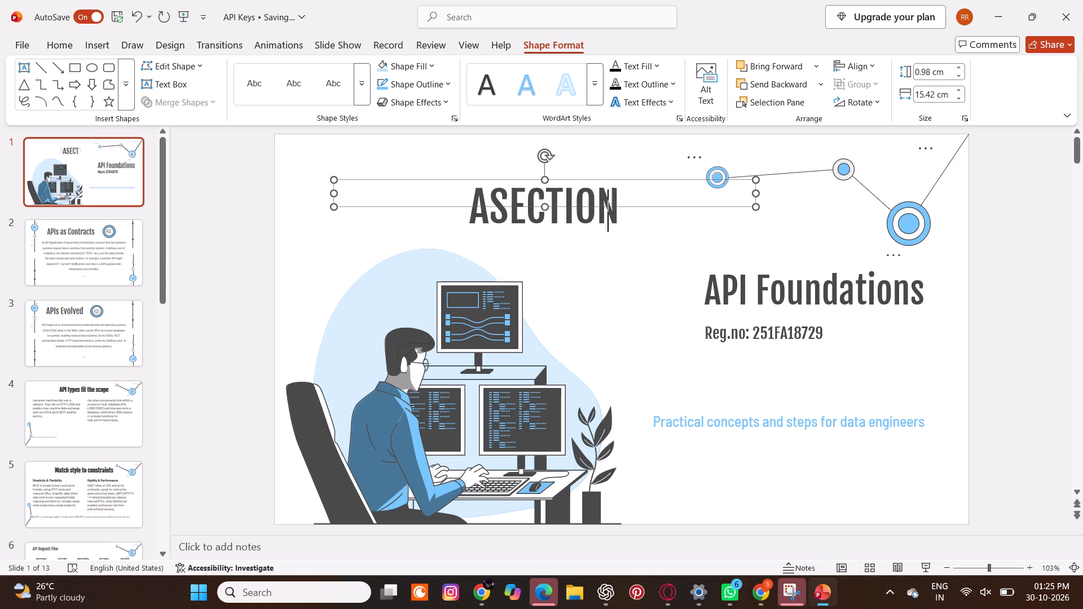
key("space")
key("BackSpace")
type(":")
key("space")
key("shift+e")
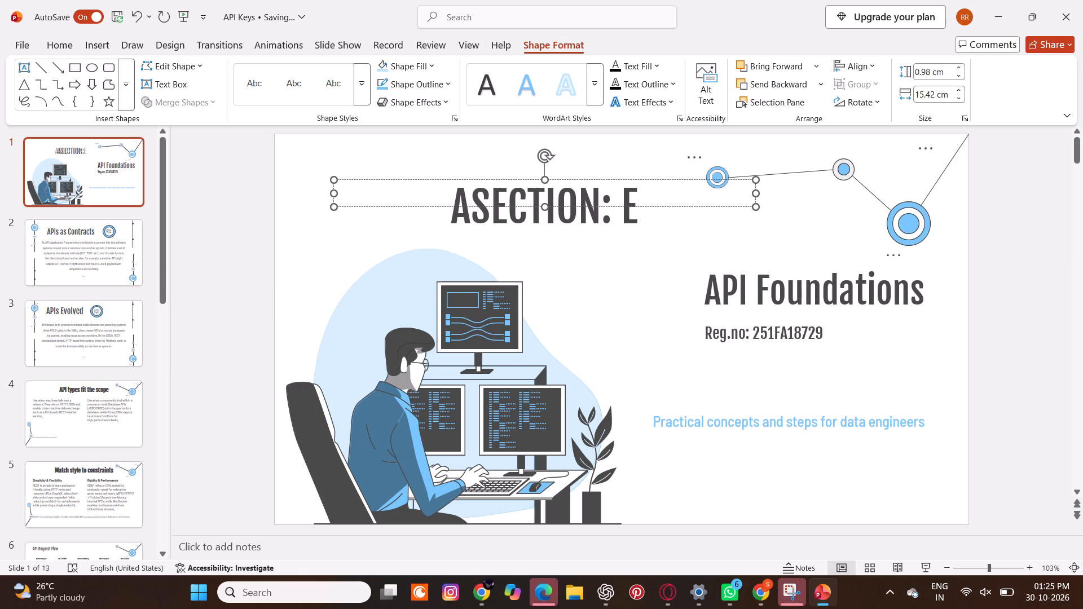
left_click(472, 203)
key("BackSpace")
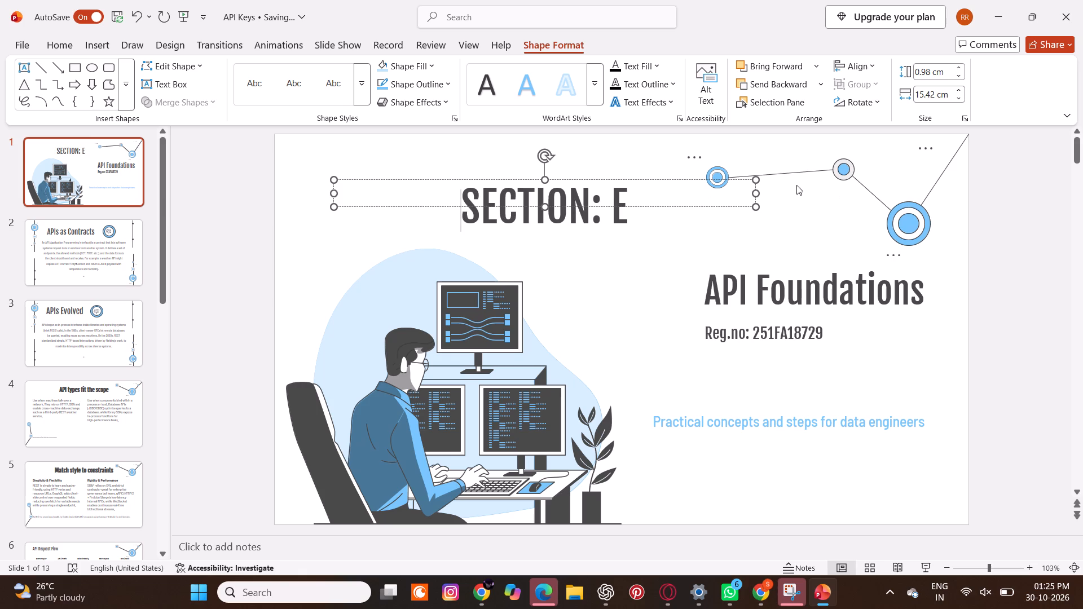
Narrow the "SECTION: E" text box to about 10 cm and set its text to font size 16.
left_click_drag(759, 192, 607, 208)
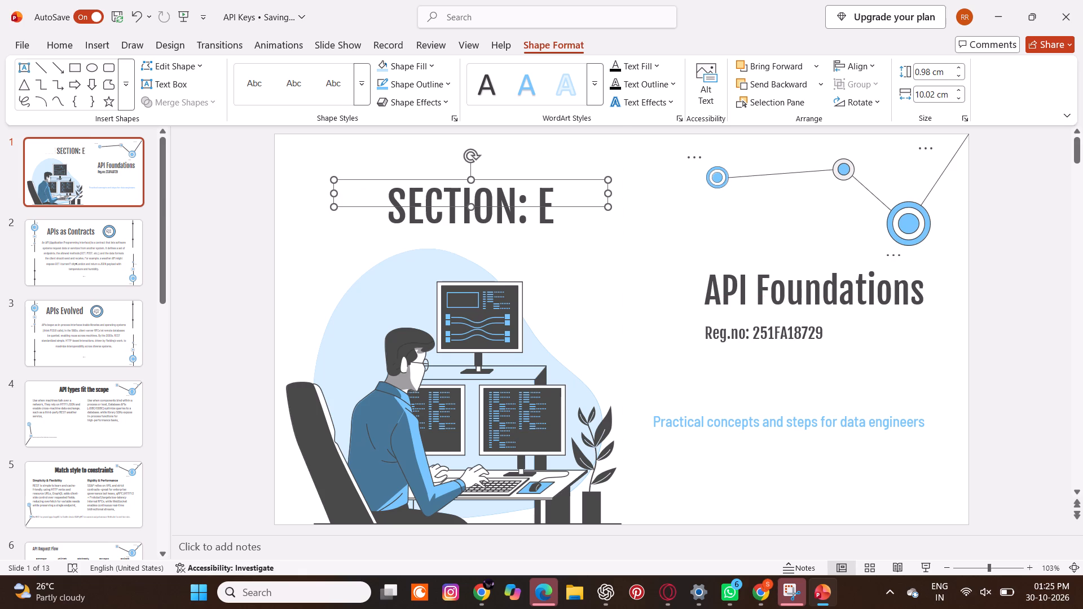
left_click_drag(551, 200, 227, 169)
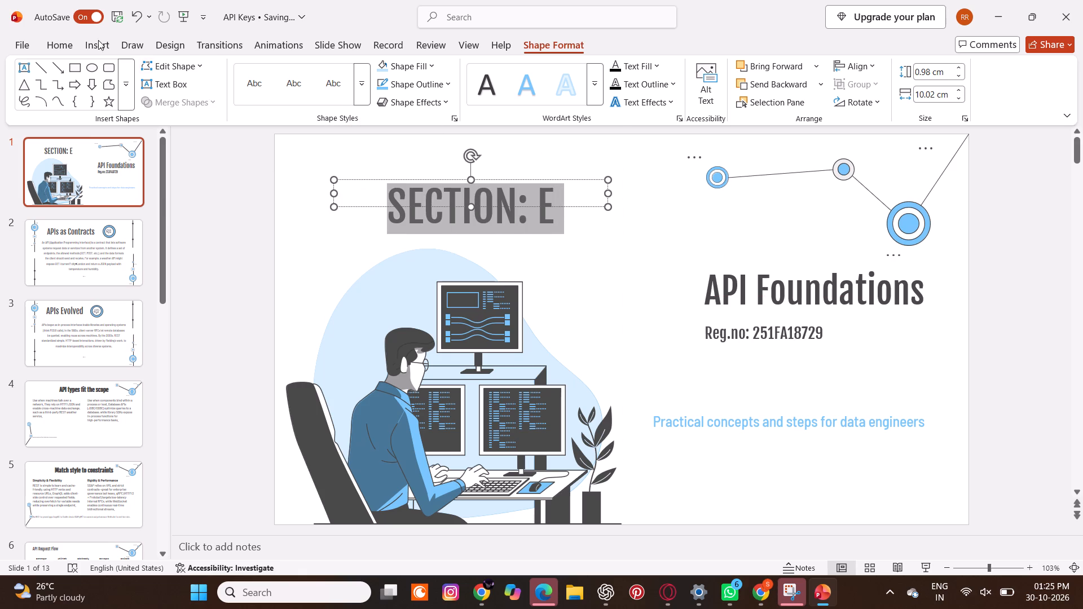
left_click(74, 42)
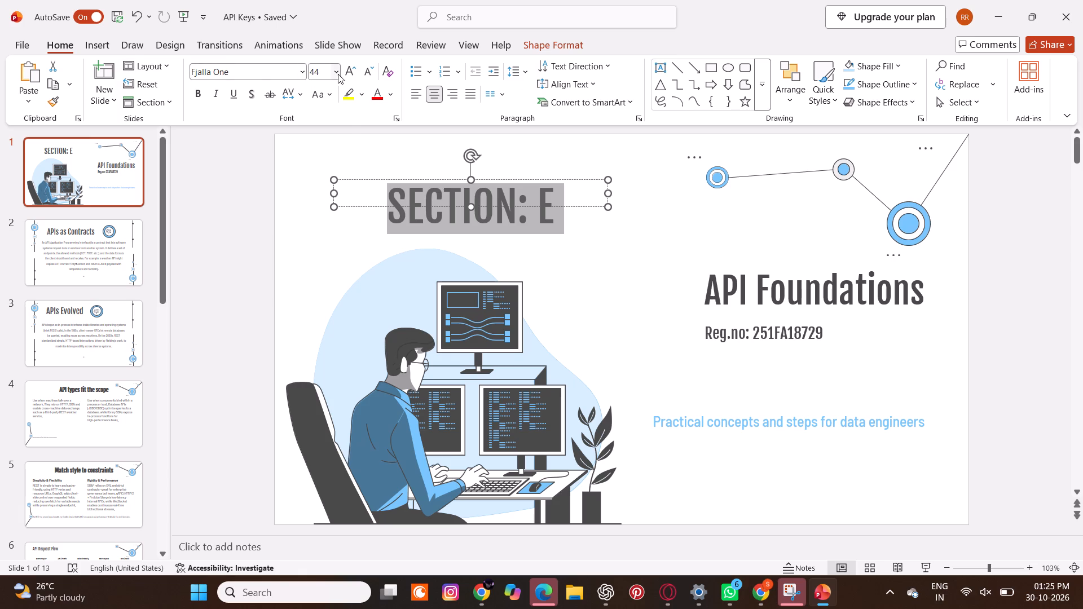
left_click(338, 74)
left_click(322, 202)
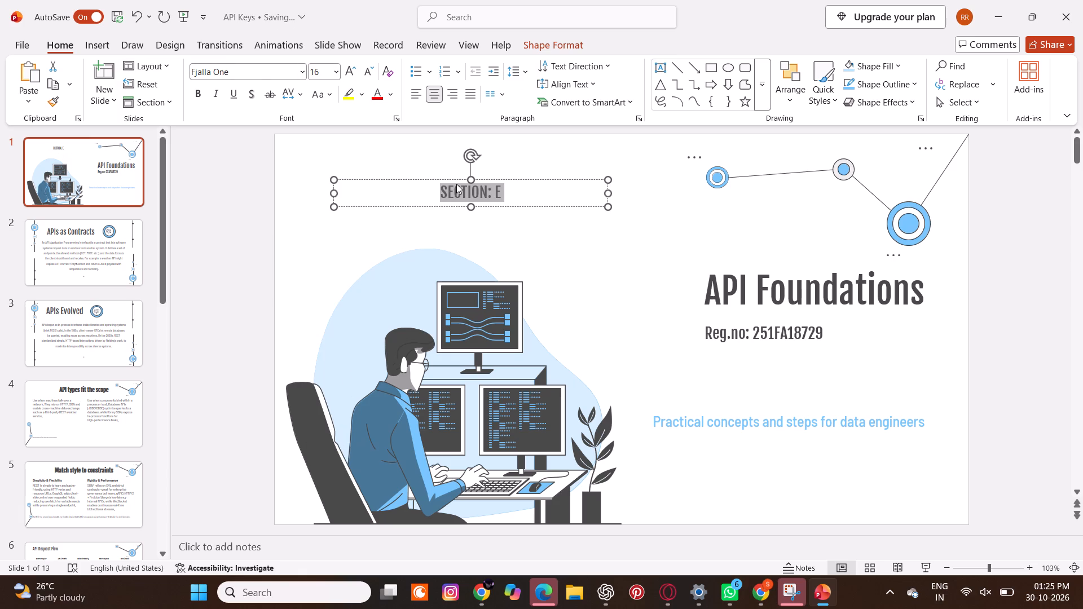
Narrow the "SECTION: E" box further and place it directly under the registration number, with both lines' text starting at the same left edge.
left_click_drag(612, 195, 598, 197)
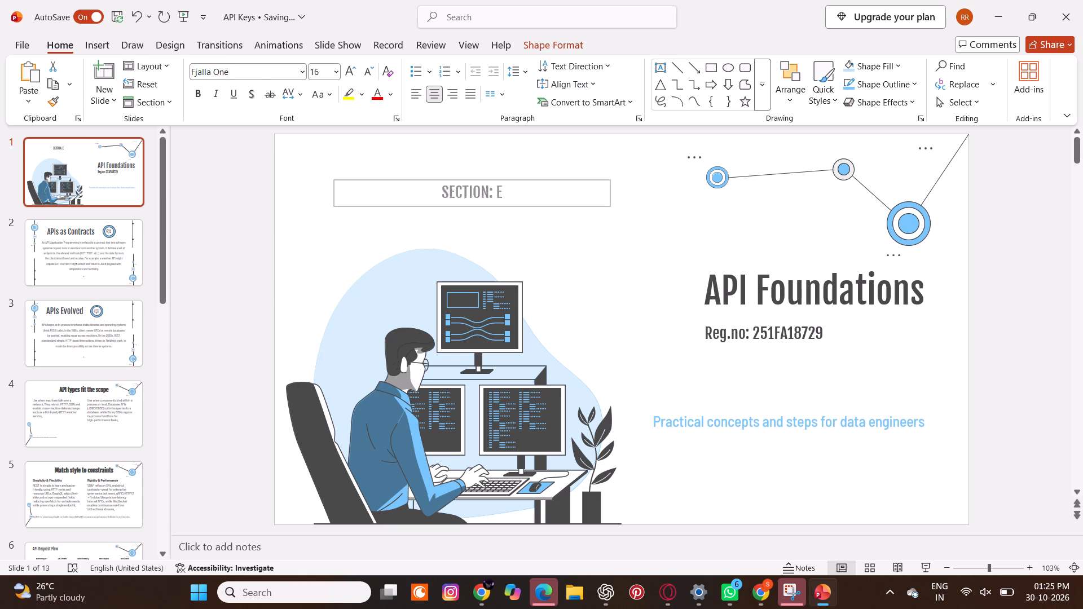
left_click_drag(598, 197, 446, 207)
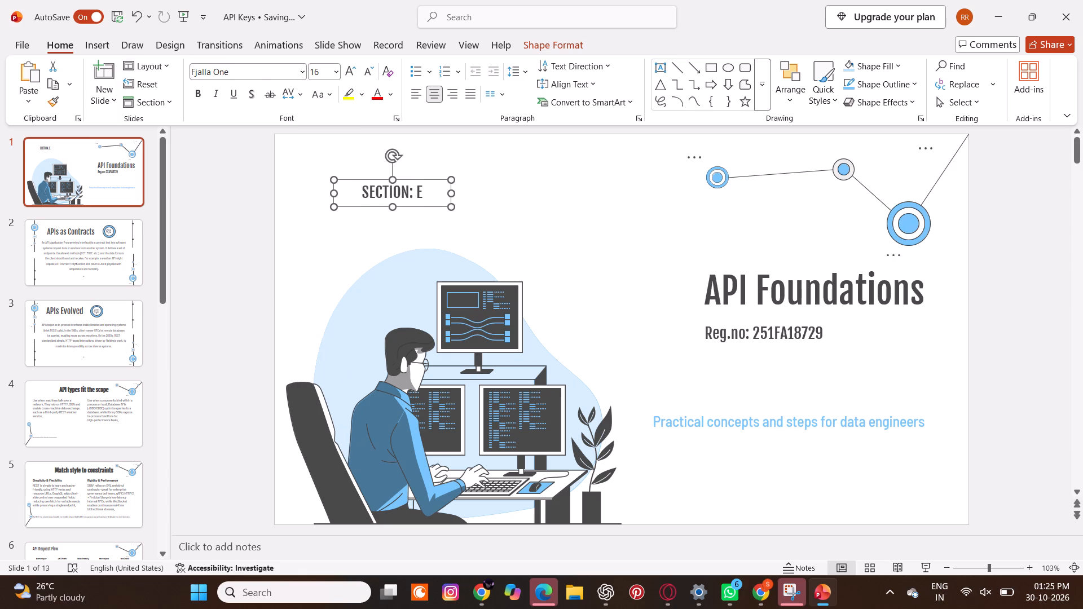
left_click_drag(428, 181, 770, 350)
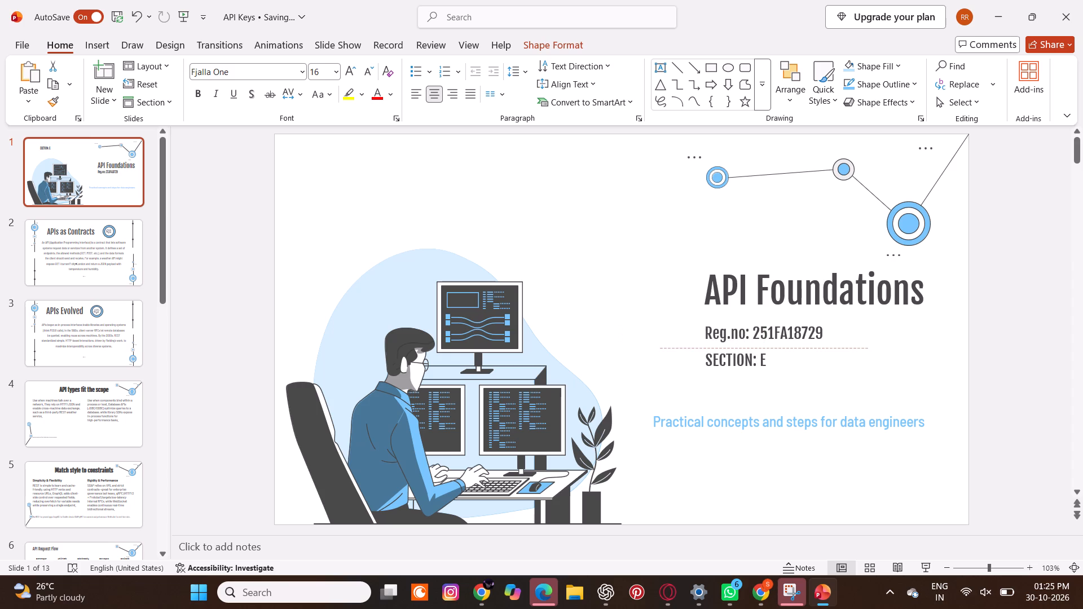
left_click_drag(770, 350, 771, 351)
left_click(774, 410)
left_click(724, 406)
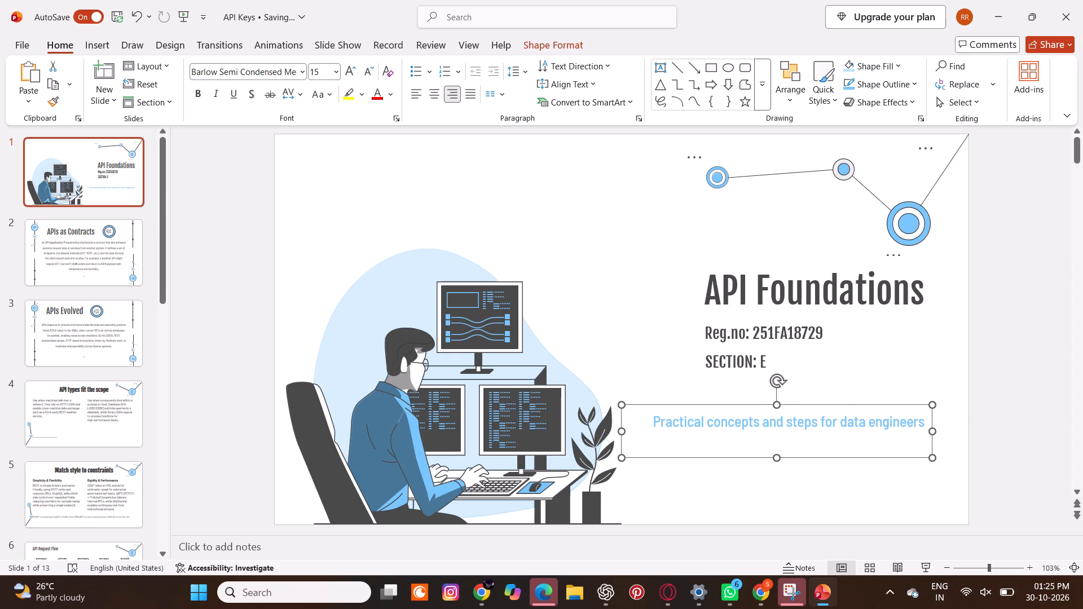
Paste another copy of the "APIs as Contracts" heading onto the title slide and clear its text.
left_click(706, 372)
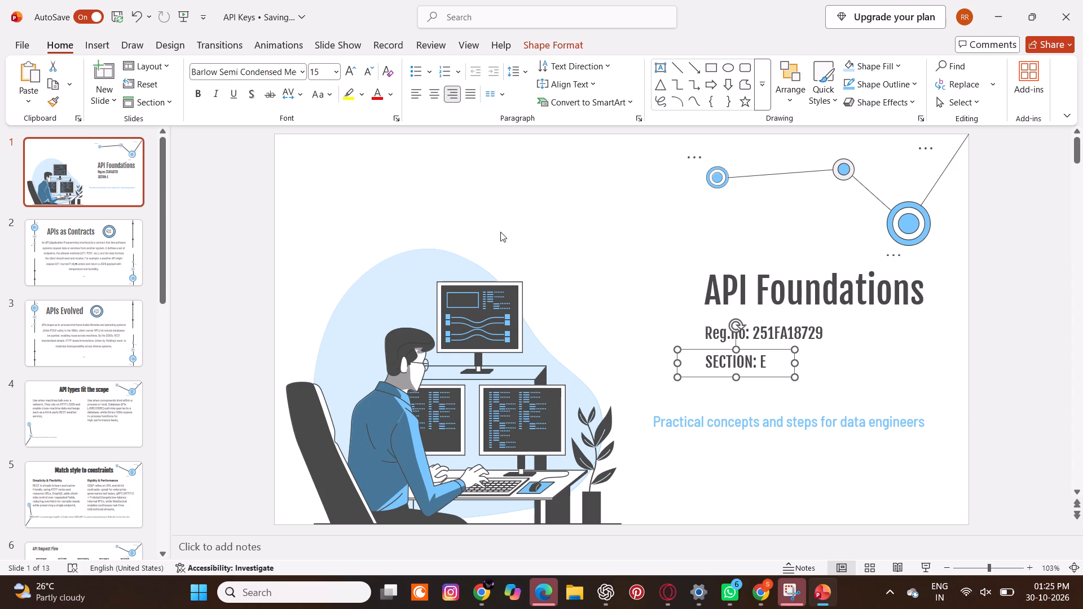
key("ctrl+v")
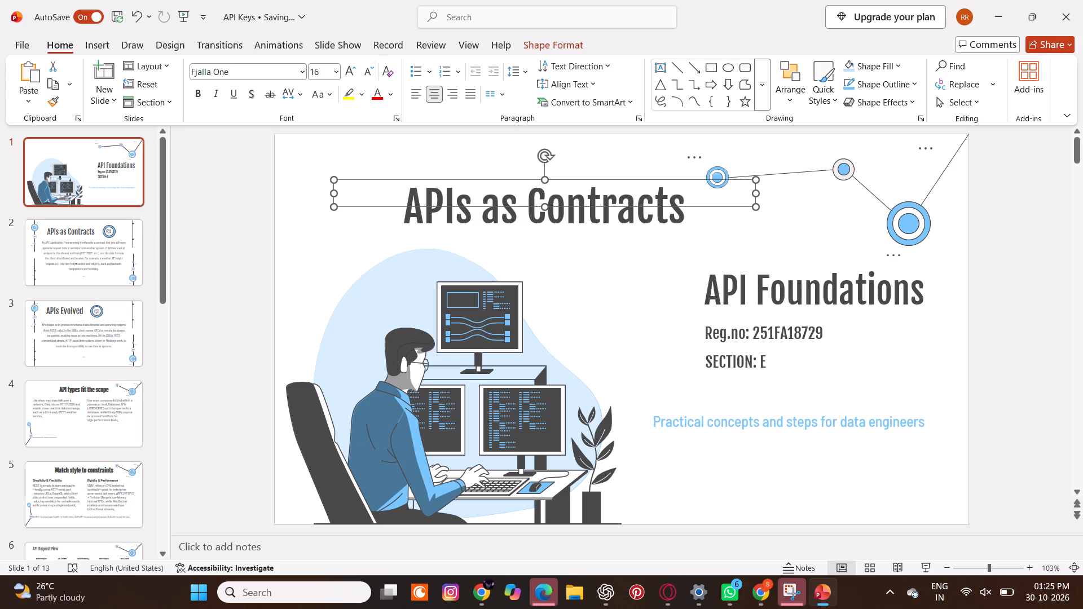
left_click_drag(683, 201, 548, 200)
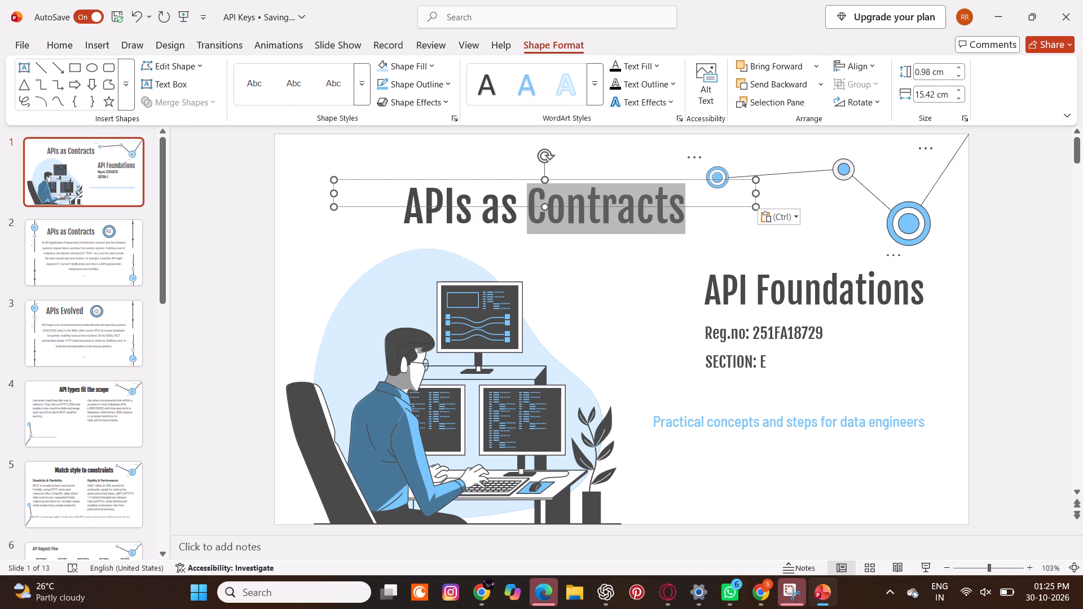
left_click_drag(548, 200, 454, 212)
key("BackSpace")
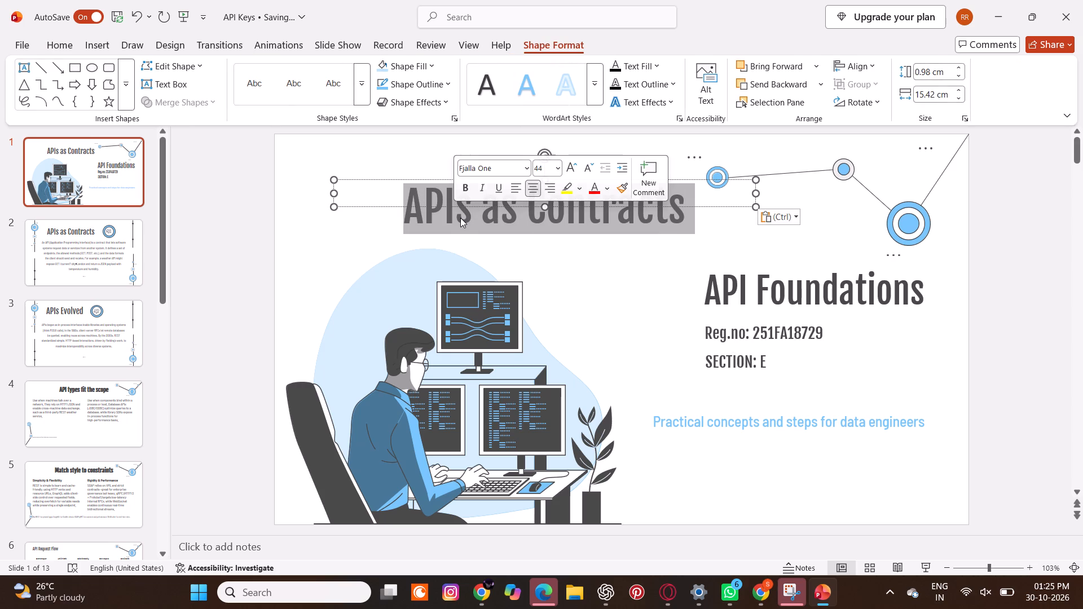
key("bracketright")
key("BackSpace")
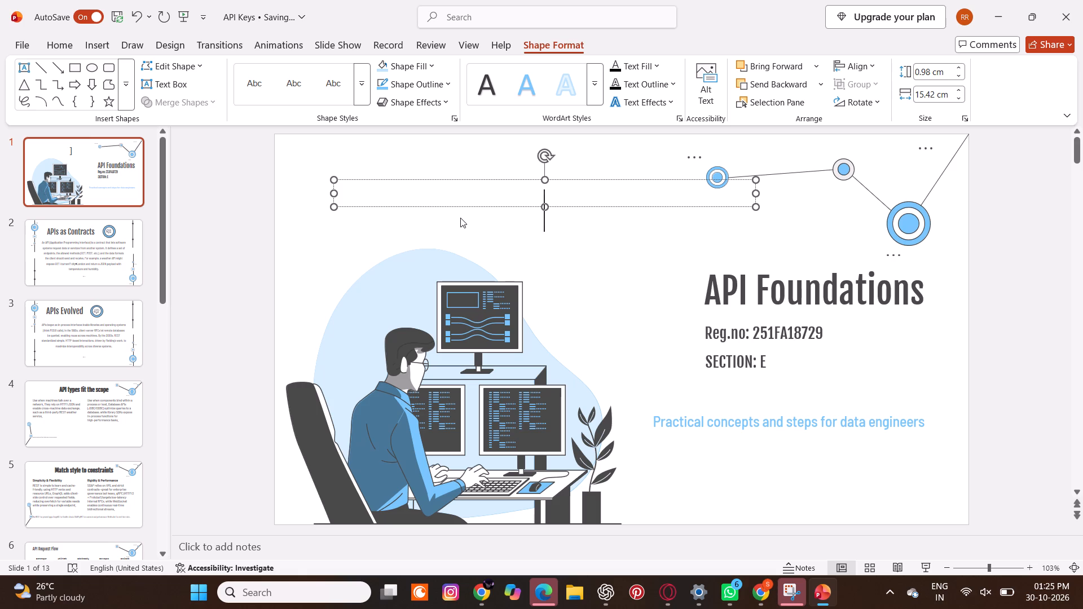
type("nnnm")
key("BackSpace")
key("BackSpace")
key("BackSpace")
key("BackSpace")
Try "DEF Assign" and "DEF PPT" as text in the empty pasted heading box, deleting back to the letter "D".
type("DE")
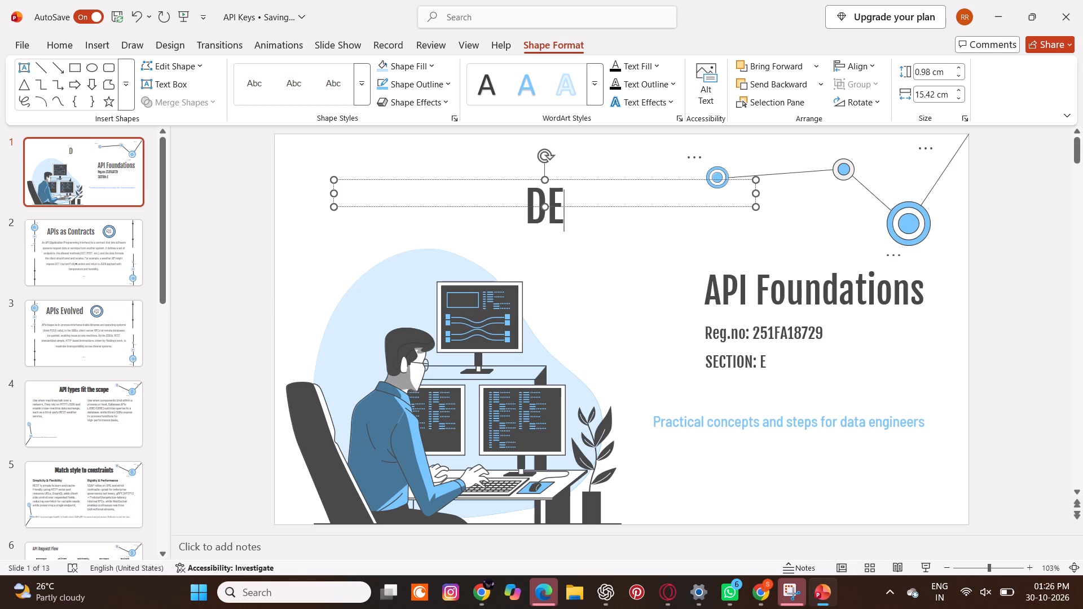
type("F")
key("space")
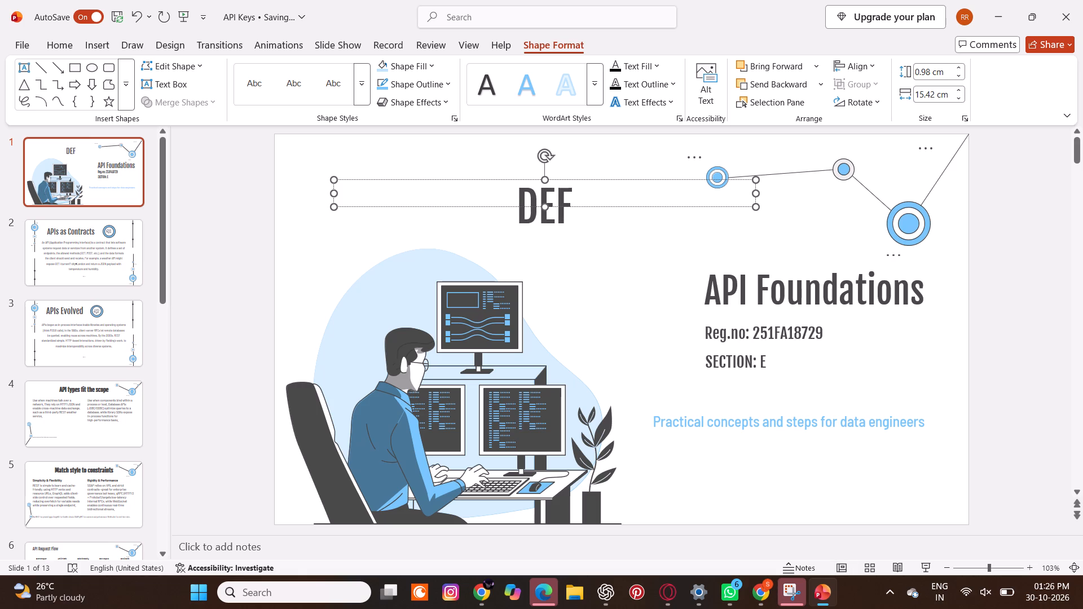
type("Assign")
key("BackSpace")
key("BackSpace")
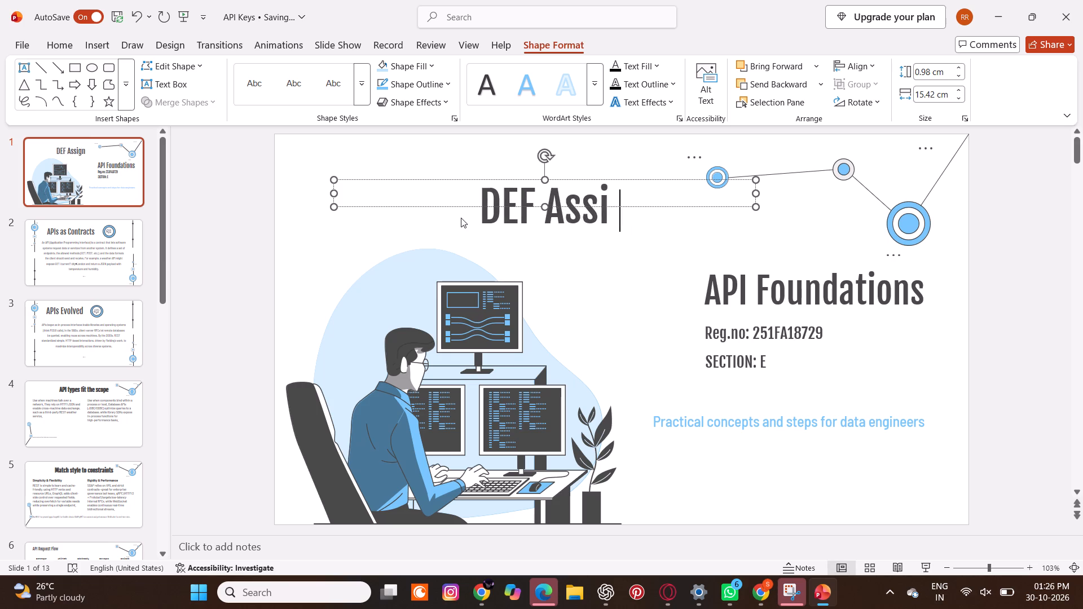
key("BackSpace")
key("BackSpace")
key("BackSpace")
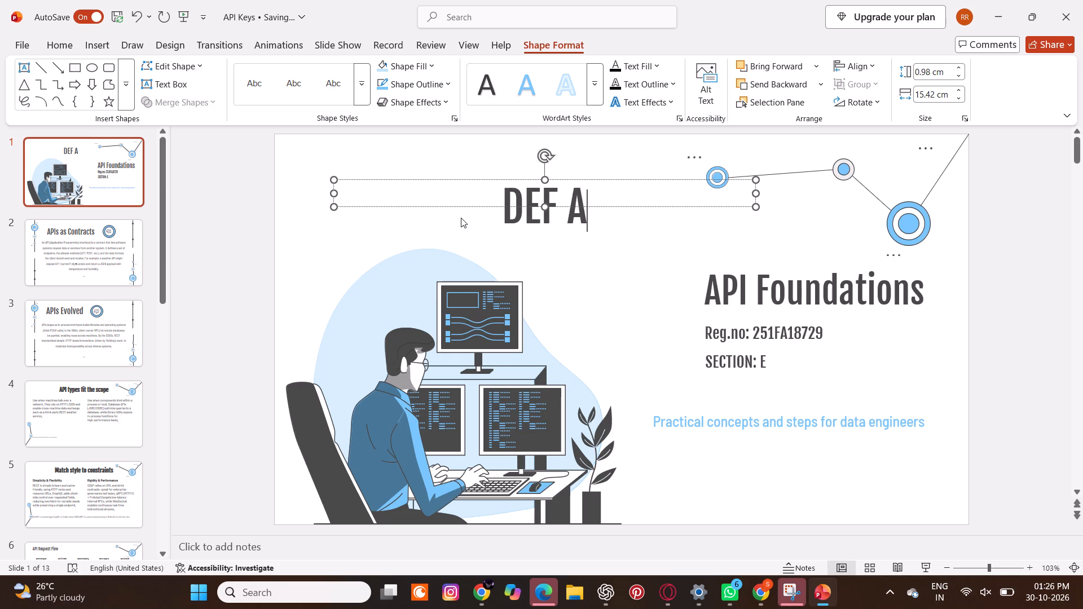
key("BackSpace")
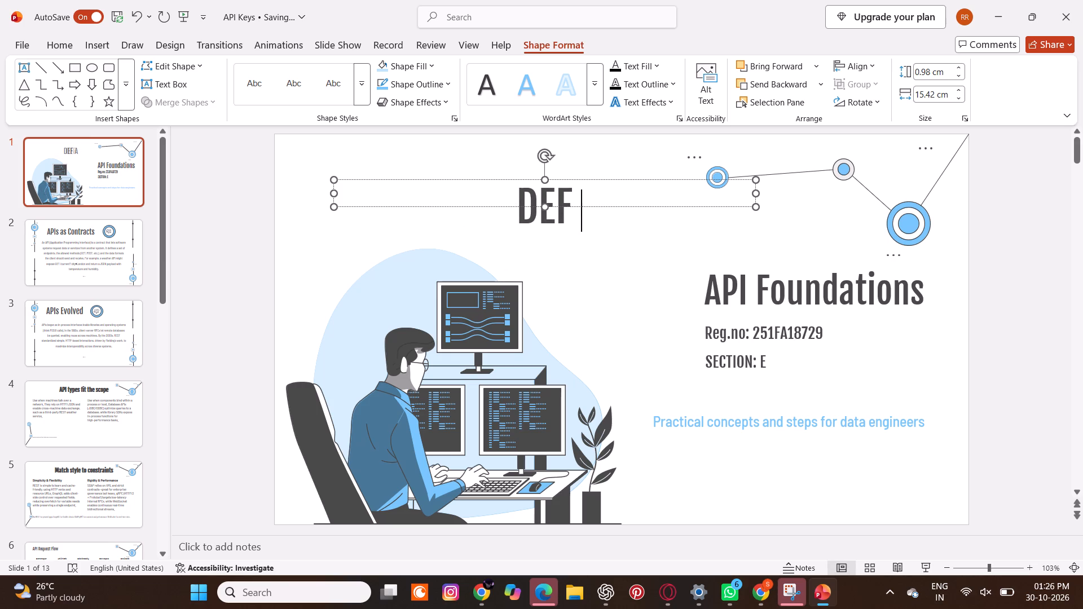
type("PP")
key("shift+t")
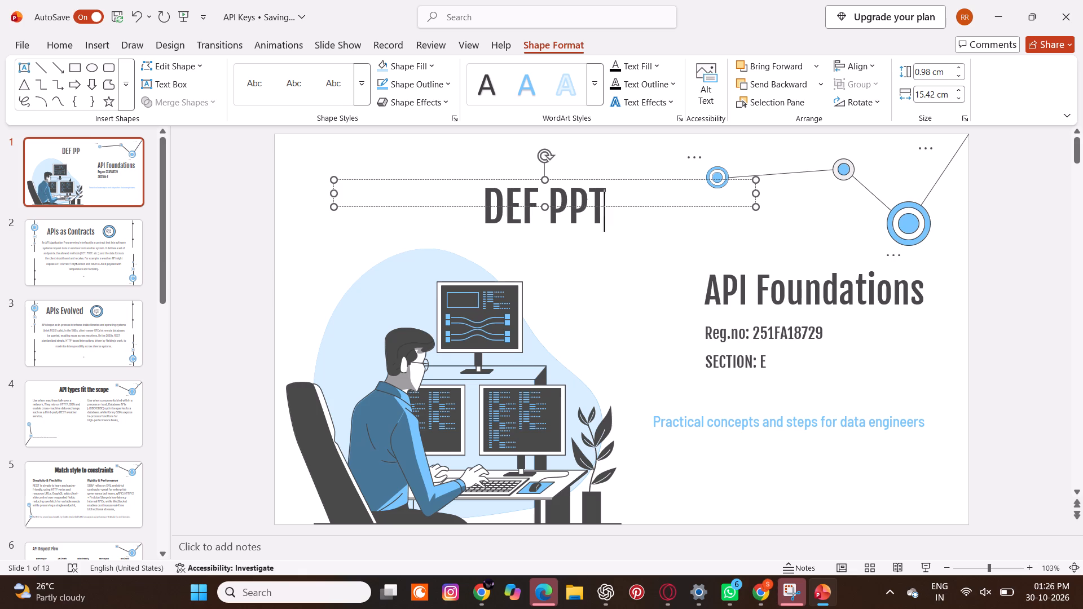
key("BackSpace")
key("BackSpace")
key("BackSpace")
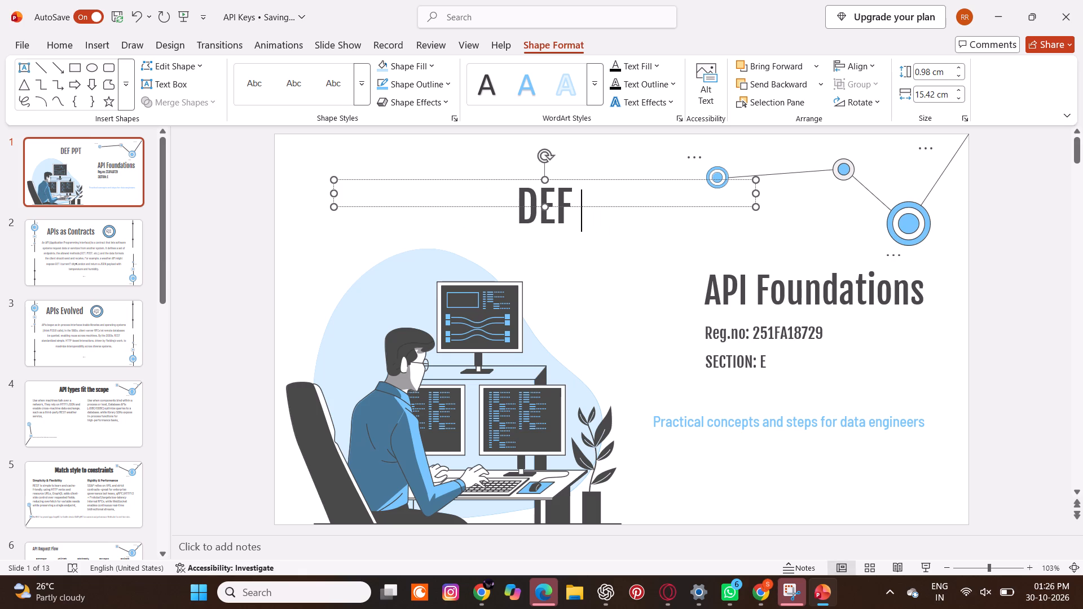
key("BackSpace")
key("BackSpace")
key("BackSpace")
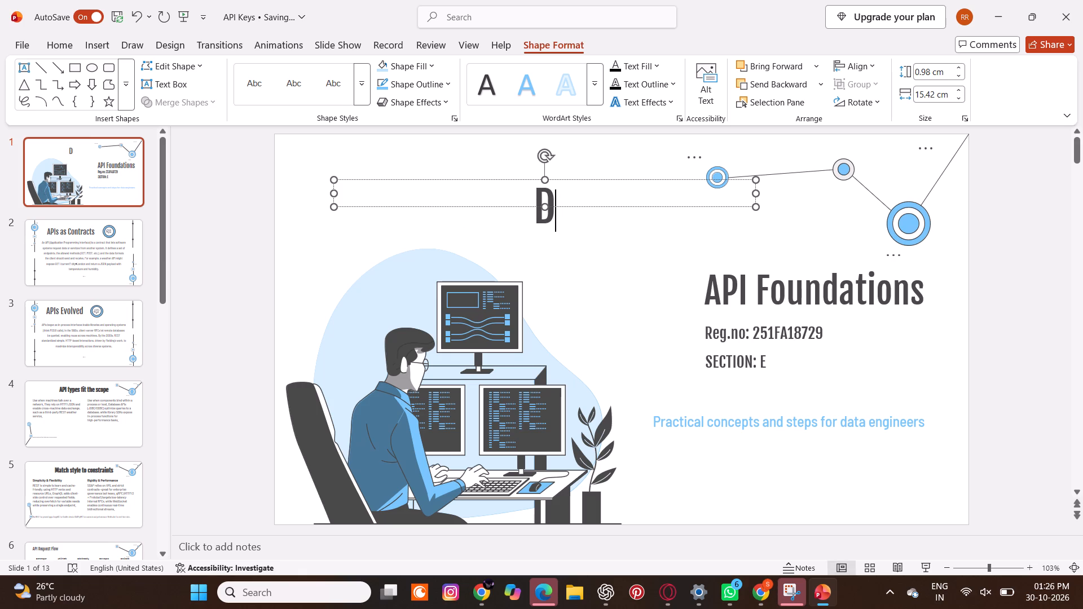
Complete the pasted heading's text to read "DATA Engineering Foundation".
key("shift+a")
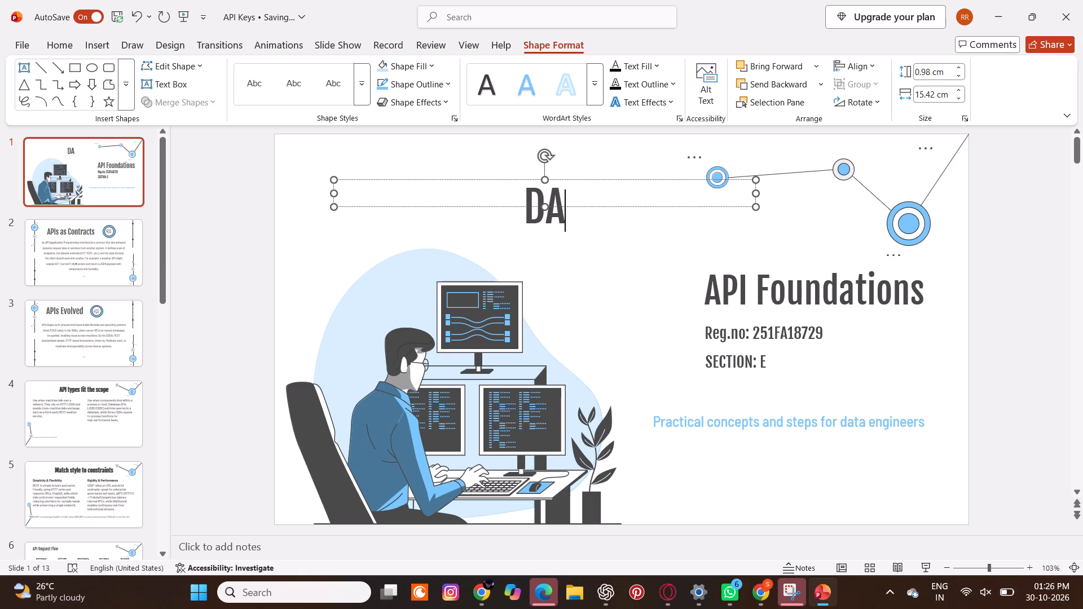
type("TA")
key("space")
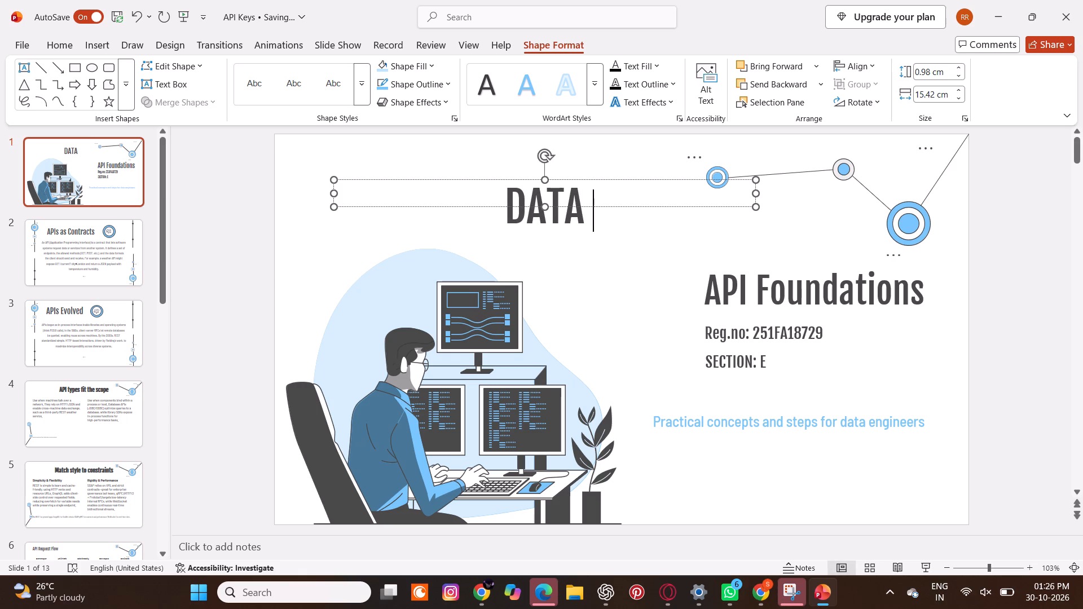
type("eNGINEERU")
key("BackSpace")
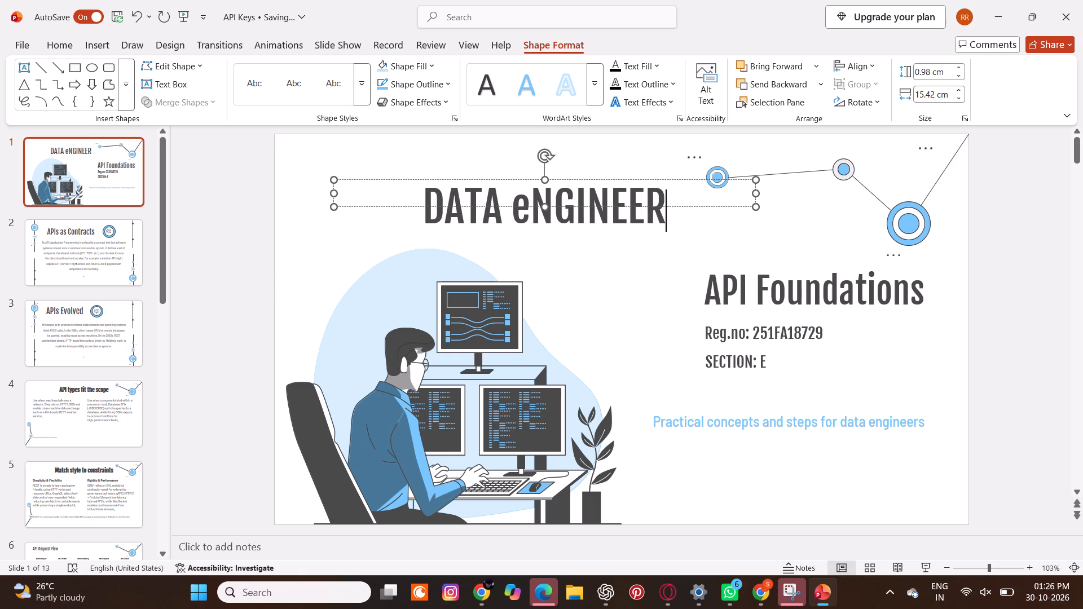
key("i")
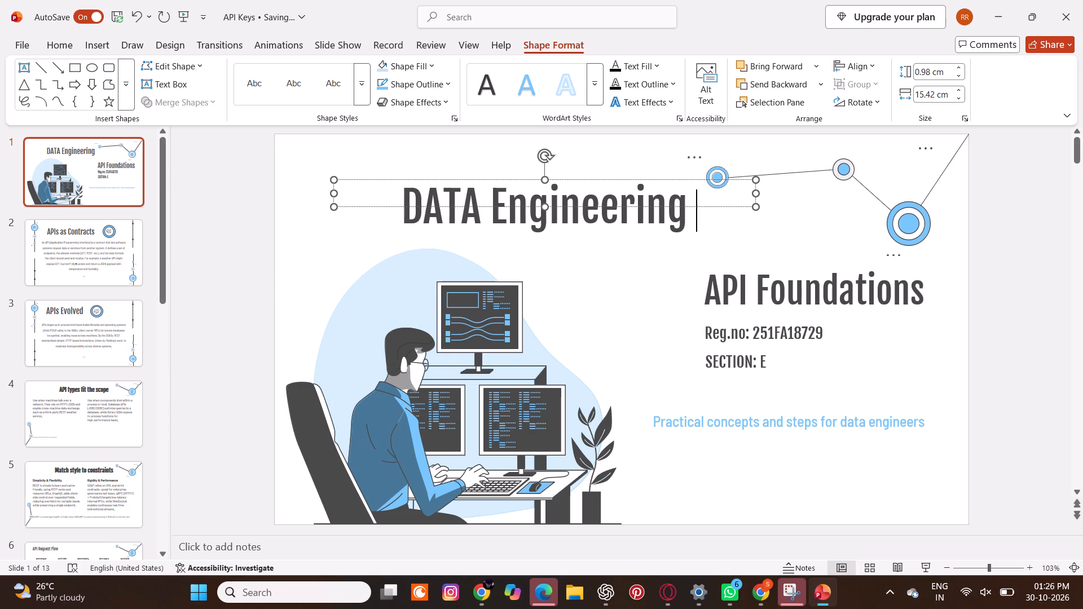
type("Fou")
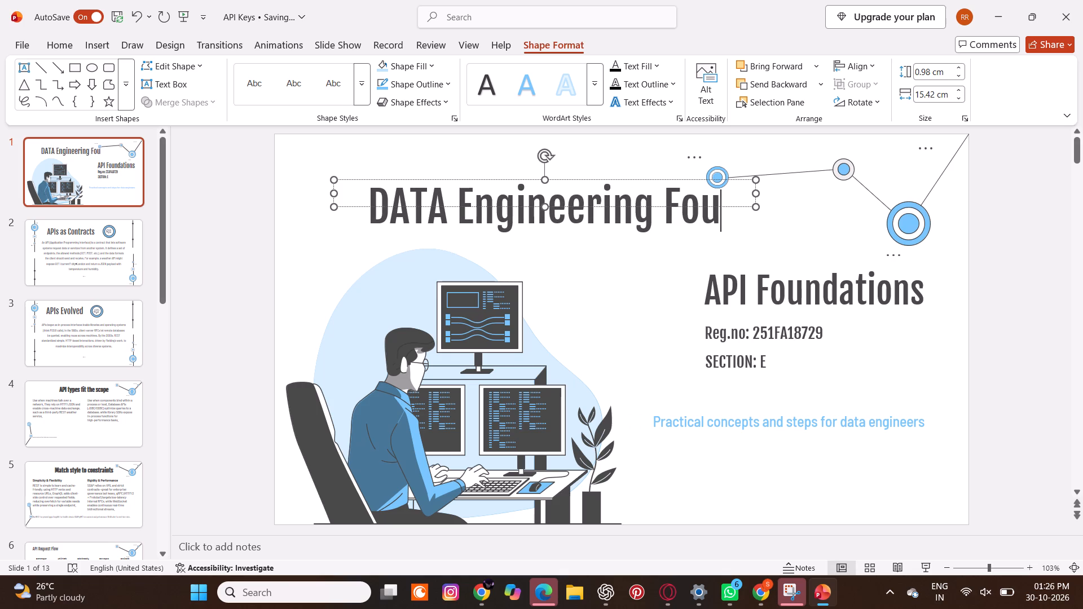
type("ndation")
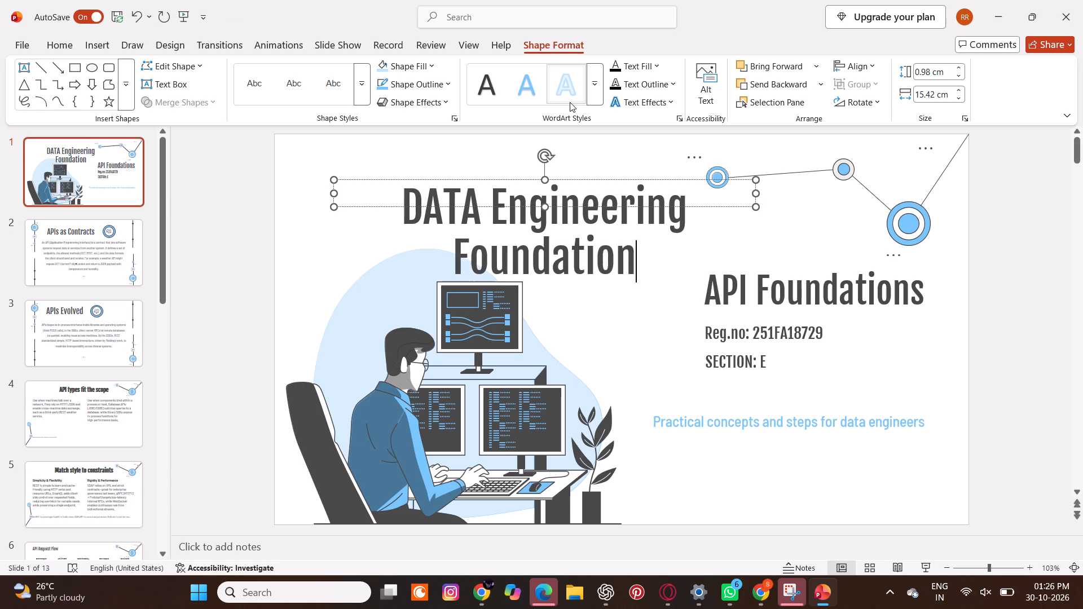
Change the capitalised word "DATA" in the new heading to "Data".
left_click(487, 205)
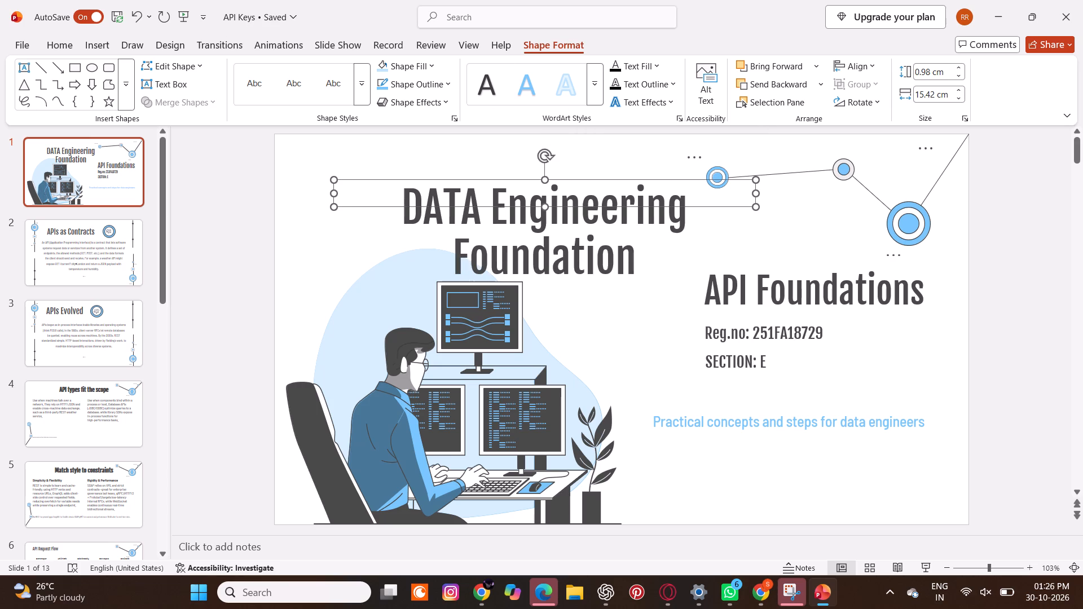
left_click(474, 200)
key("BackSpace")
key("BackSpace")
key("BackSpace")
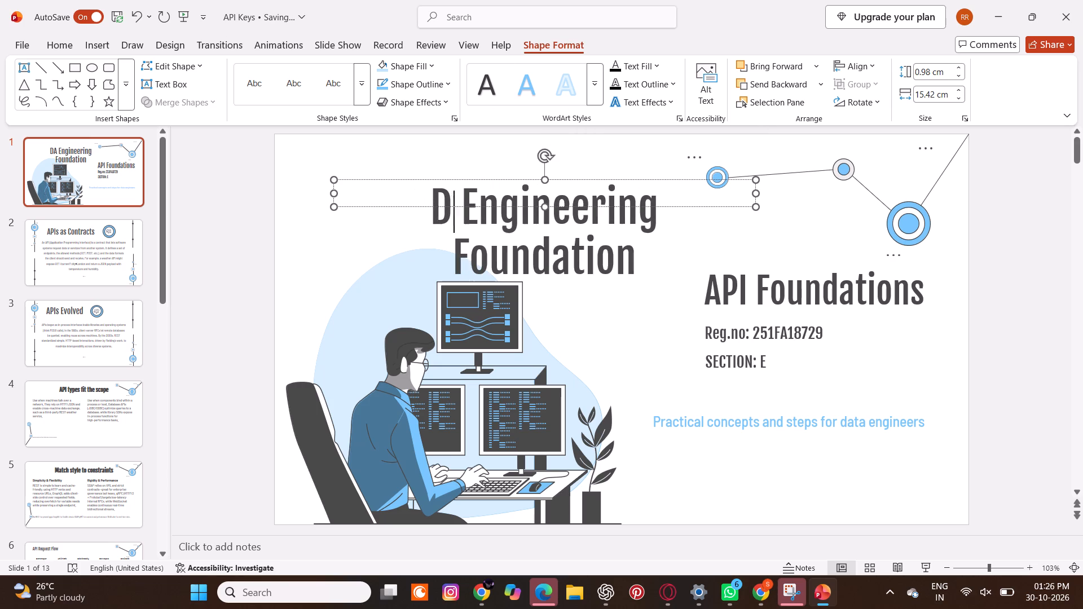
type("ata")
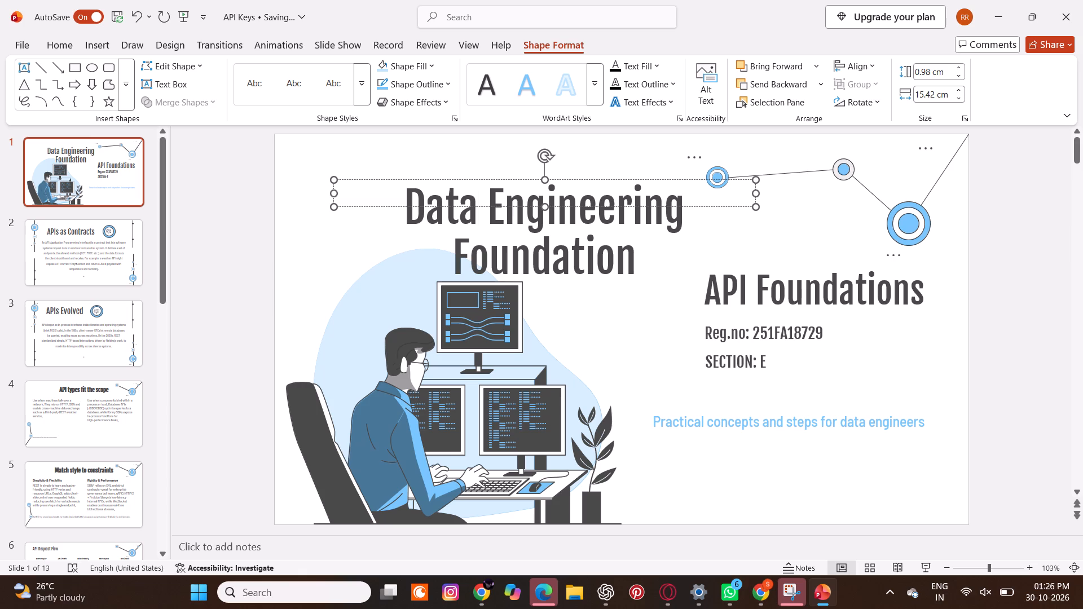
left_click(689, 241)
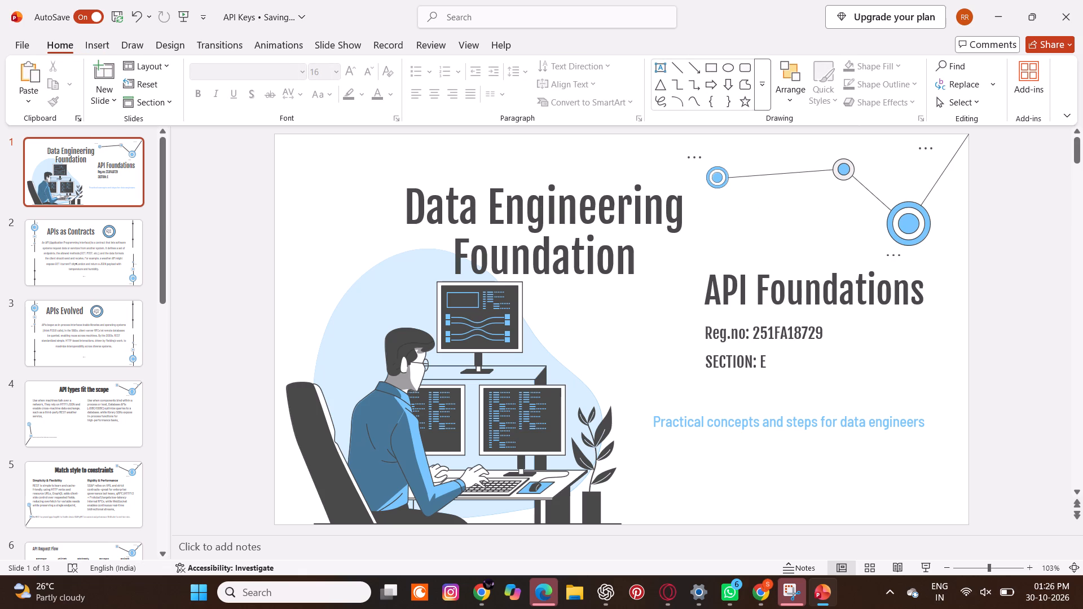
Set the whole "Data Engineering Foundation" heading to font size 28.
left_click(642, 198)
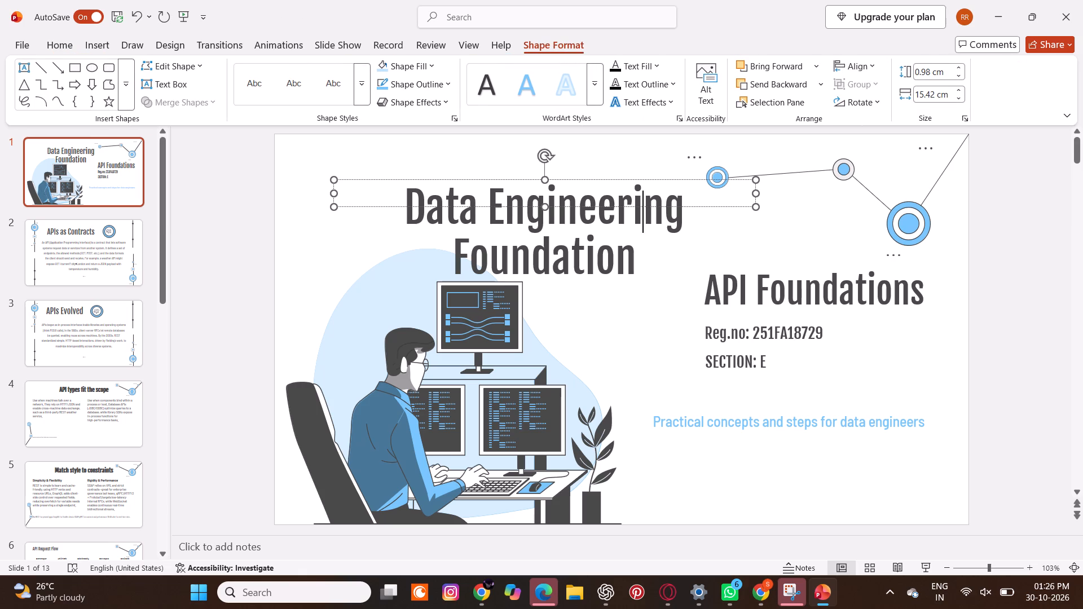
left_click_drag(636, 257, 428, 184)
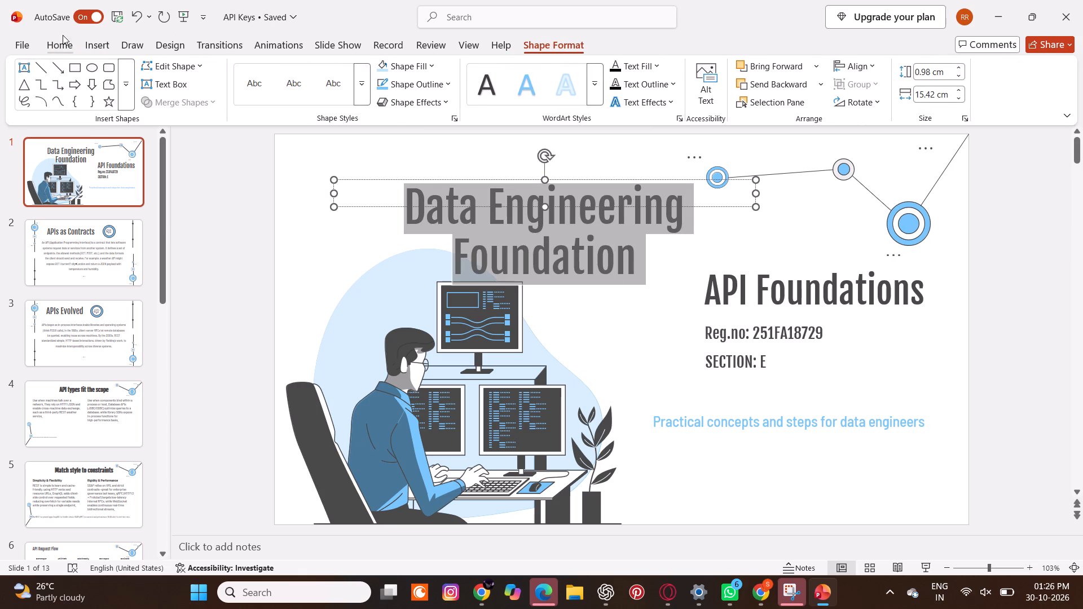
left_click(64, 38)
left_click(340, 78)
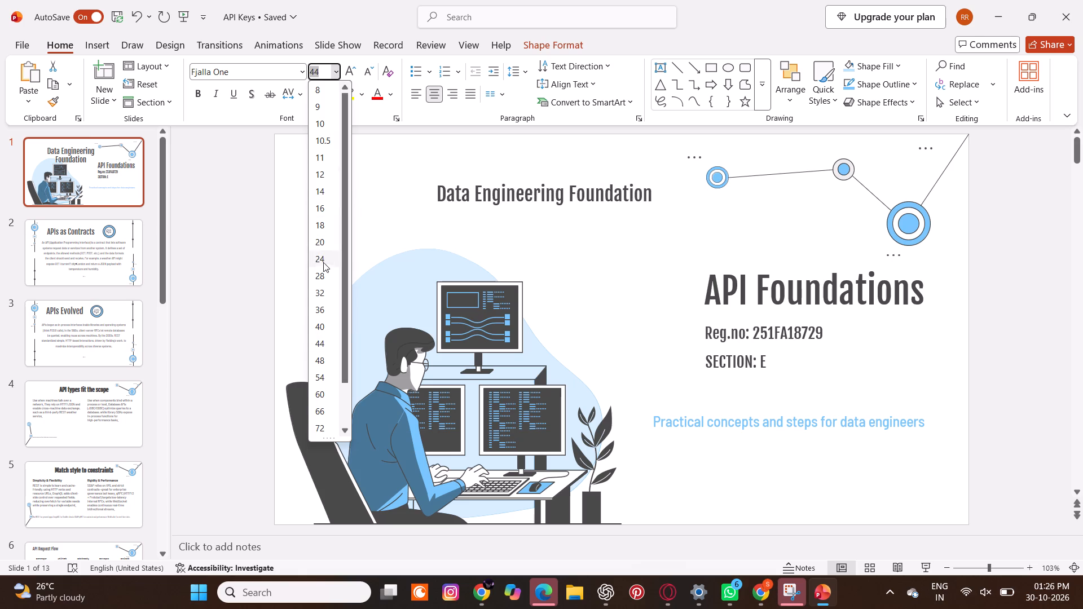
left_click(322, 275)
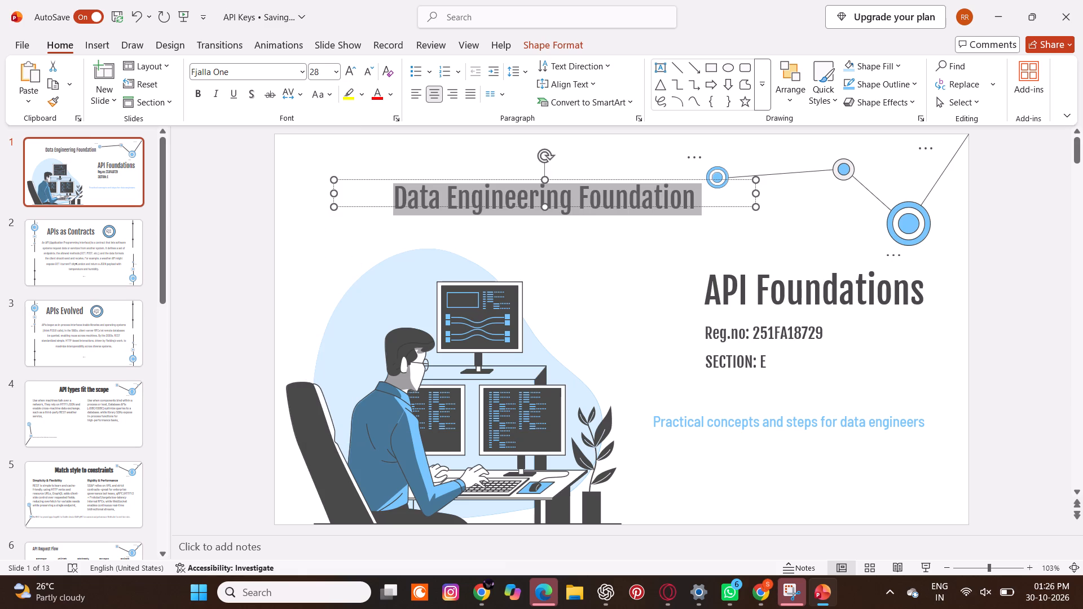
Narrow the "Data Engineering Foundation" box and place it above the illustration, clear of the circle-and-line decoration.
left_click_drag(478, 179, 389, 165)
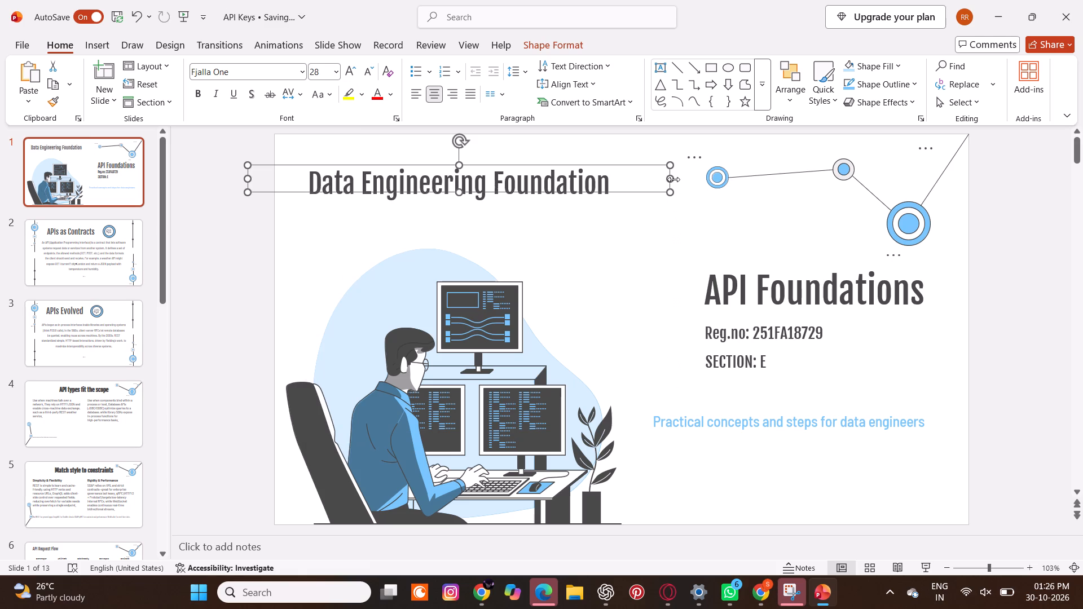
left_click_drag(671, 179, 598, 183)
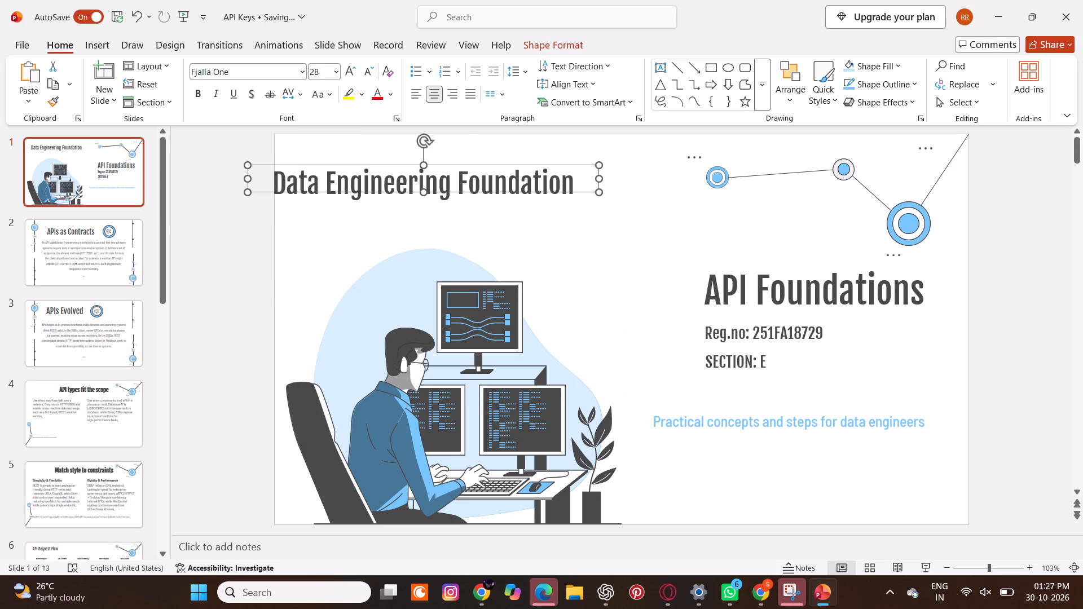
left_click_drag(453, 162, 499, 162)
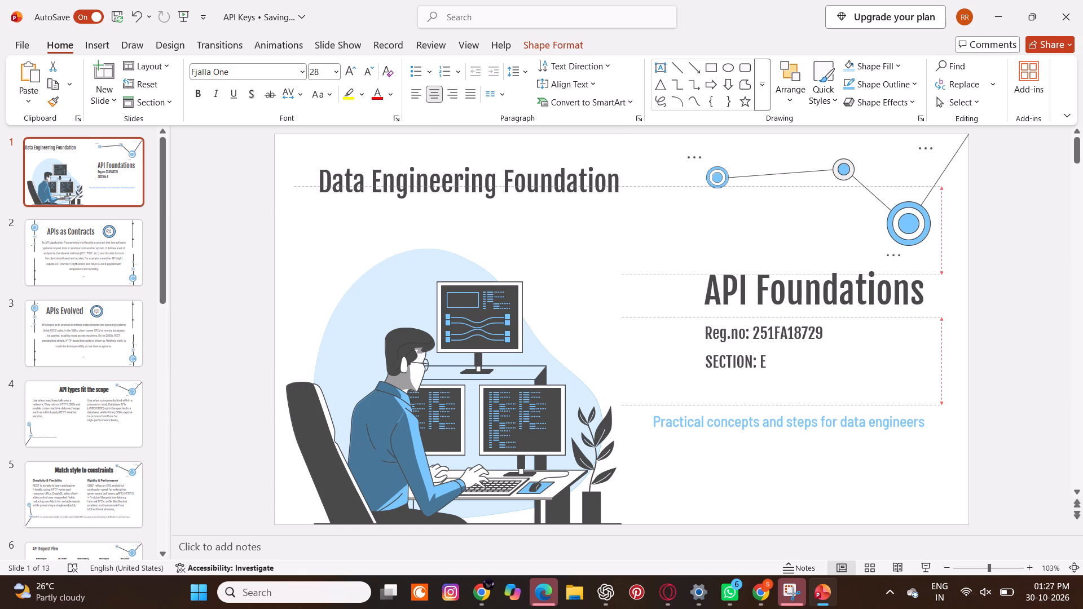
left_click_drag(499, 162, 516, 162)
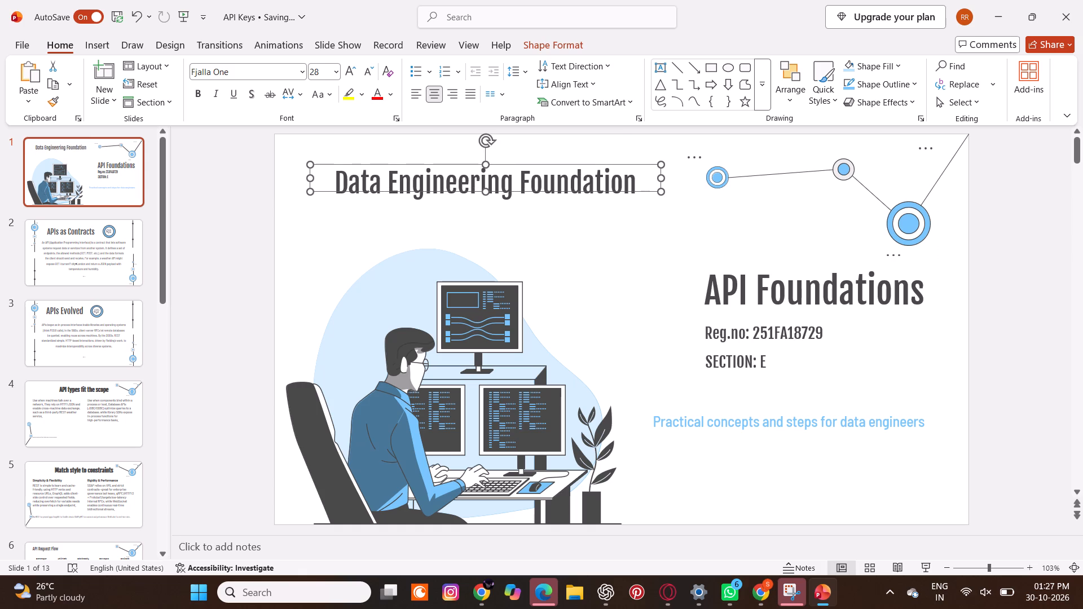
Add "Presentation" as a second line of the new heading and extend its box downward to enclose both lines.
left_click(636, 180)
key("Return")
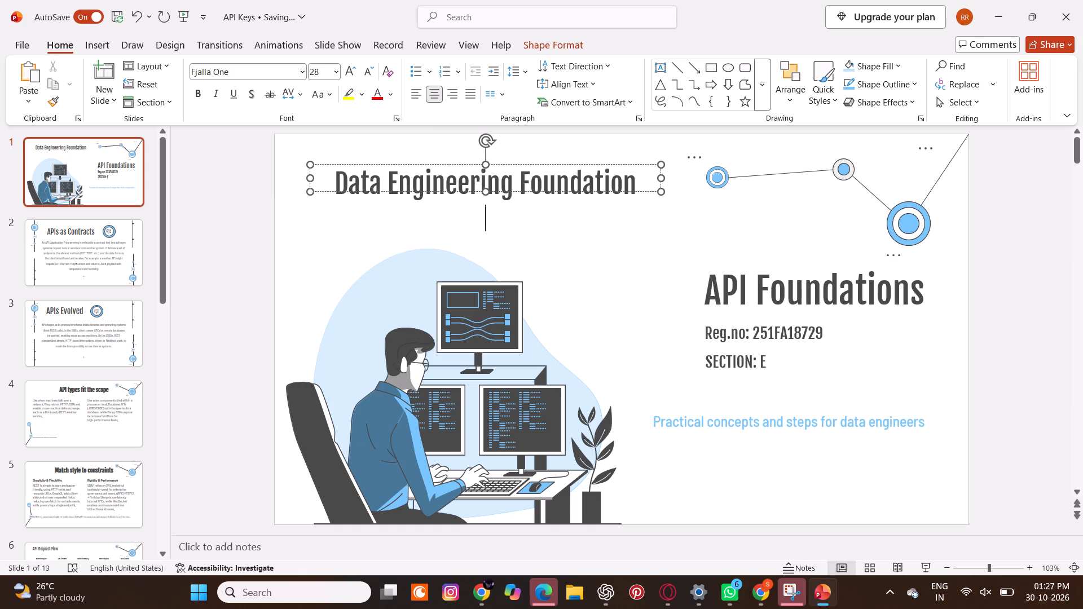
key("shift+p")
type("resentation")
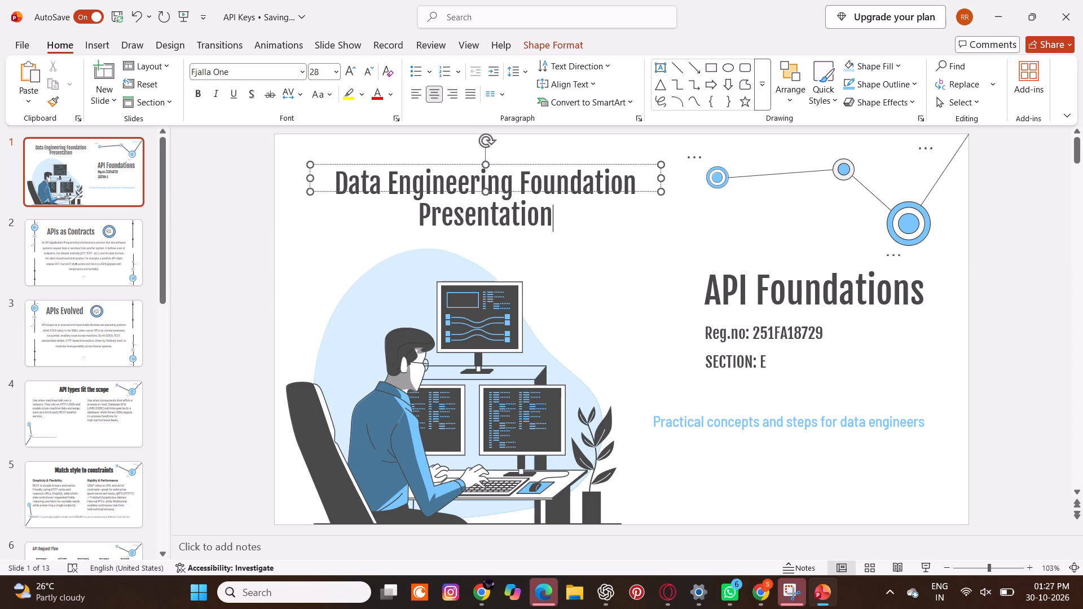
left_click_drag(485, 190, 495, 222)
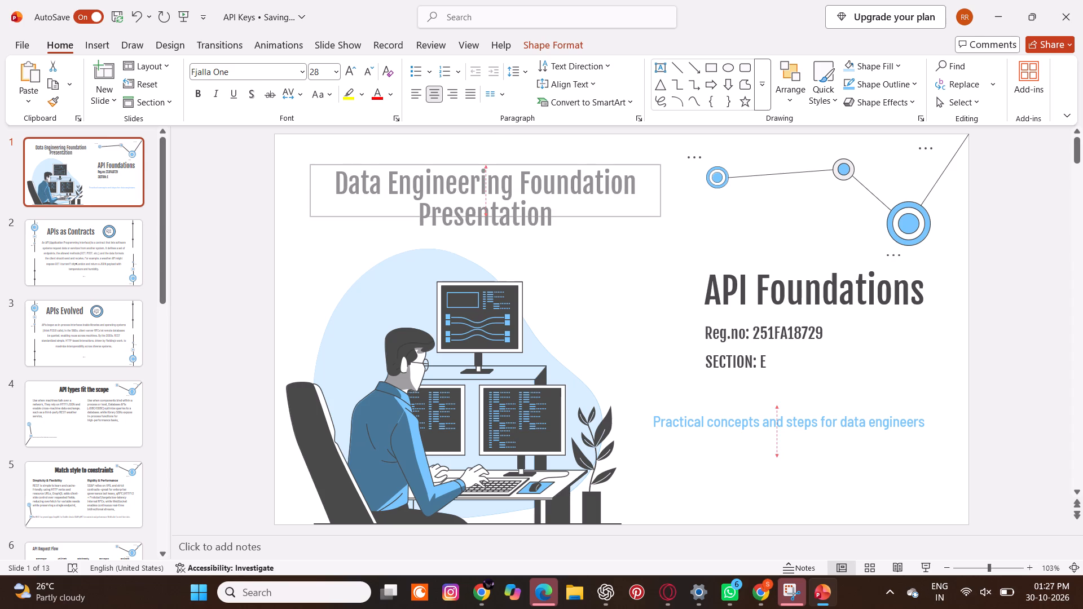
left_click_drag(495, 222, 498, 236)
left_click(558, 209)
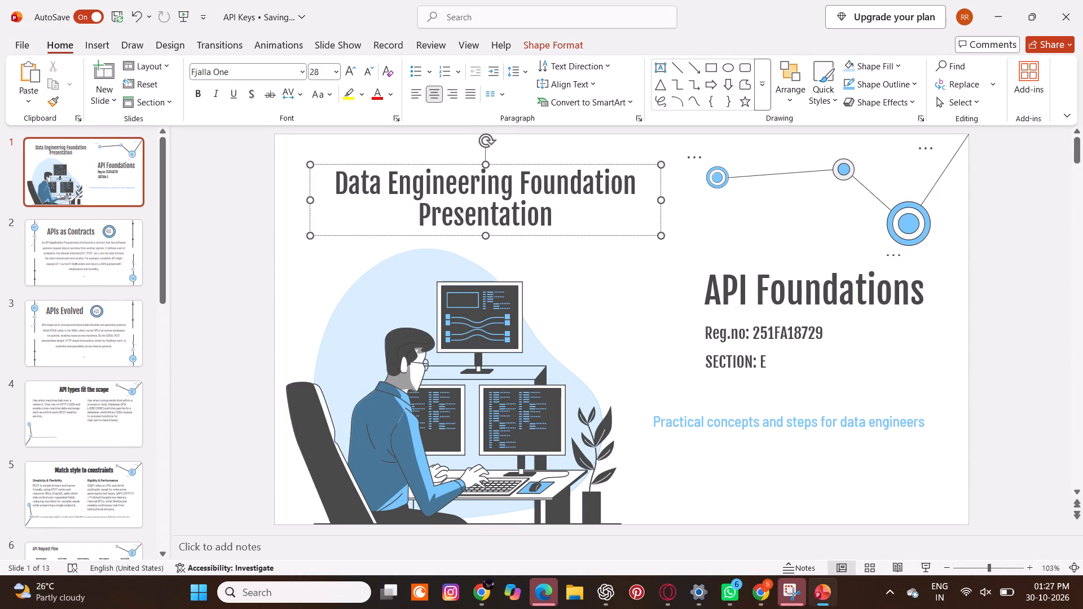
Replace "Foundations" in the slide's main title so that it reads "API Keys".
left_click_drag(922, 293, 822, 294)
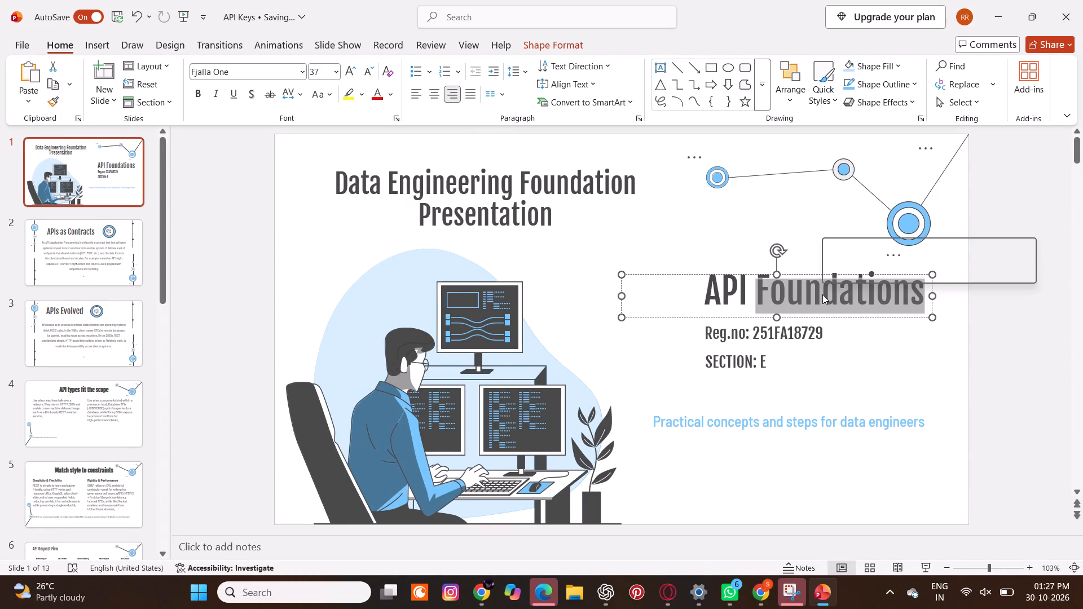
key("BackSpace")
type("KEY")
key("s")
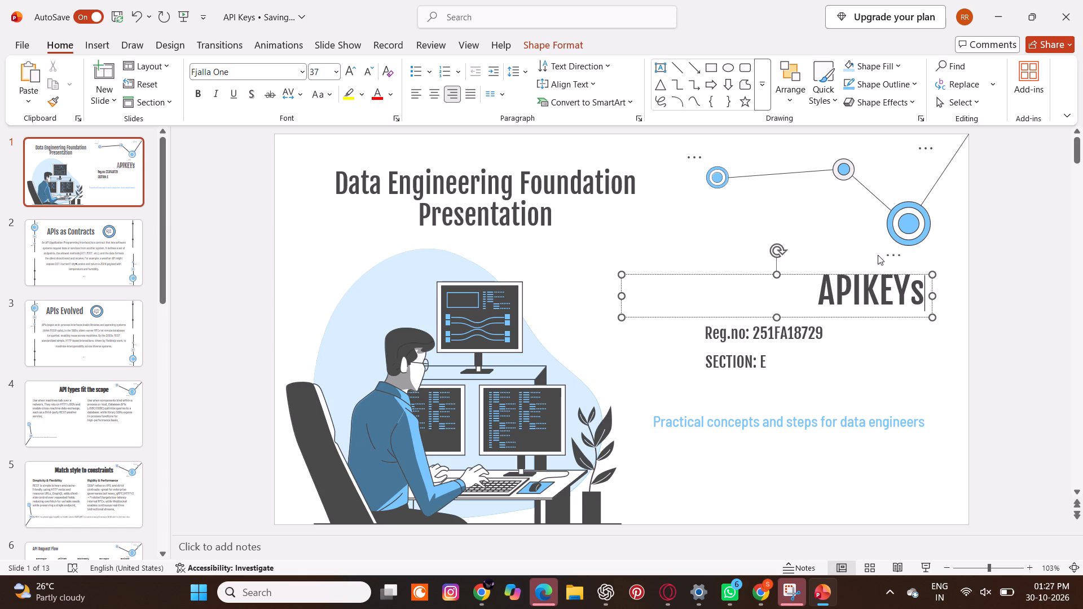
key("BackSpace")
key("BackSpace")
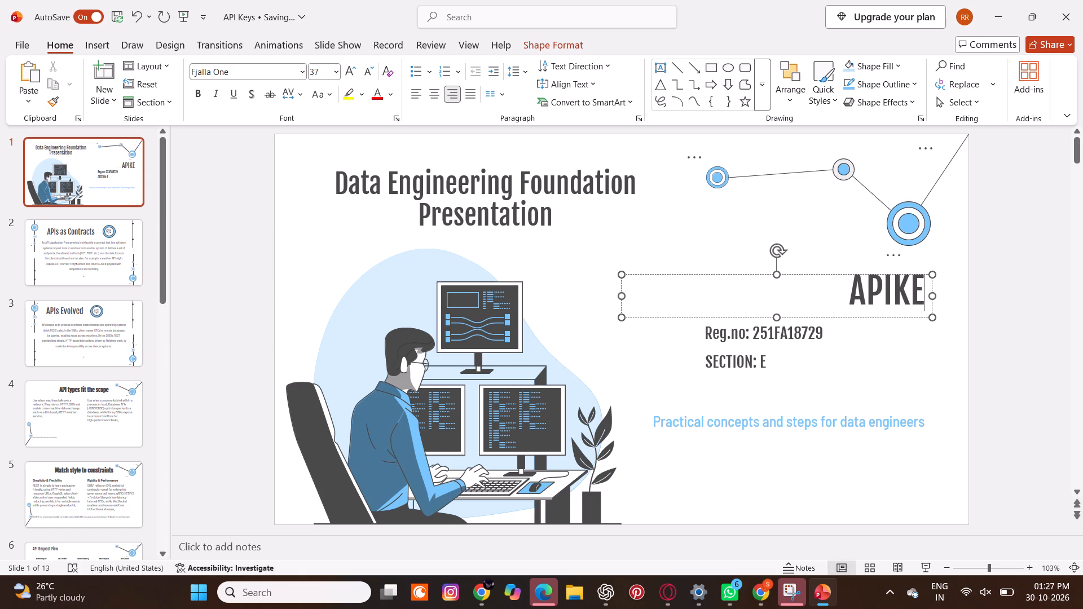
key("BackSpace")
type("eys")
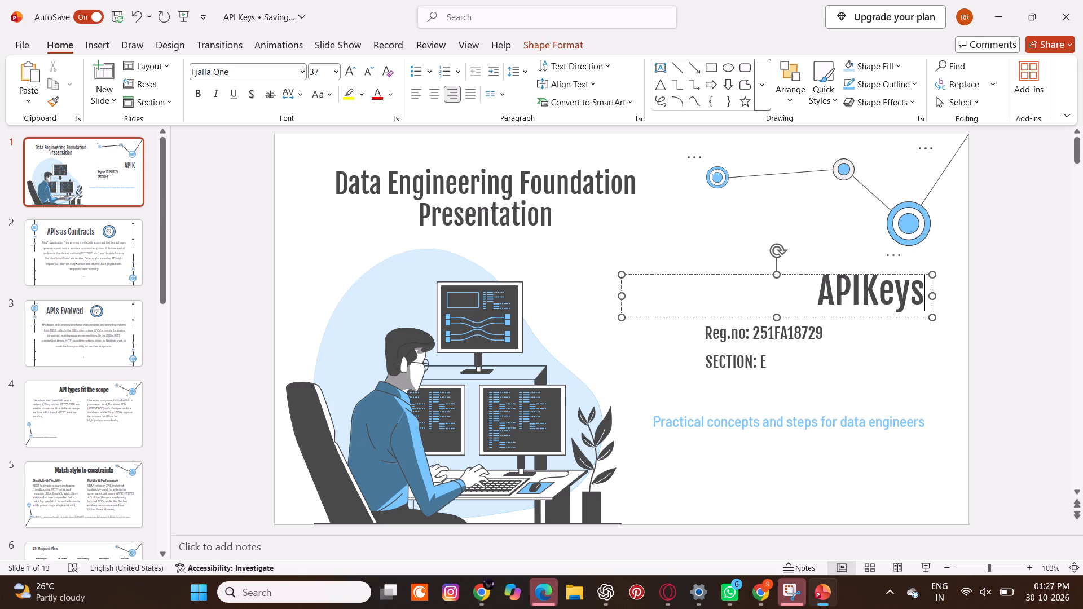
left_click(862, 290)
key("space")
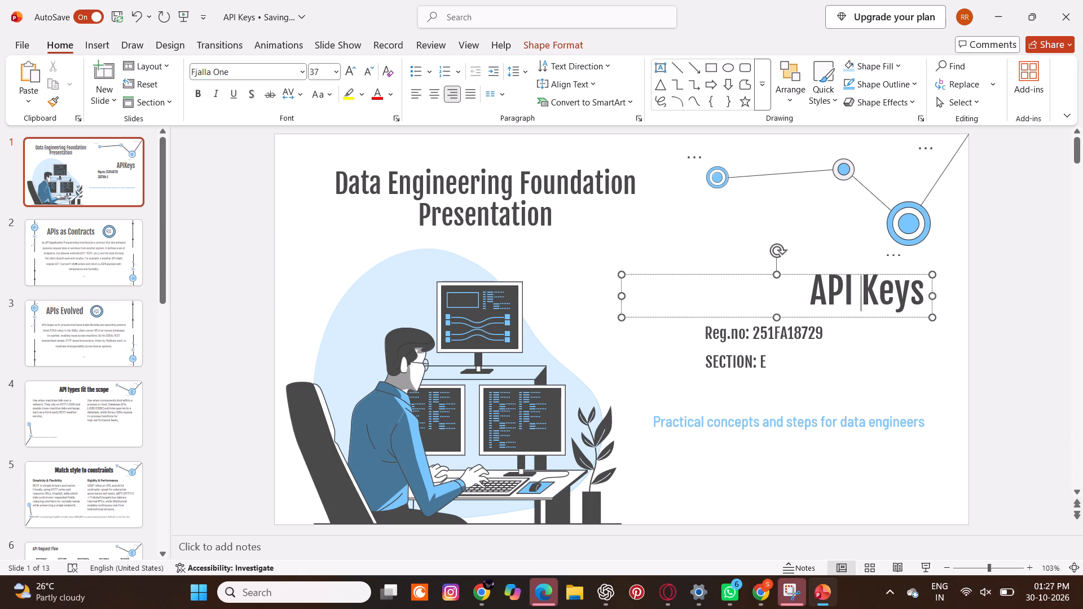
Move the "API Keys" title directly above the registration number line and narrow its box to fit the title on one line.
left_click_drag(861, 275, 752, 281)
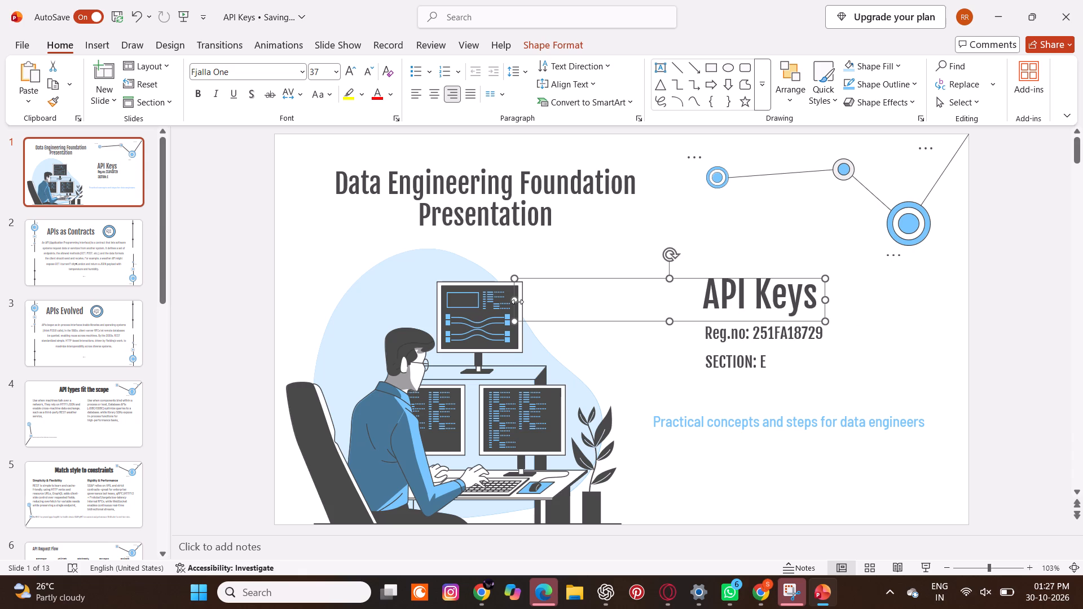
left_click_drag(517, 302, 698, 299)
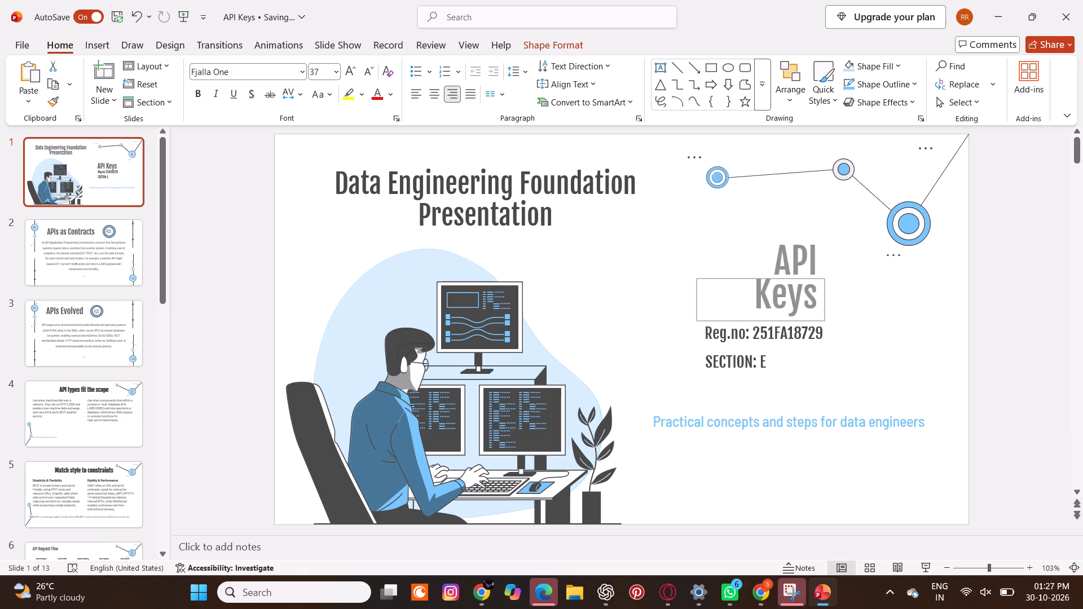
left_click_drag(698, 299, 690, 300)
left_click(802, 257)
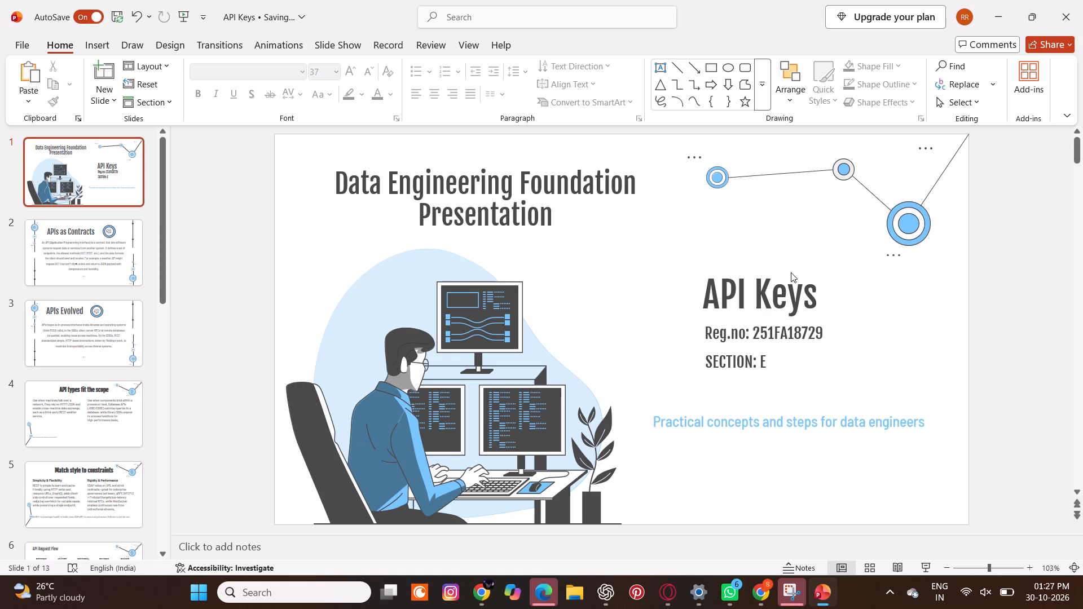
left_click(794, 286)
left_click(792, 279)
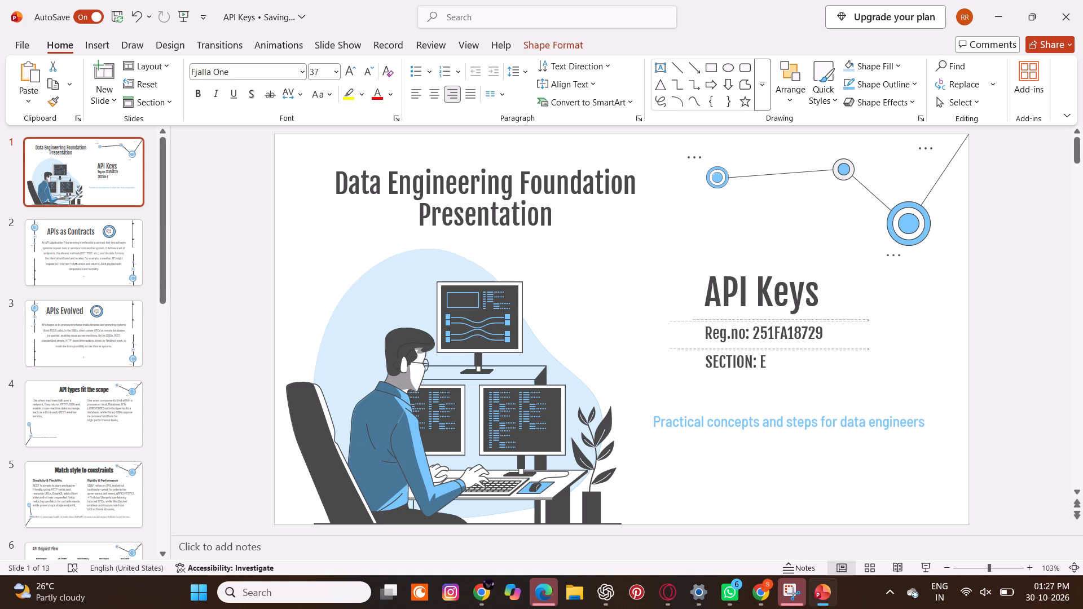
left_click(891, 282)
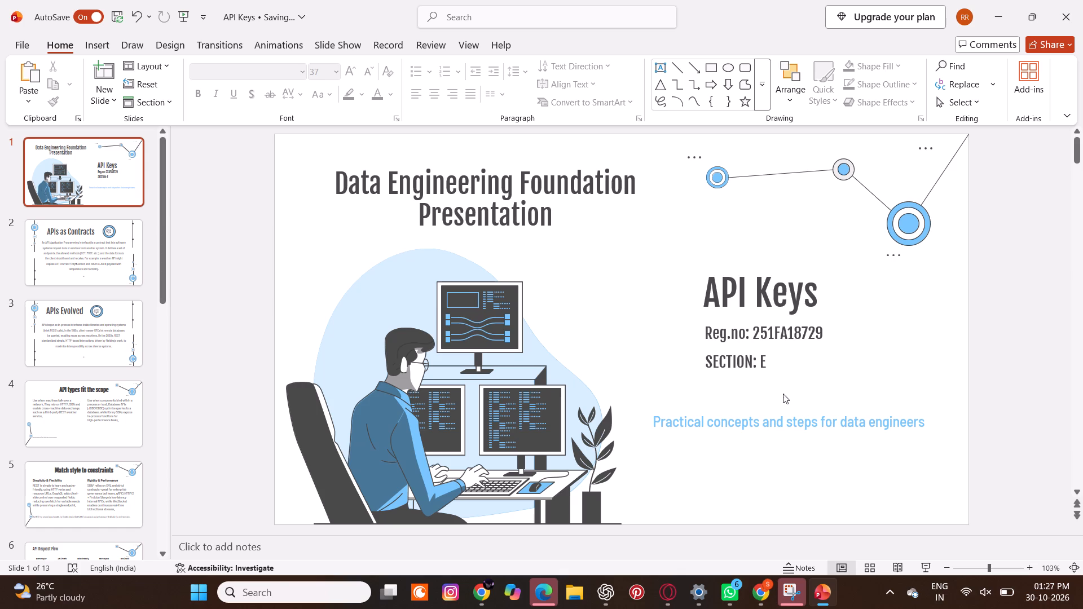
Save the API Keys presentation.
left_click(30, 40)
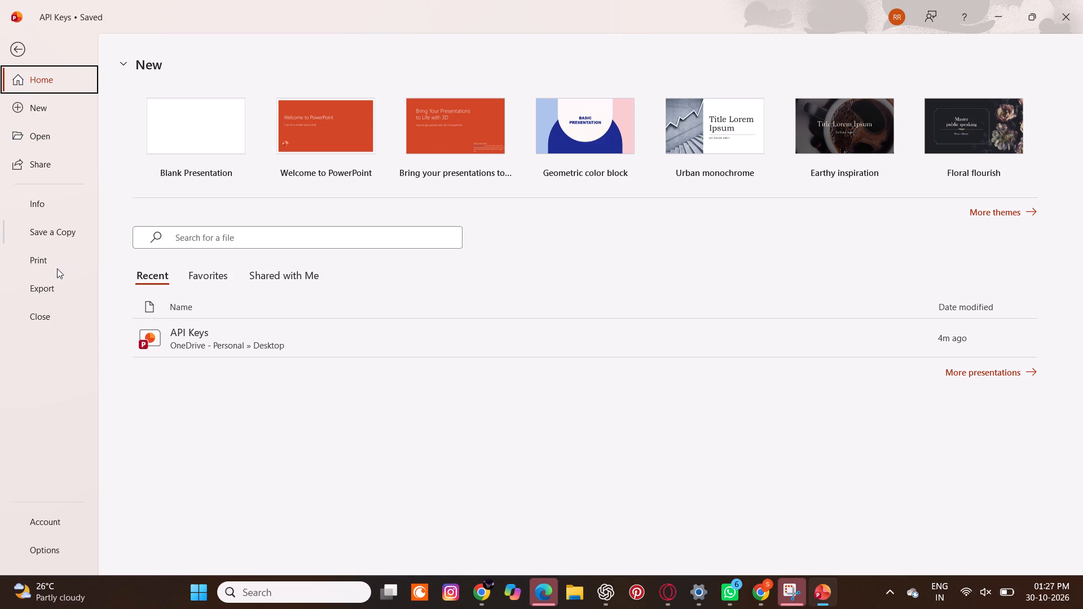
left_click(16, 46)
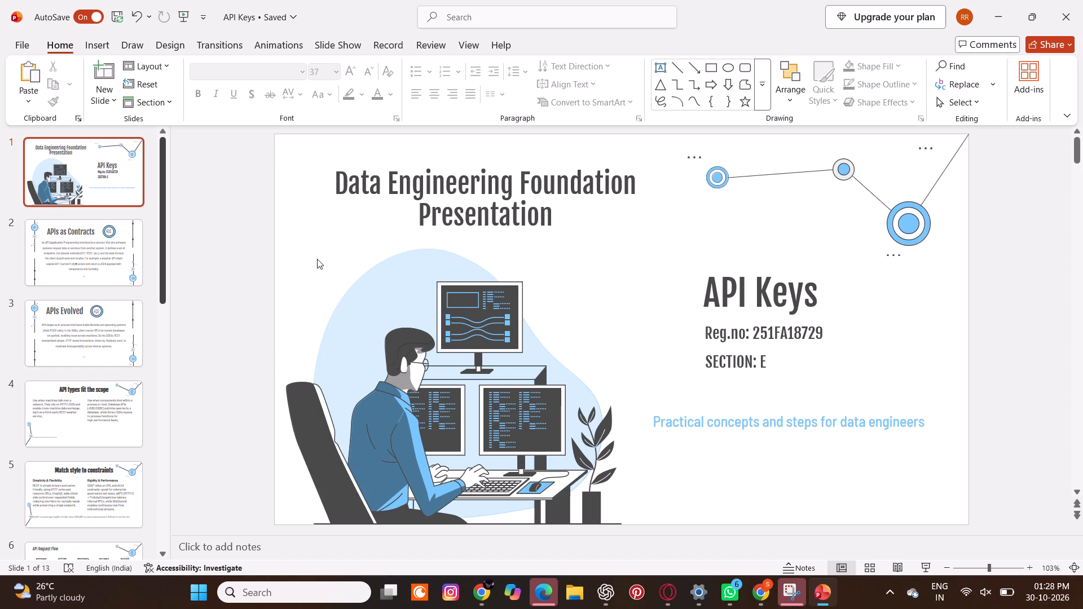
key("ctrl+s")
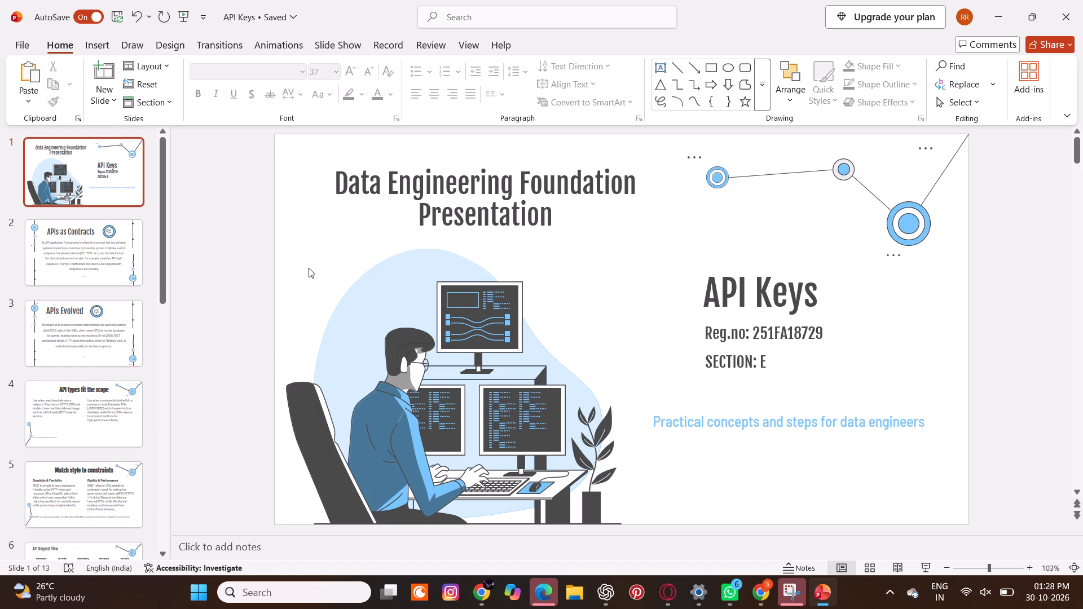
left_click(121, 17)
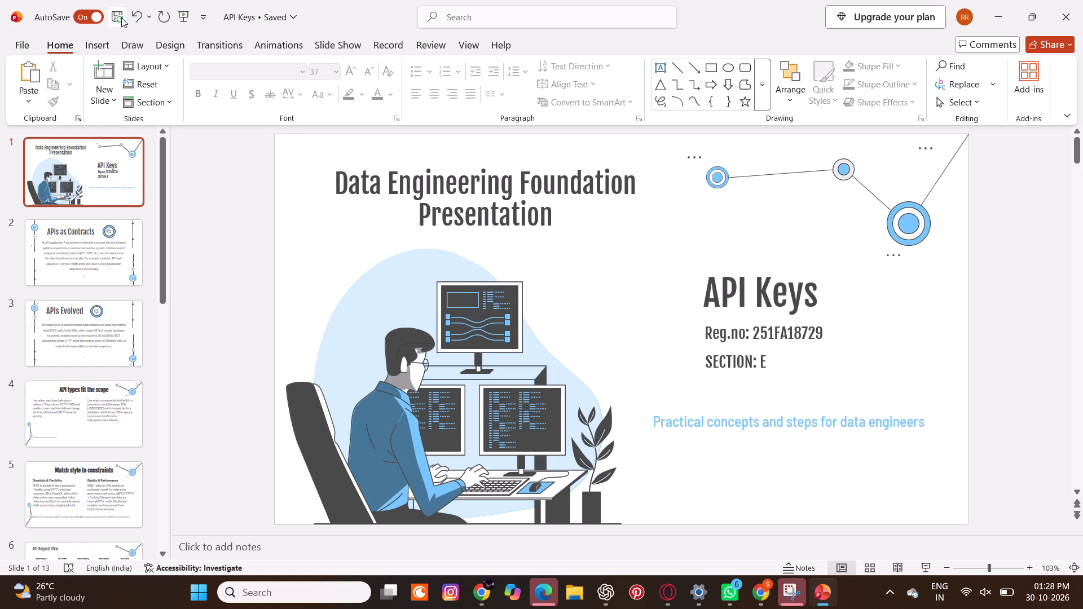
left_click(121, 17)
right_click(120, 17)
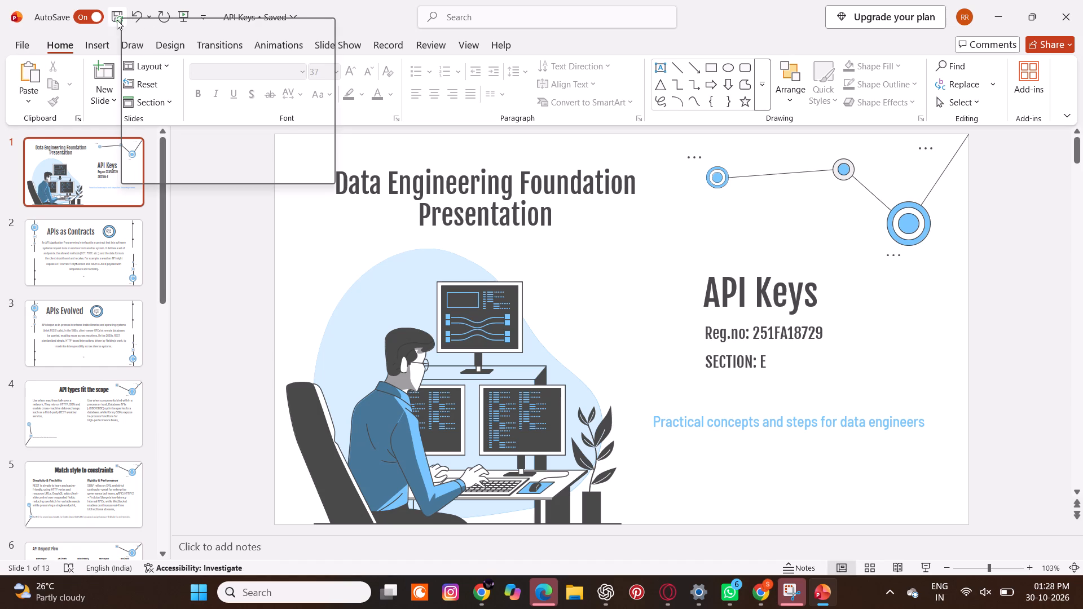
left_click(115, 20)
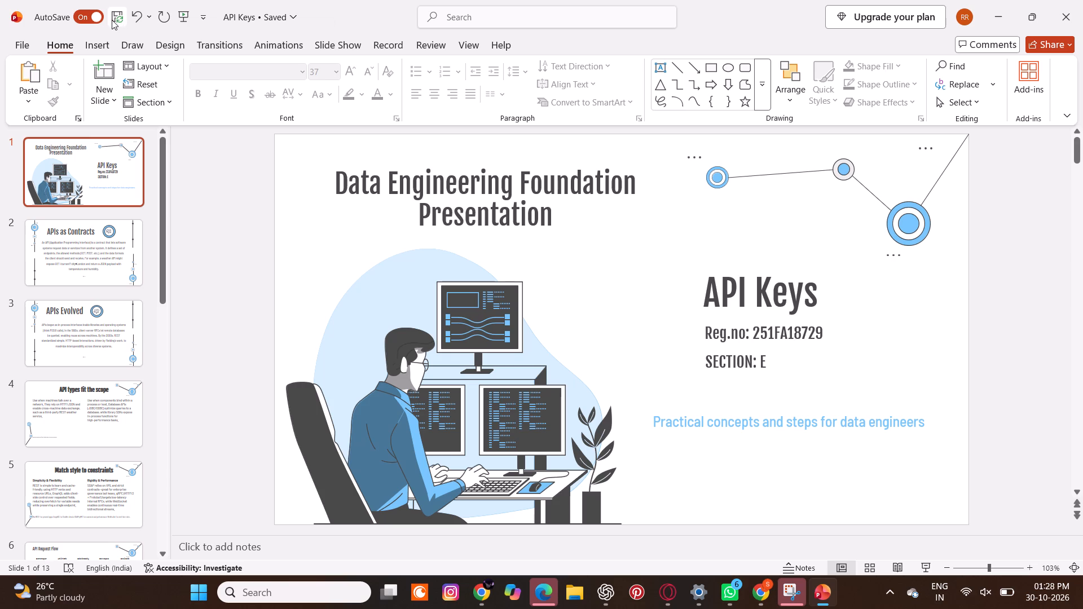
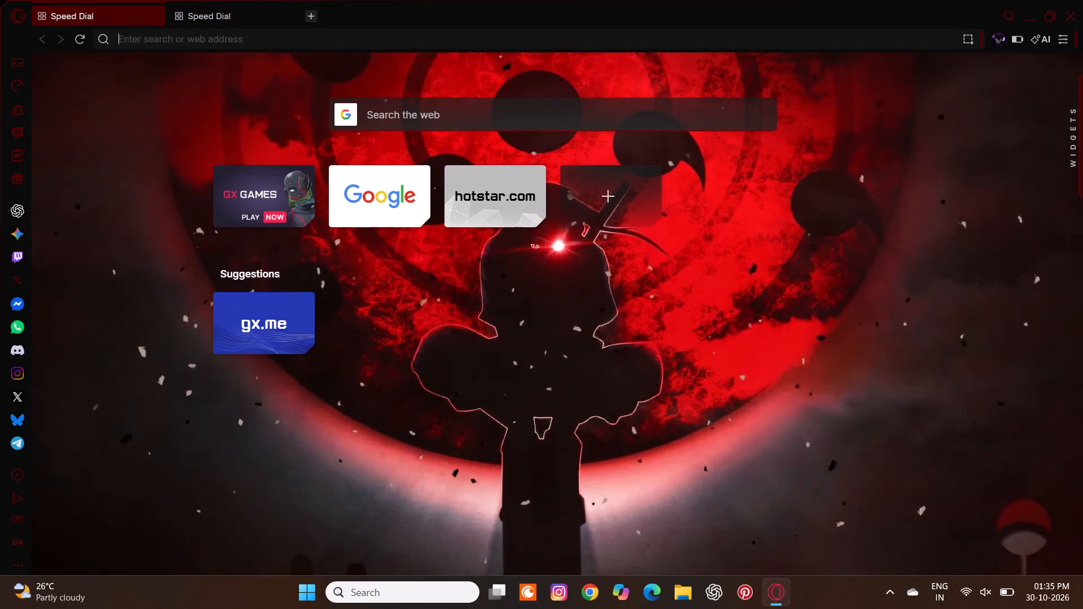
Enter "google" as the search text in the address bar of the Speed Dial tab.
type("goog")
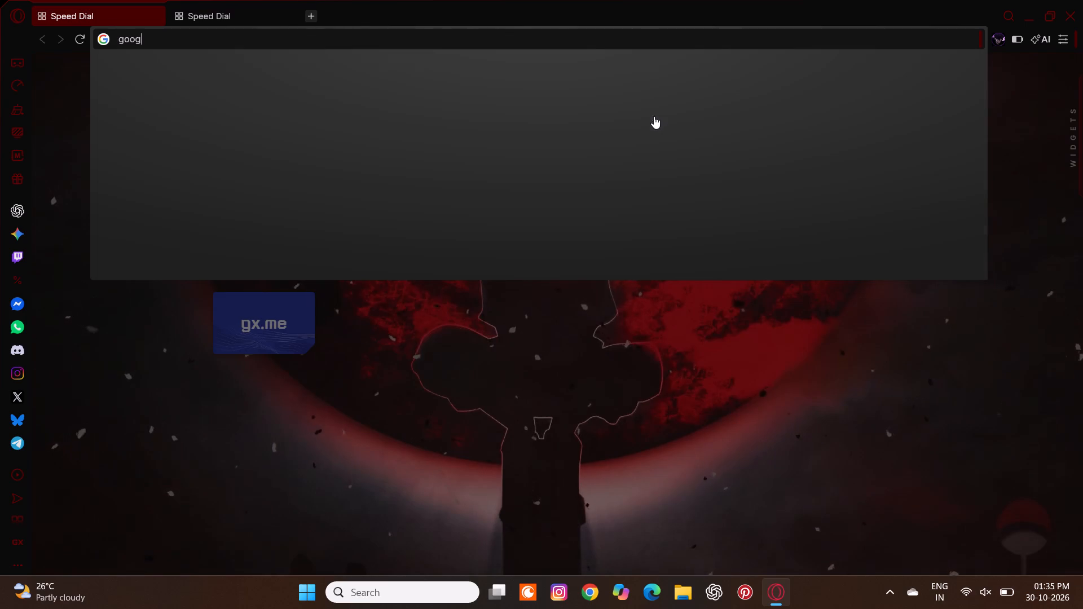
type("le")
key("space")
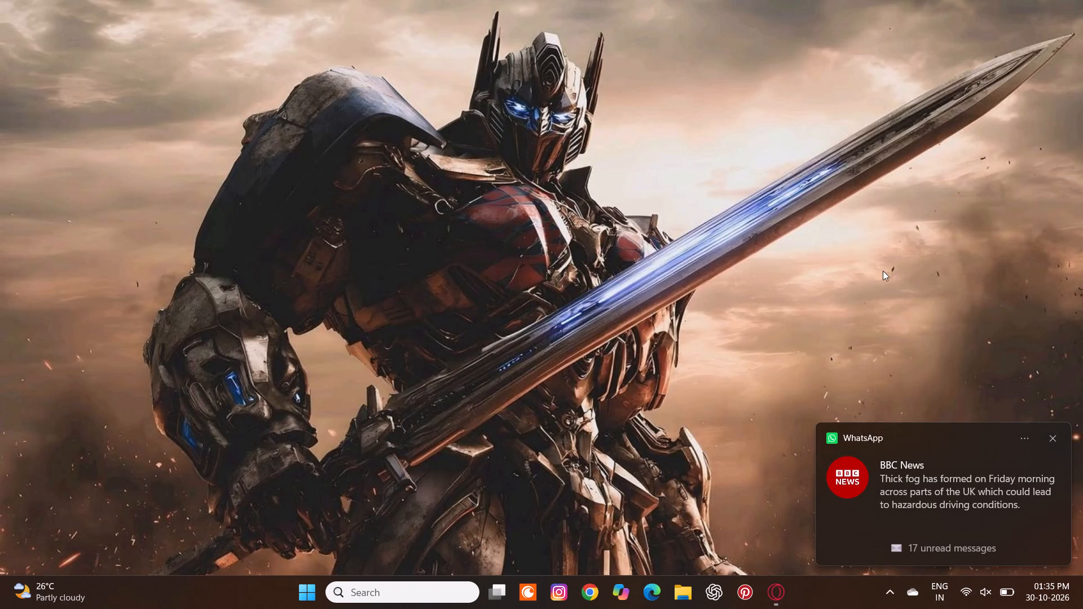
Dismiss the WhatsApp notification from BBC News on the desktop.
left_click(1050, 445)
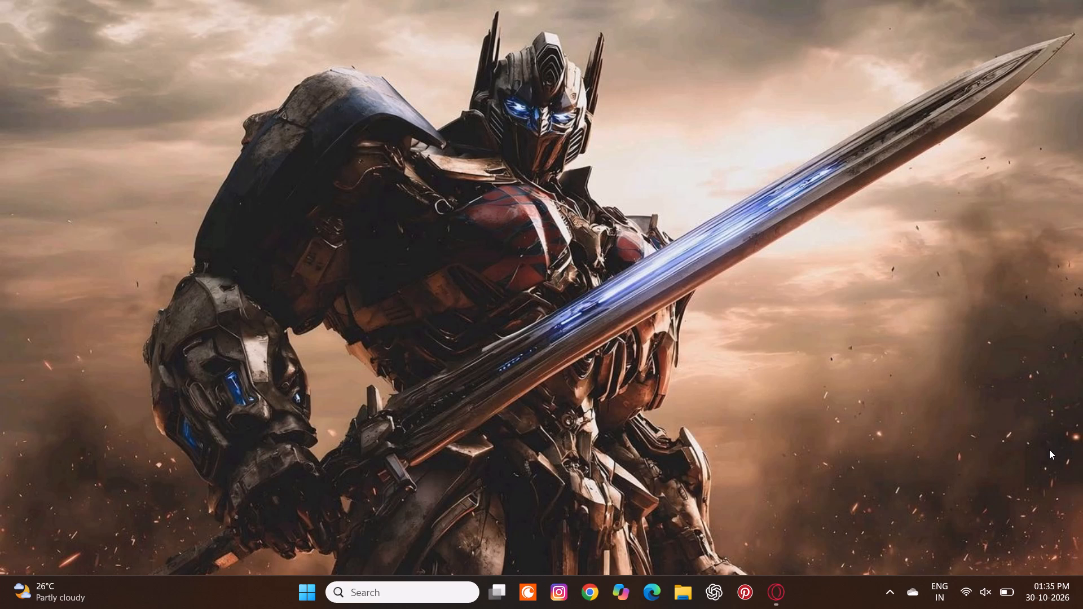